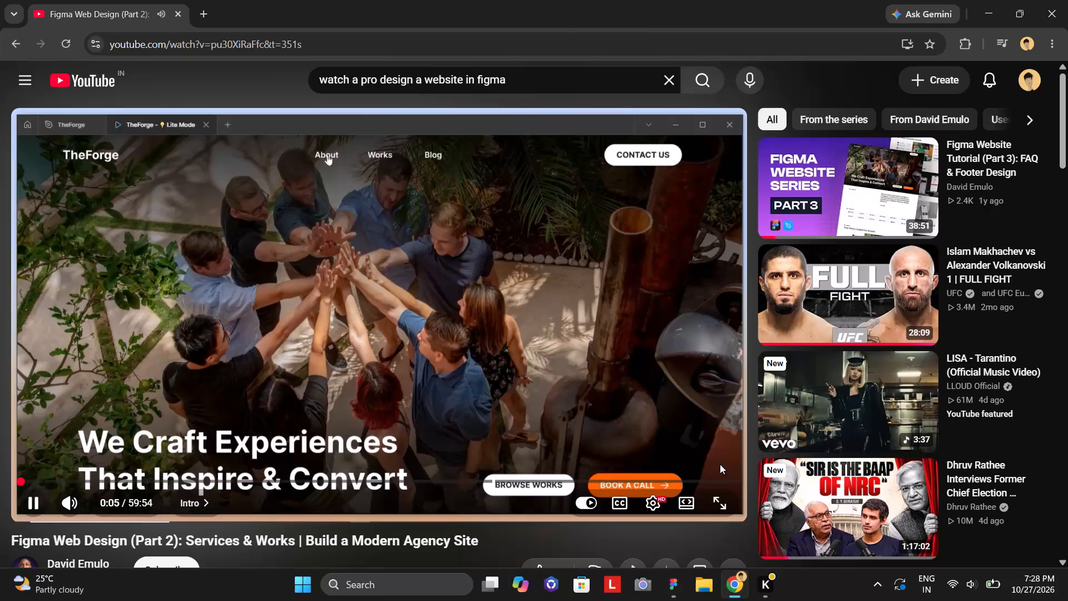
Watch the Figma Web Design (Part 2) tutorial full screen, skipping through the site preview to about 1:05, and leave full screen.
click(721, 506)
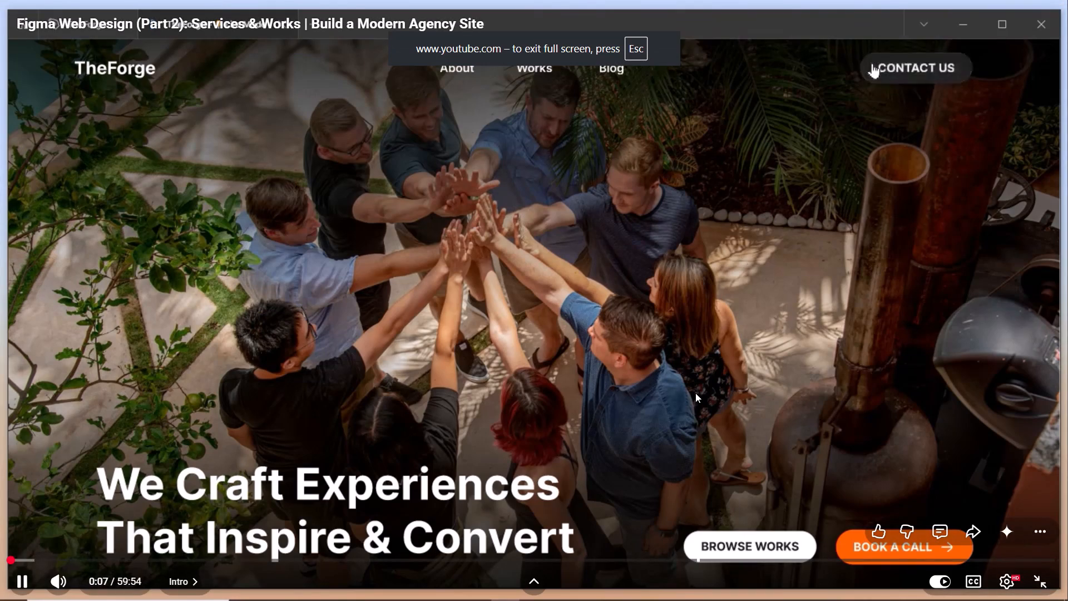
key(Right)
key(Right)
key(Right)
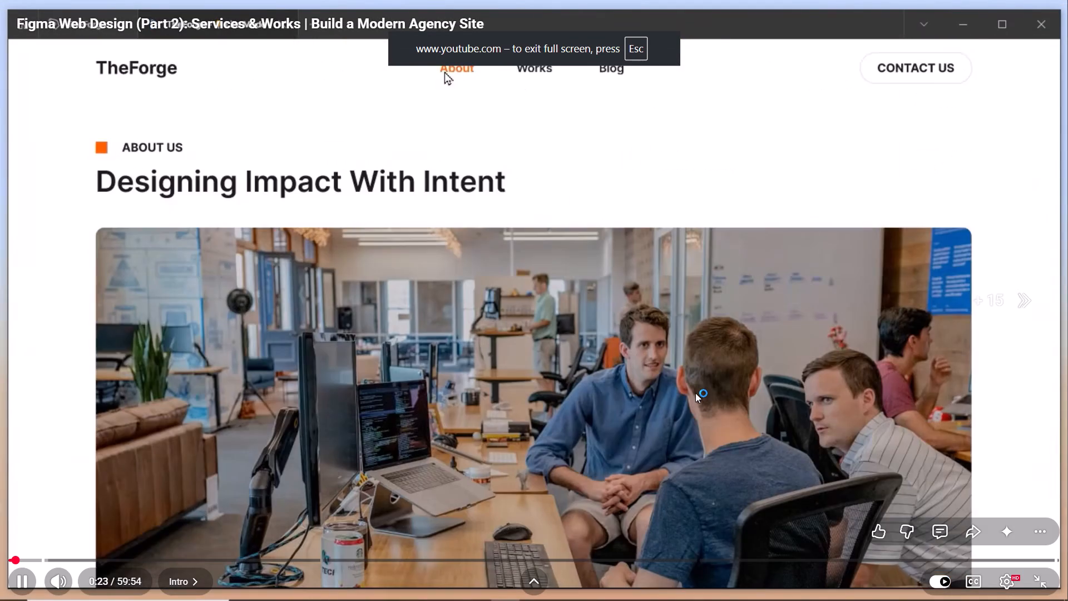
key(Right)
key(Right)
key(Right)
key(Right)
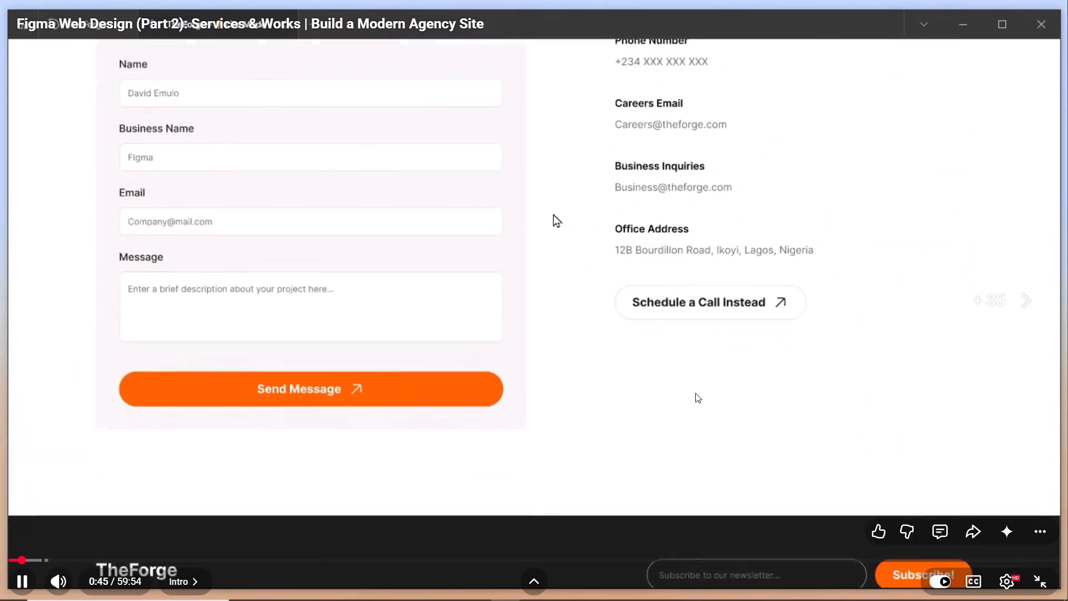
key(Right)
key(Right)
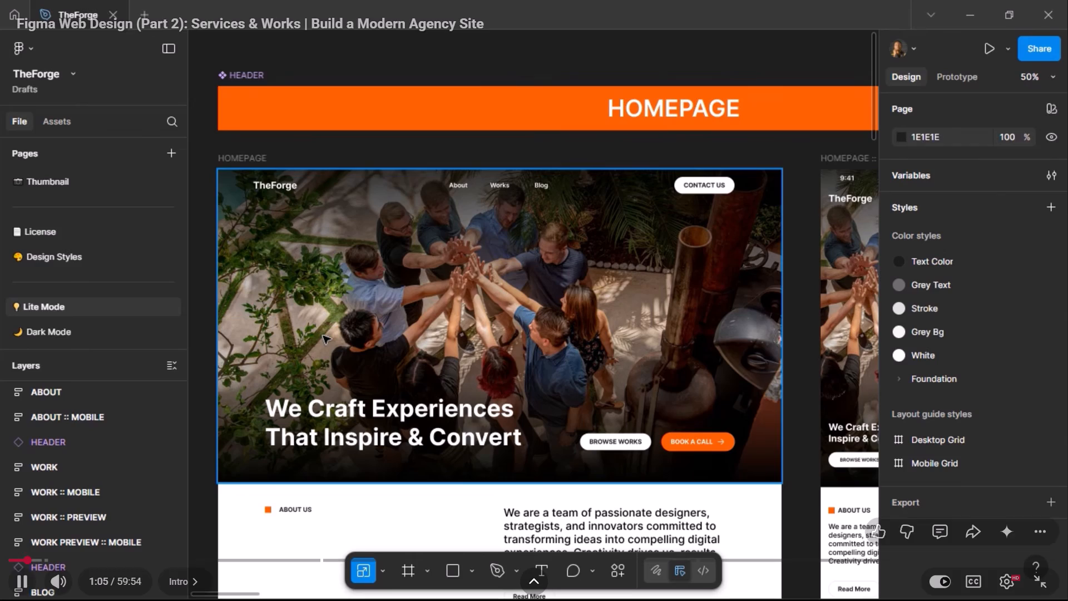
click(1035, 590)
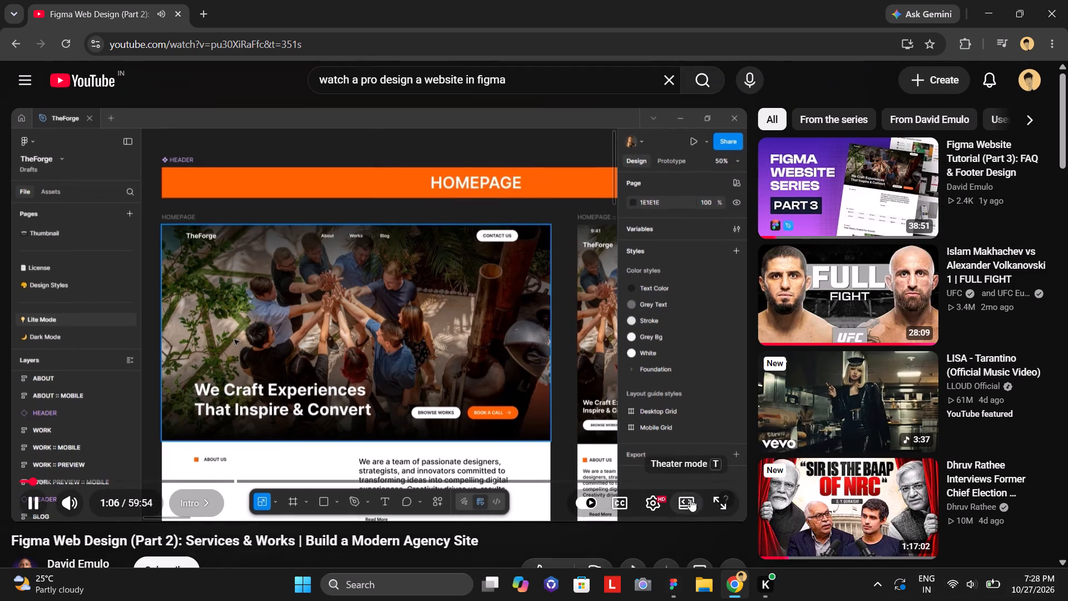
Continue the tutorial full screen, skip past the intro to duplicating the BENEFITS section, pause at 2:10 and leave full screen.
click(717, 503)
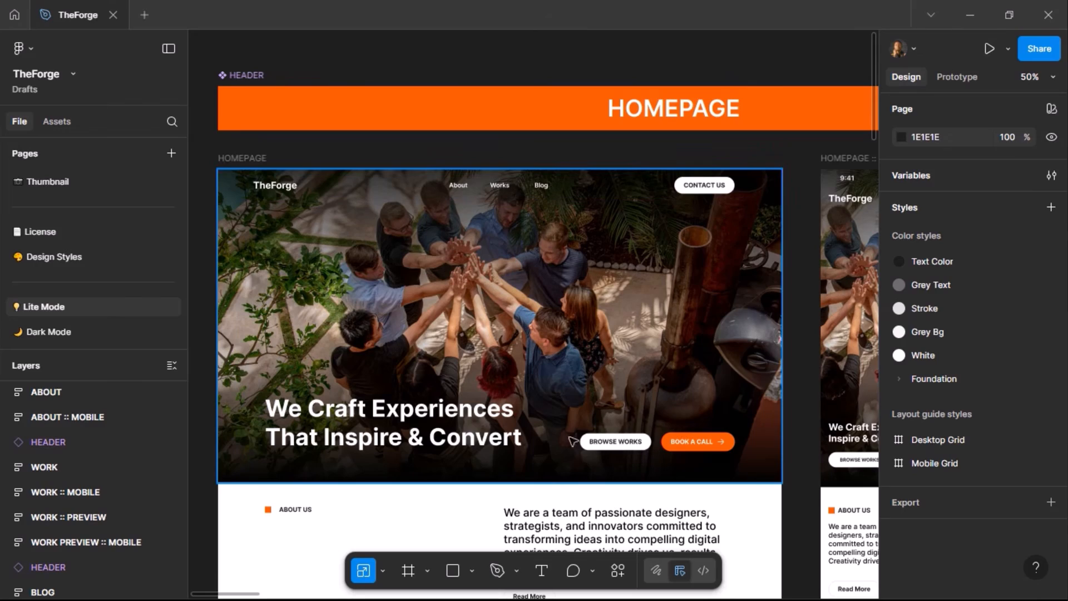
key(Right)
key(Right)
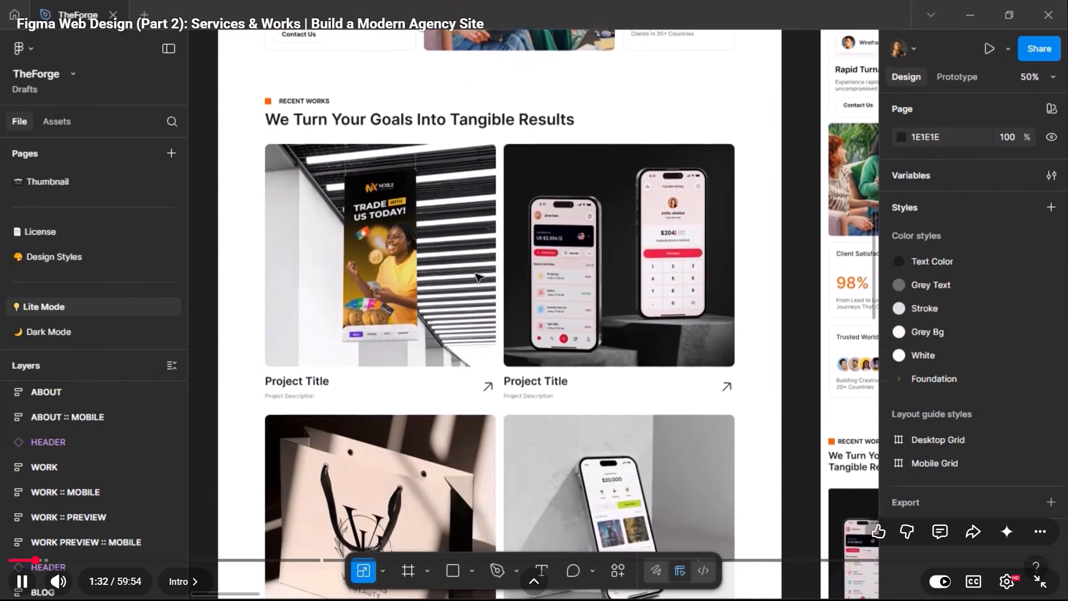
key(Right)
key(Right)
key(Right)
key(Right)
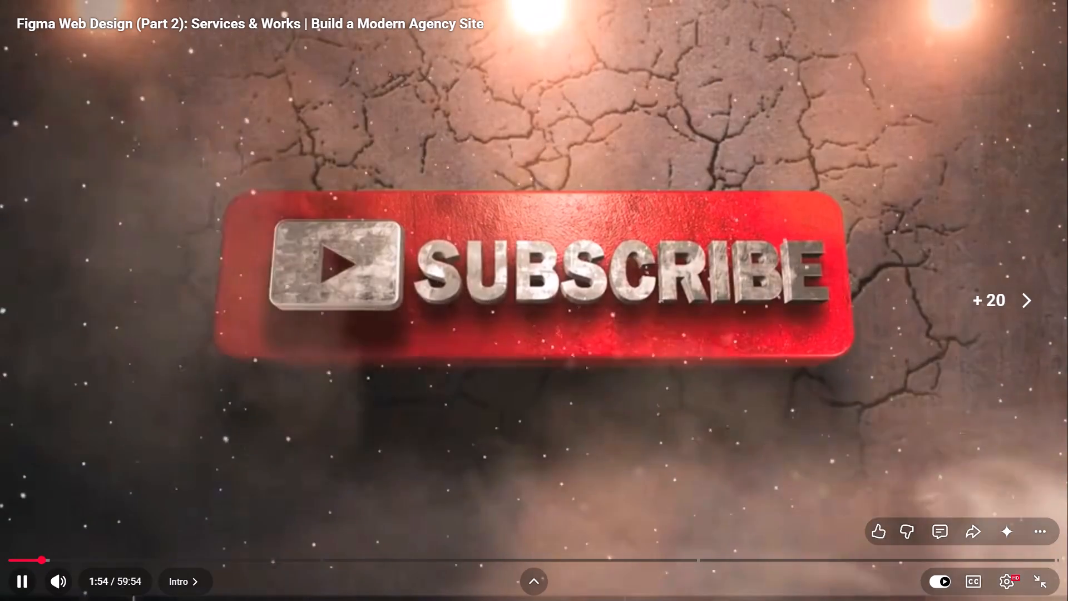
key(Right)
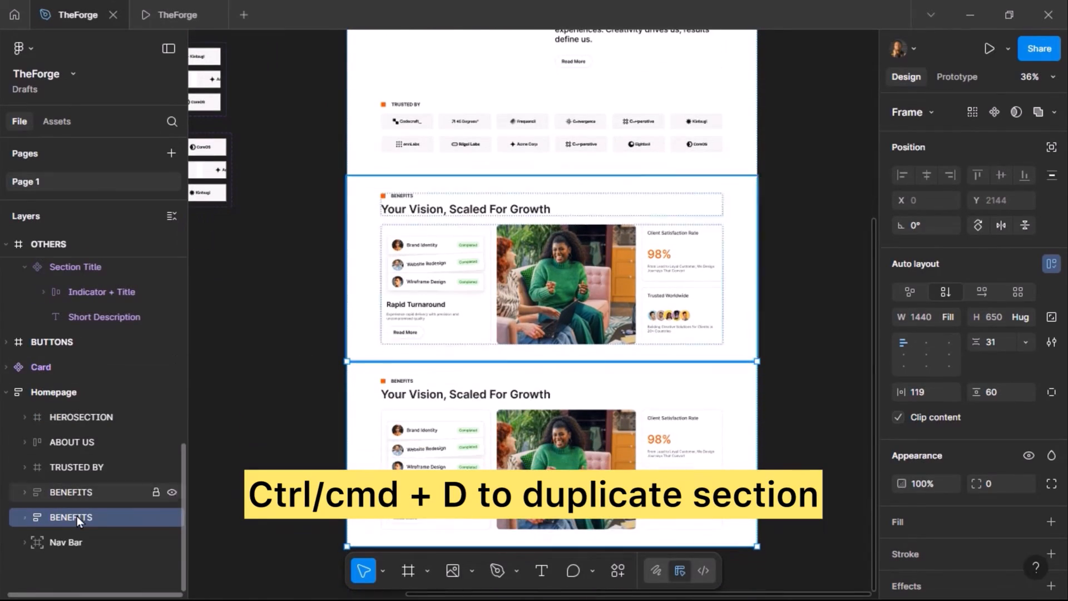
click(447, 423)
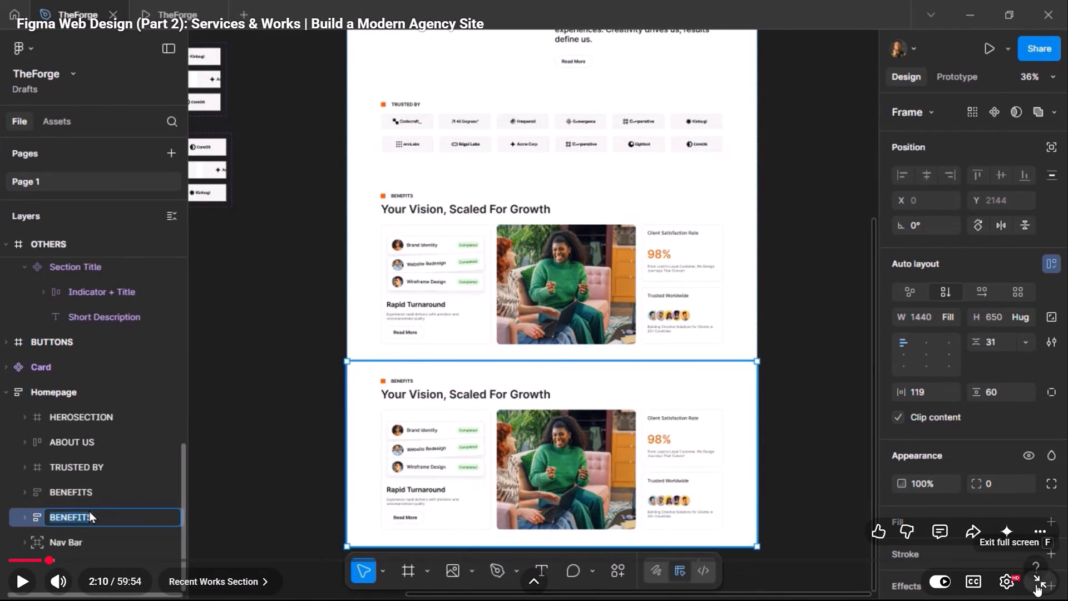
click(1036, 584)
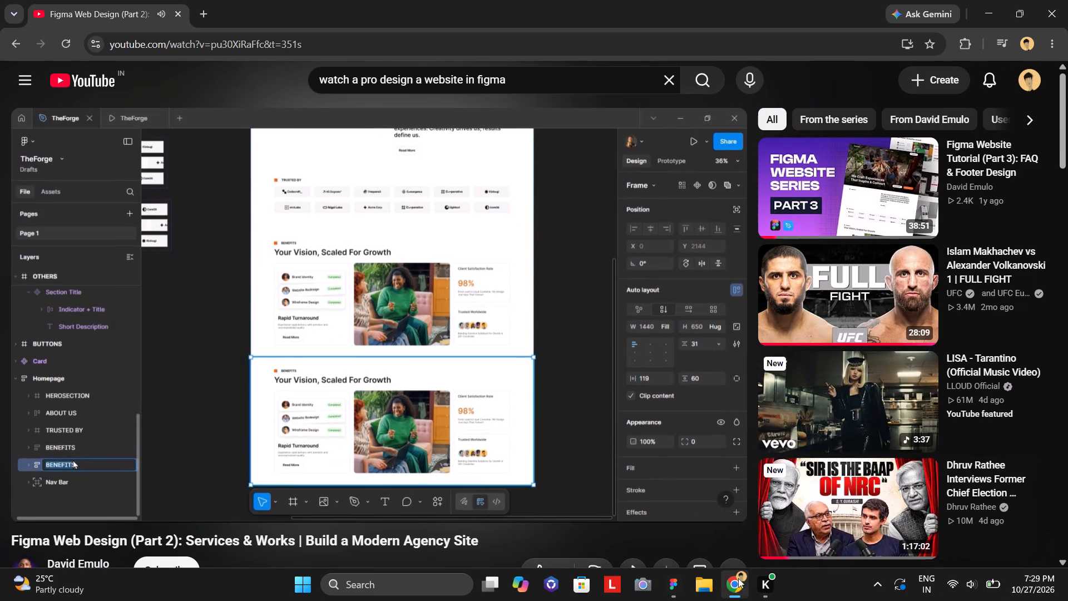
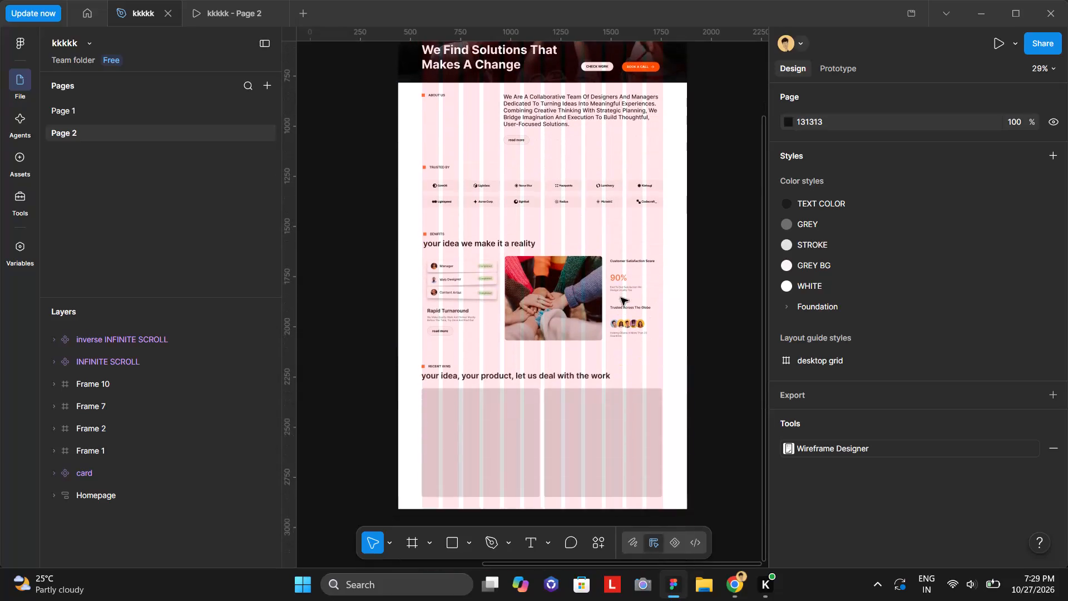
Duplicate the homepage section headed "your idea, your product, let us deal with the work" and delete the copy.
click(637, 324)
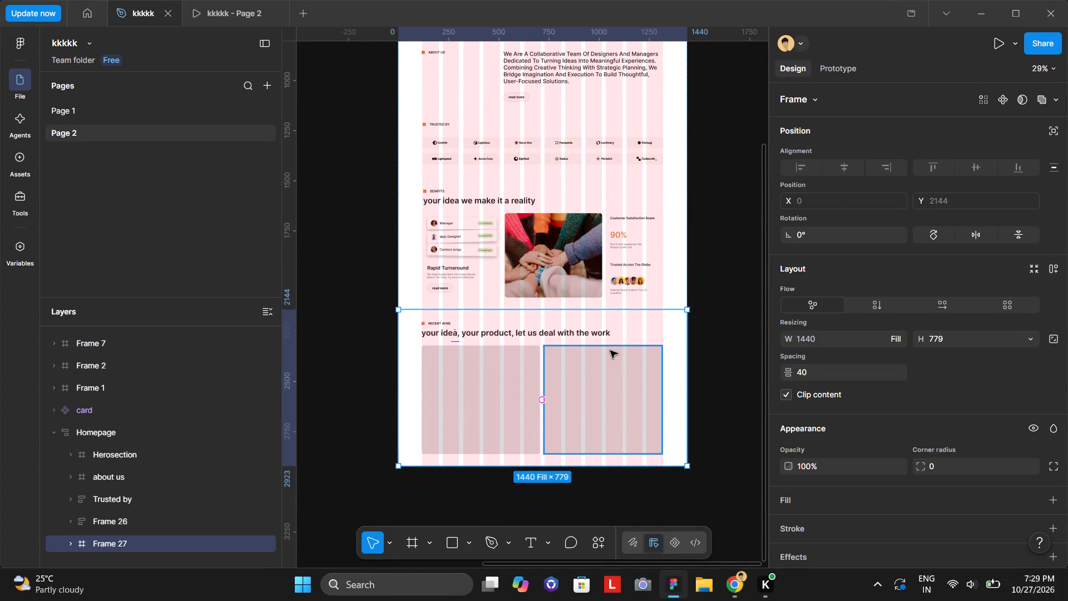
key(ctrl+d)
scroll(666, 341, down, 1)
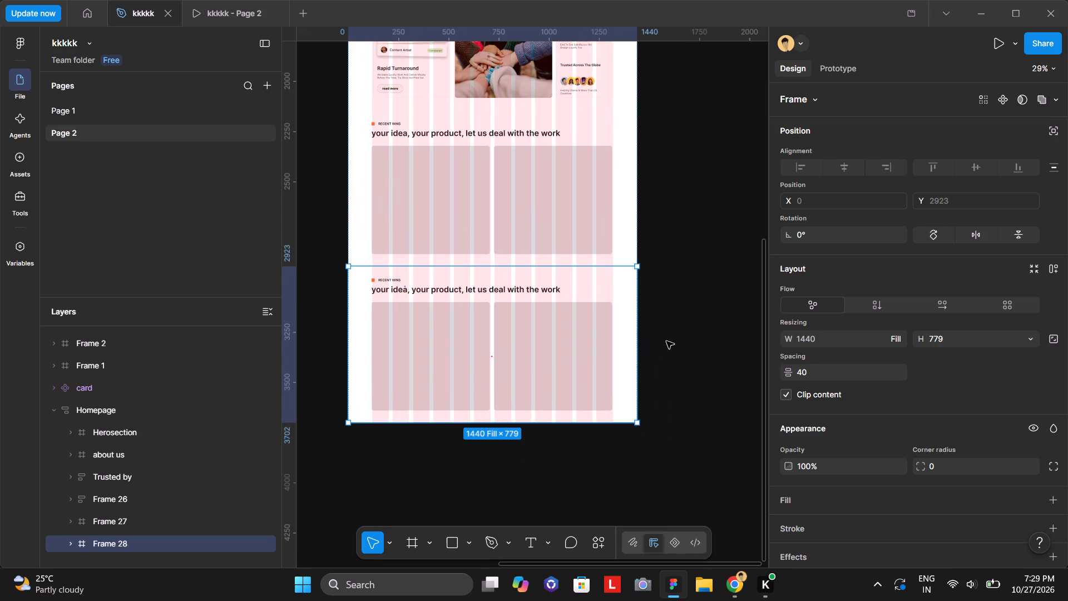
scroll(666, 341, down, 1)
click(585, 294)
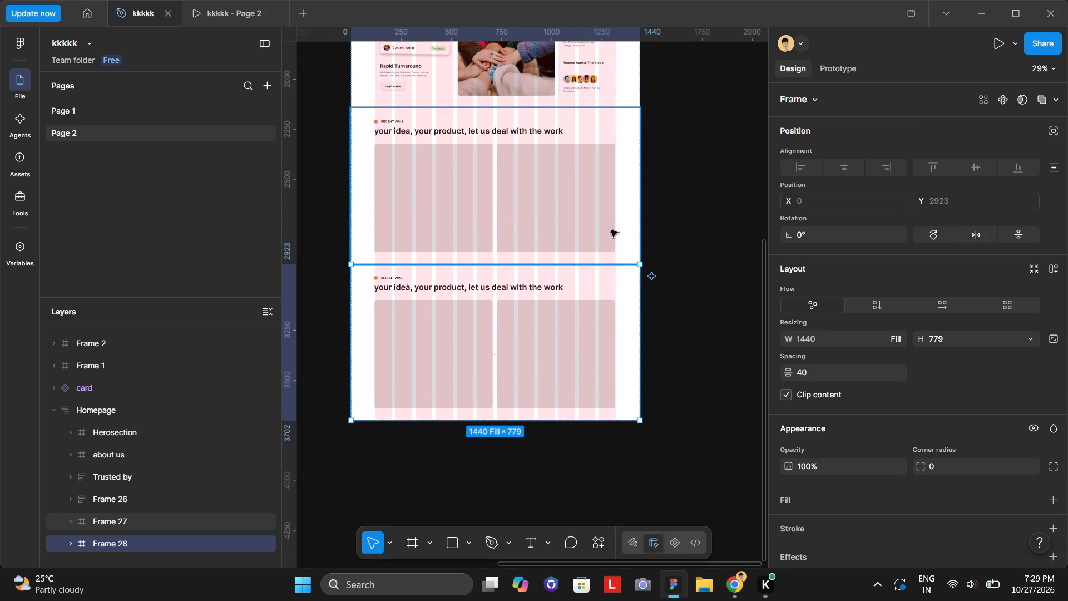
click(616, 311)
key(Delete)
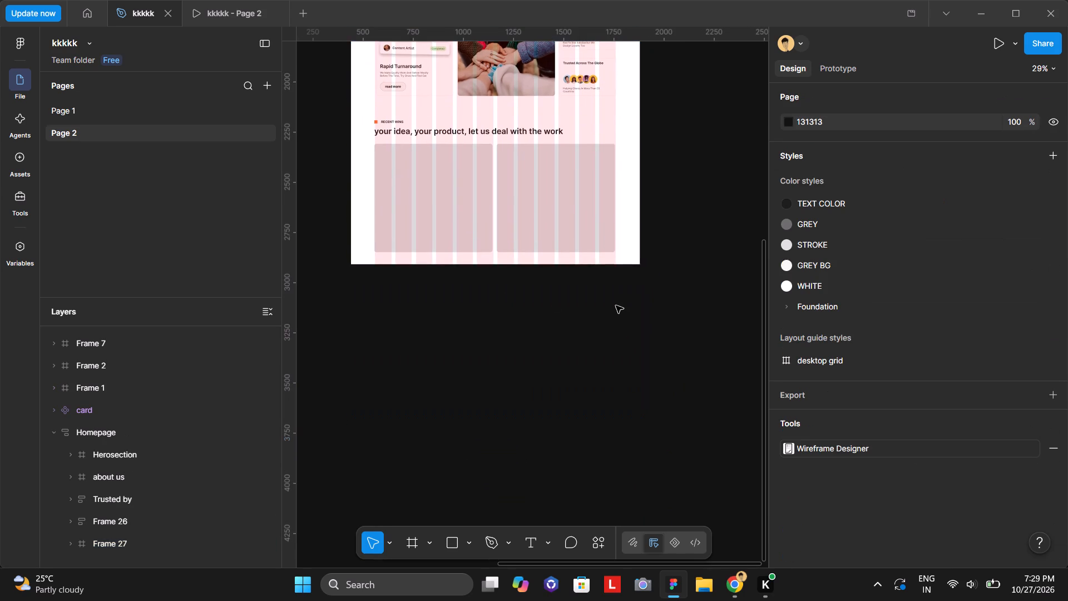
Switch to the Figma Web Design (Part 2) tutorial in Chrome and resume it full screen from about 2:10.
click(734, 582)
click(460, 323)
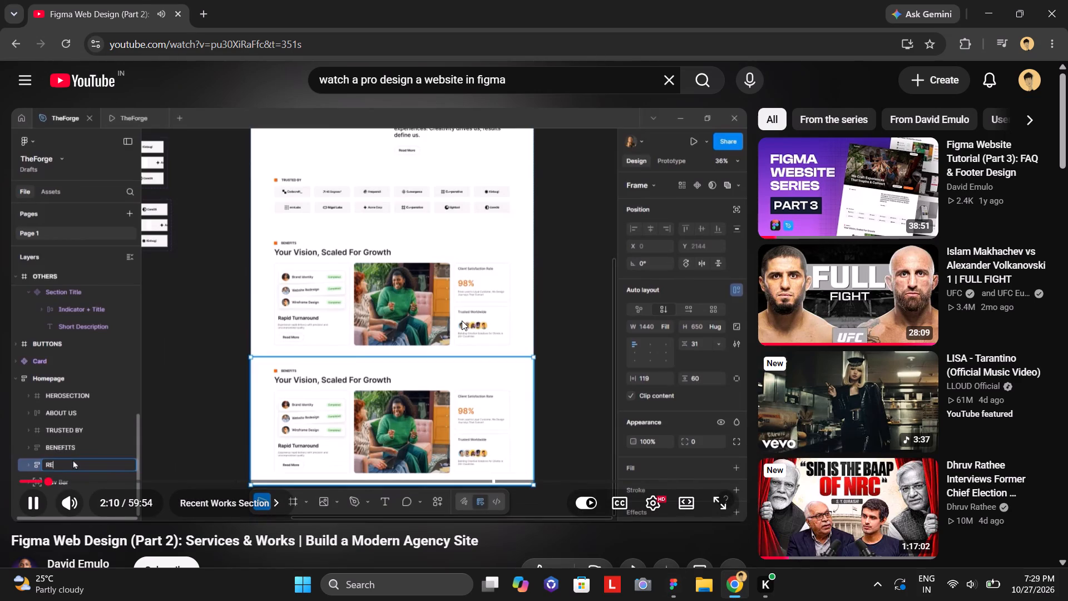
click(720, 512)
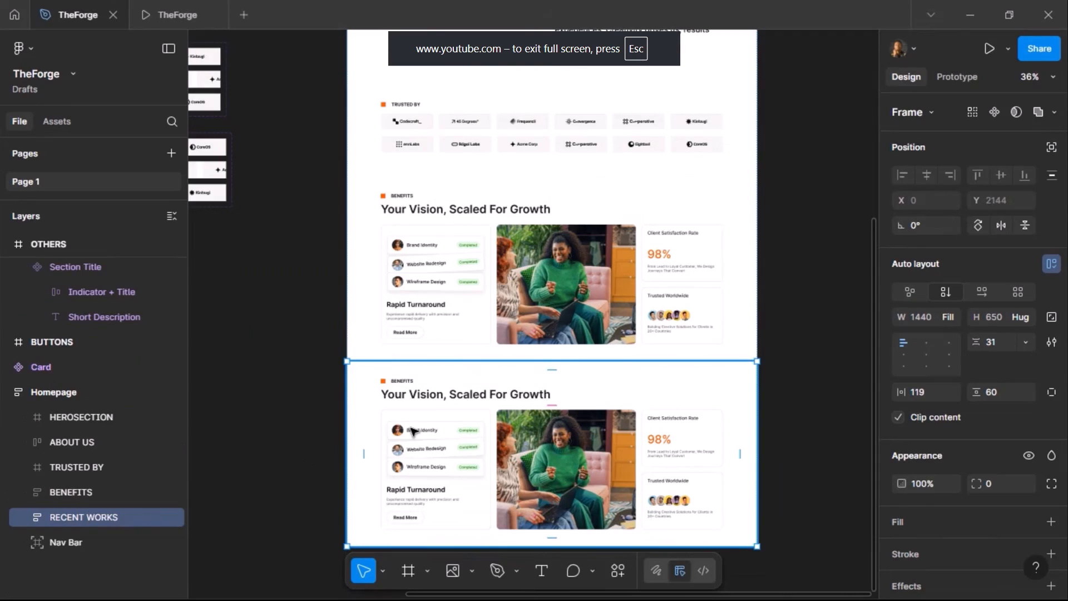
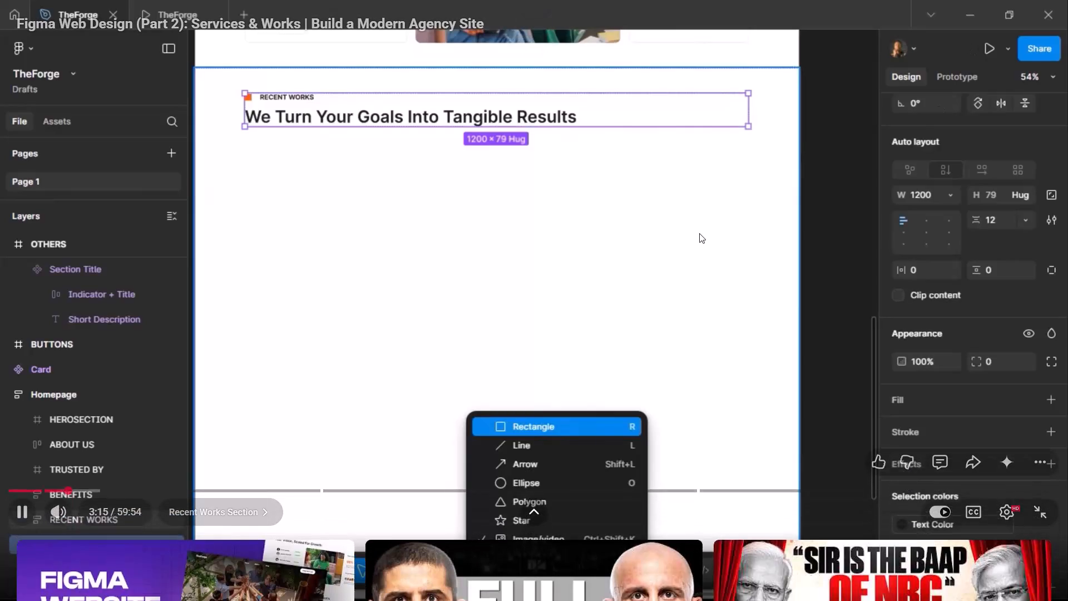
Pause the tutorial at about 3:16, check the homepage in Figma, and resume the video full screen in Chrome.
click(699, 233)
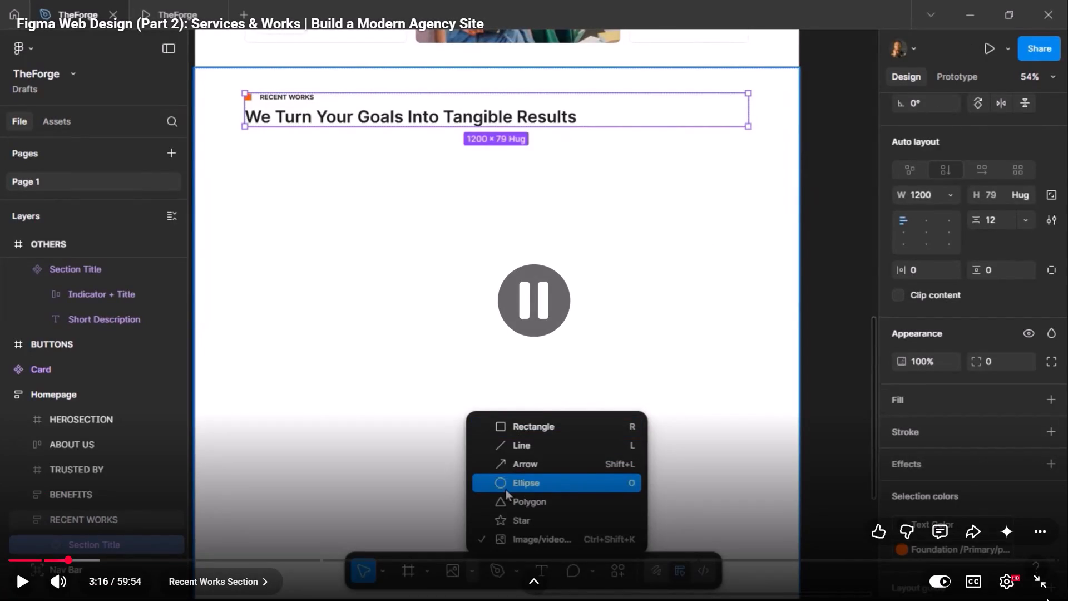
click(1047, 588)
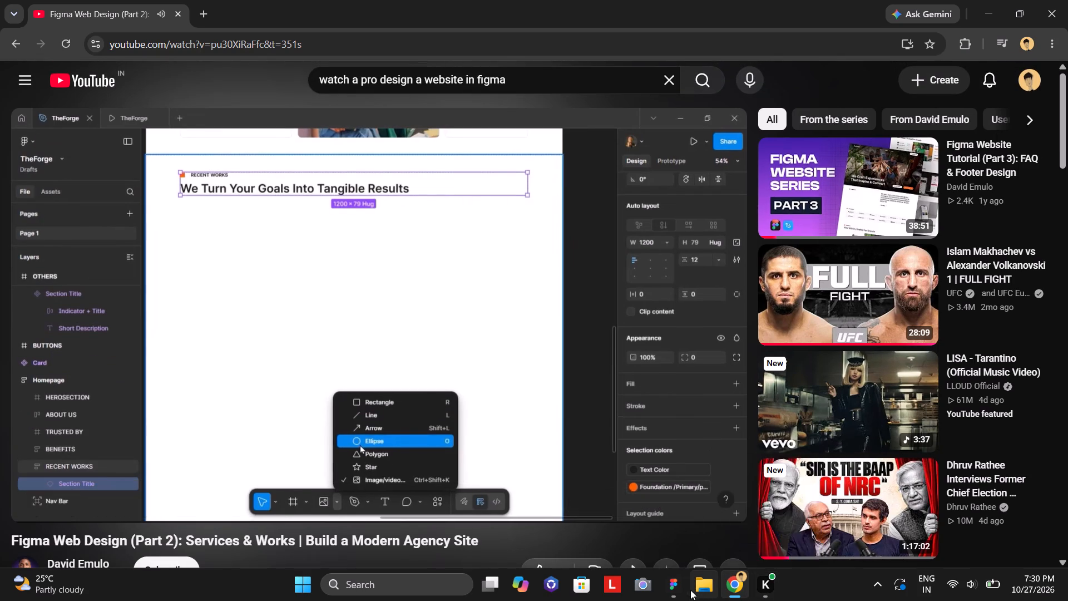
click(679, 584)
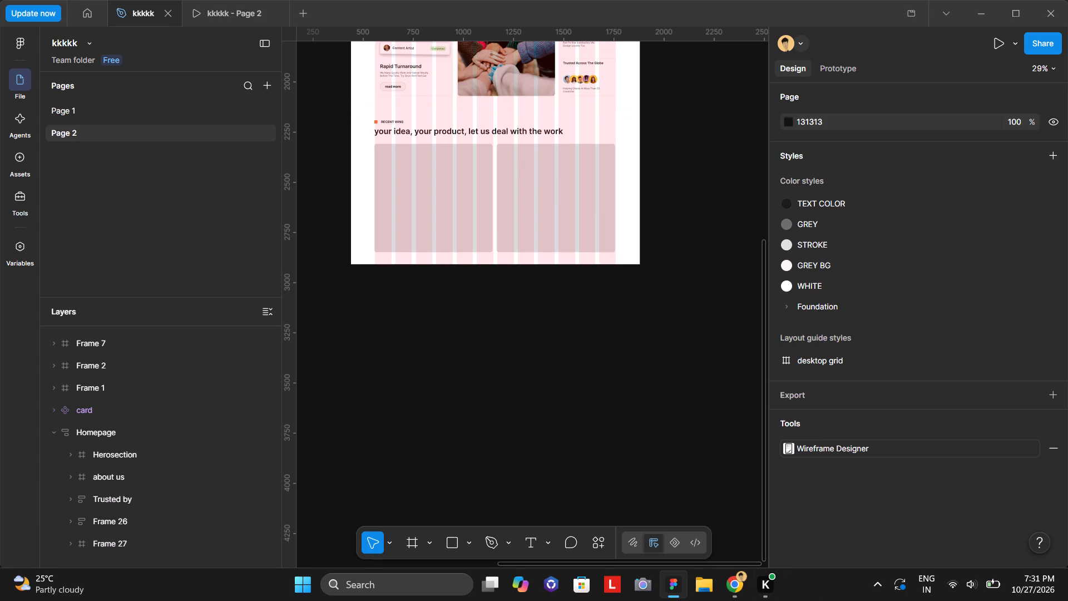
click(749, 590)
click(561, 362)
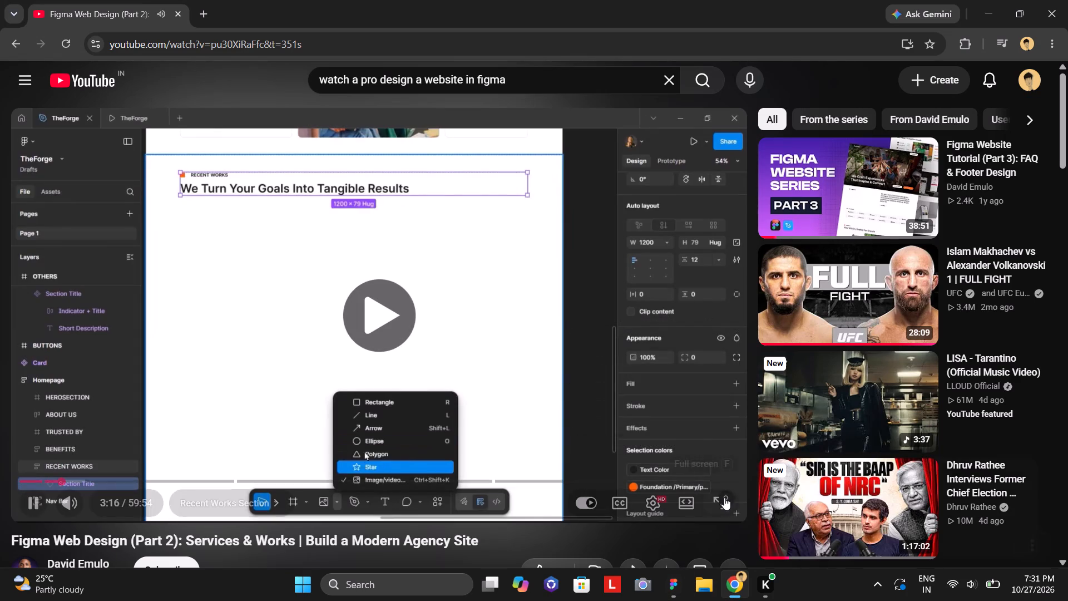
click(724, 497)
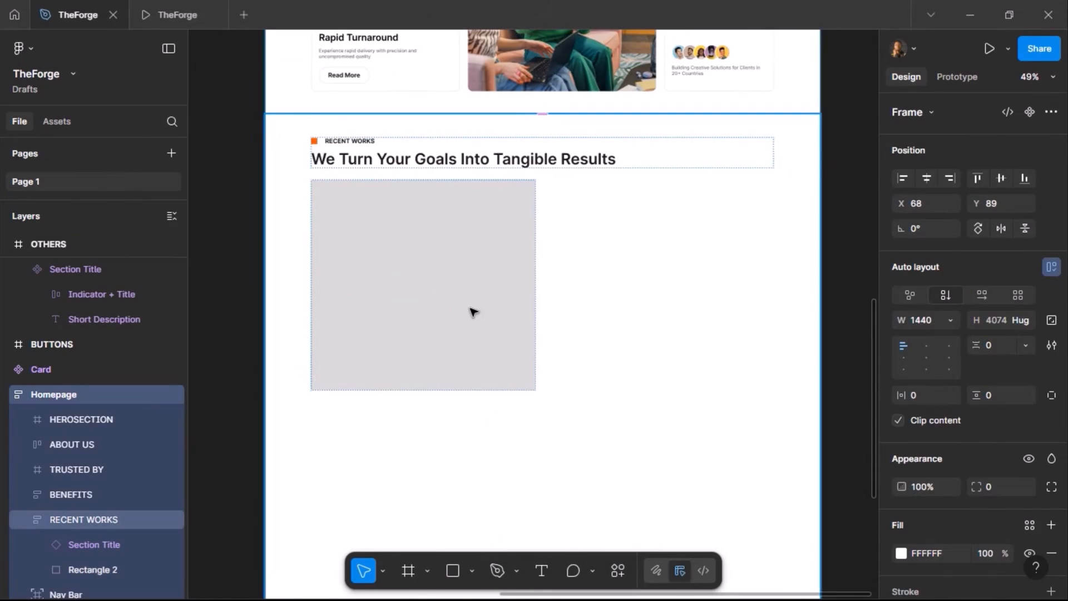
Skip ahead through the tutorial's Recent Works Section to about 5:04, pause it and leave full screen.
key(Right)
key(Right)
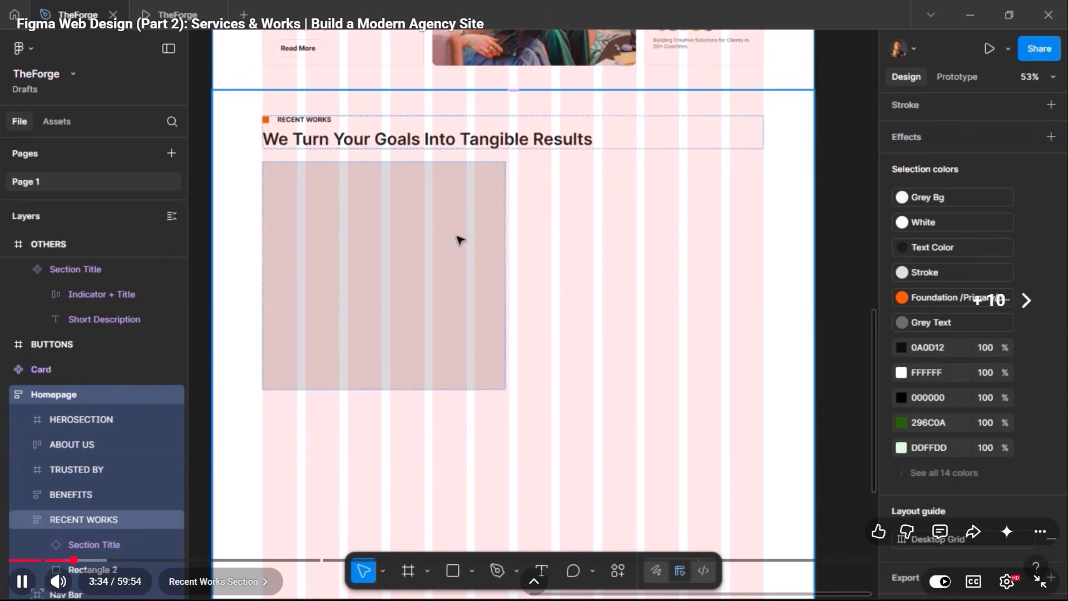
key(Right)
key(Right)
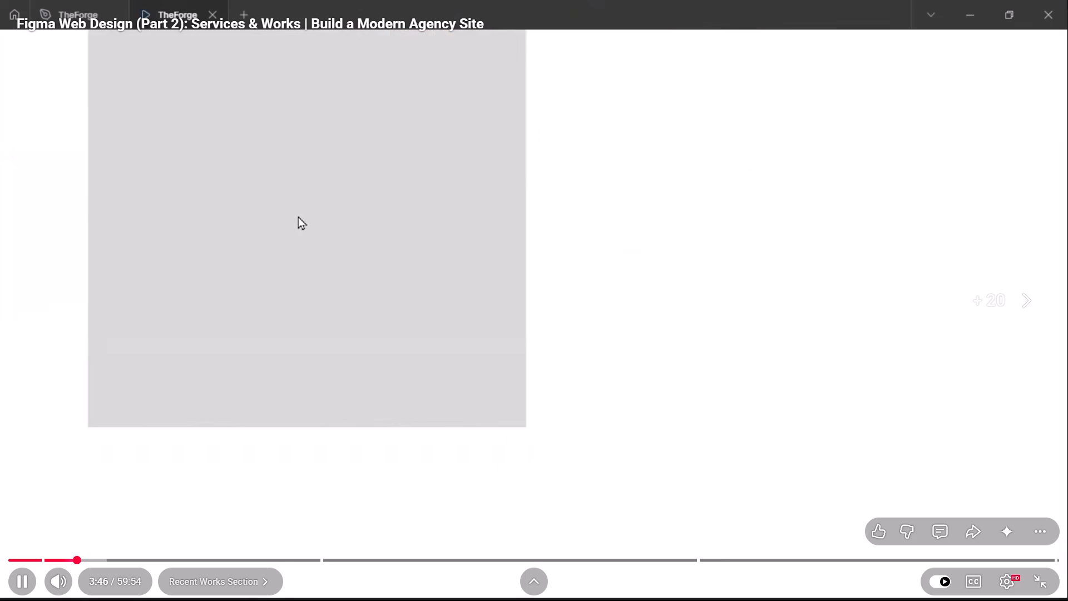
key(Right)
key(Right)
key(Right)
key(Right)
key(Right)
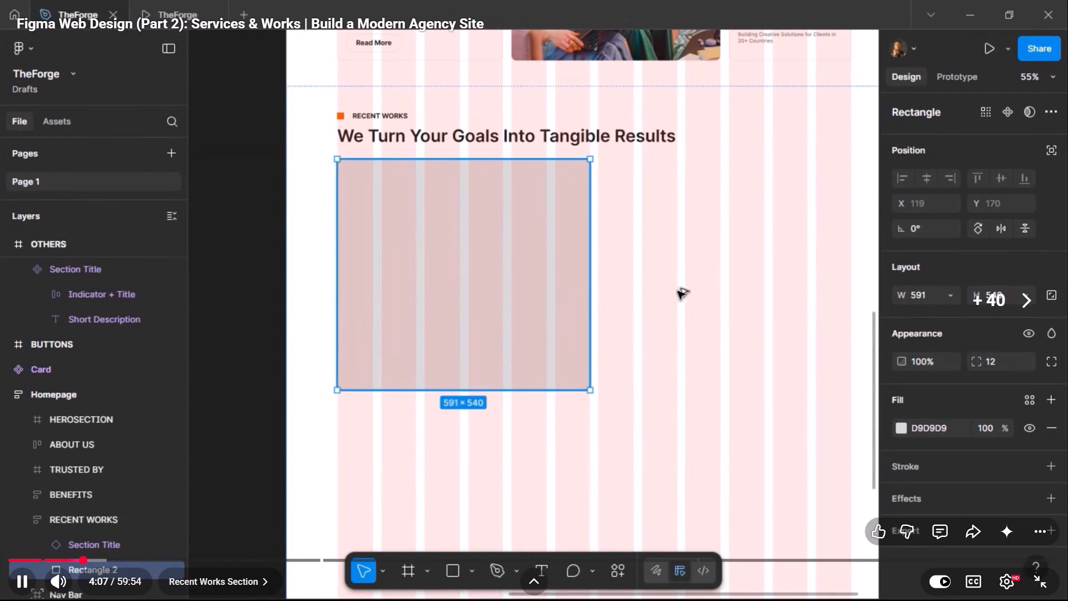
key(Right)
key(Right)
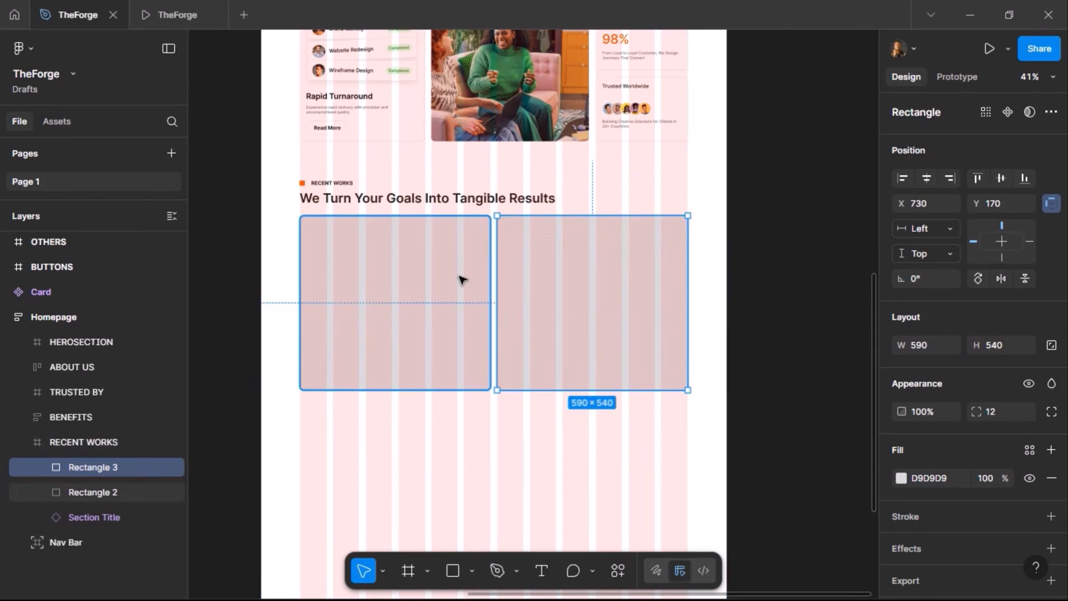
key(Right)
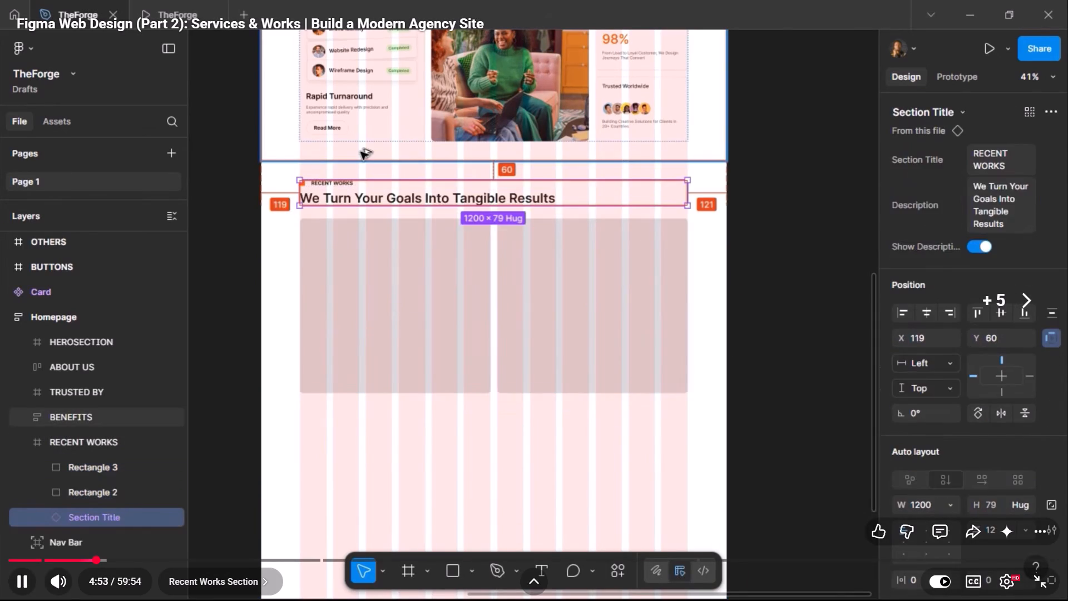
key(Left)
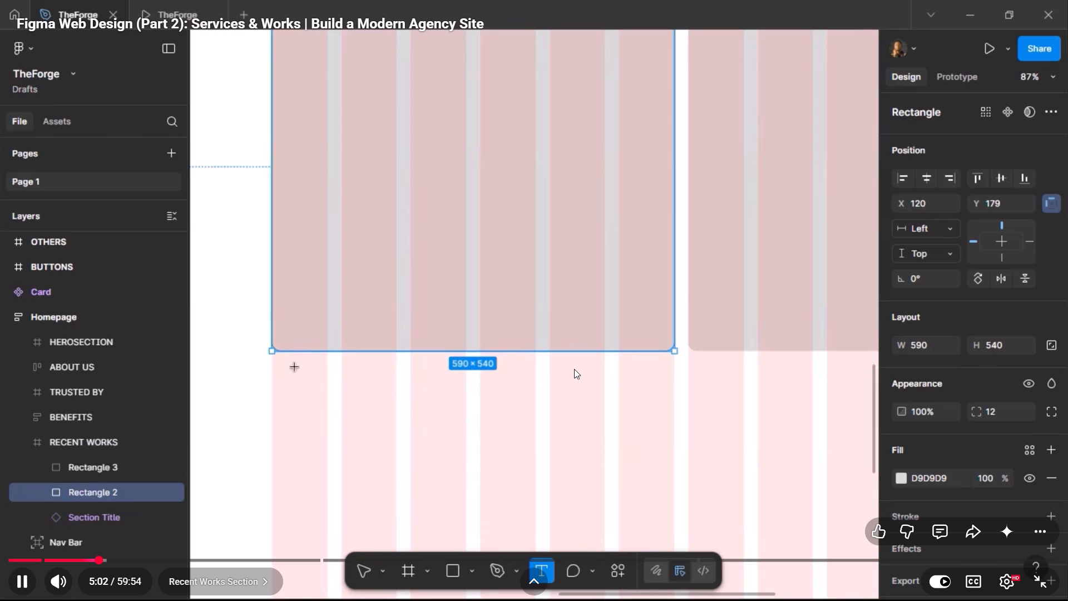
click(559, 327)
click(1029, 580)
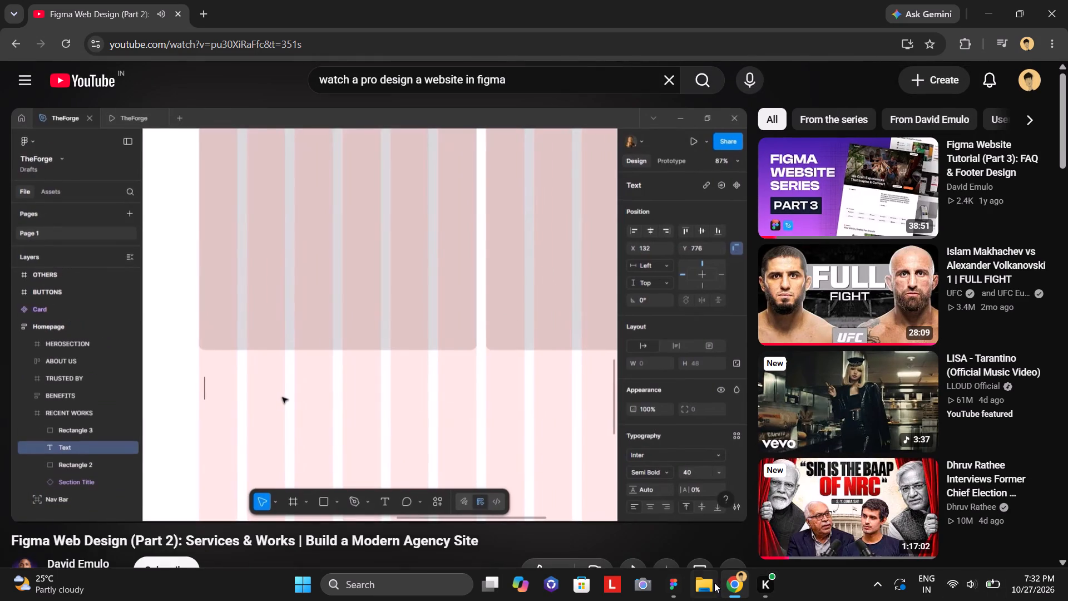
Switch to Figma and check the spacing around the "your idea, your product, let us deal with the work" heading.
click(680, 583)
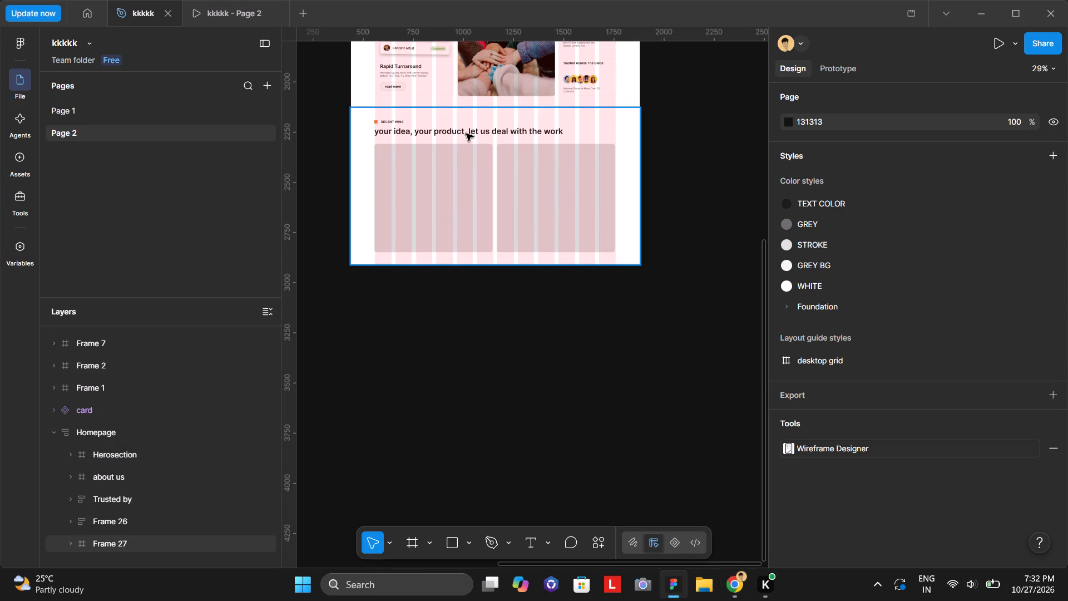
scroll(481, 125, right, 2)
double_click(531, 219)
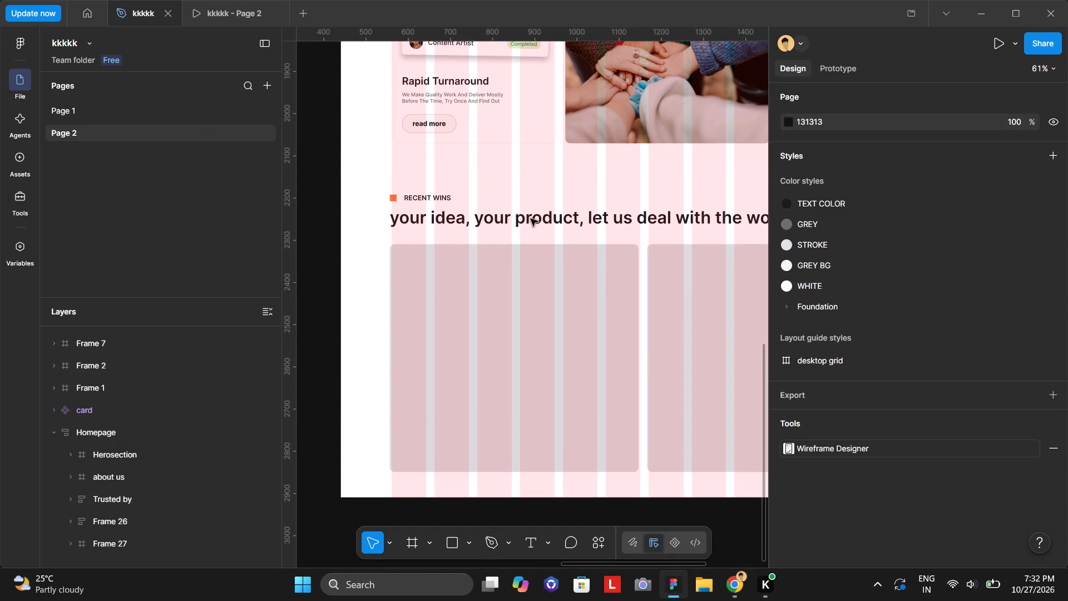
click(551, 220)
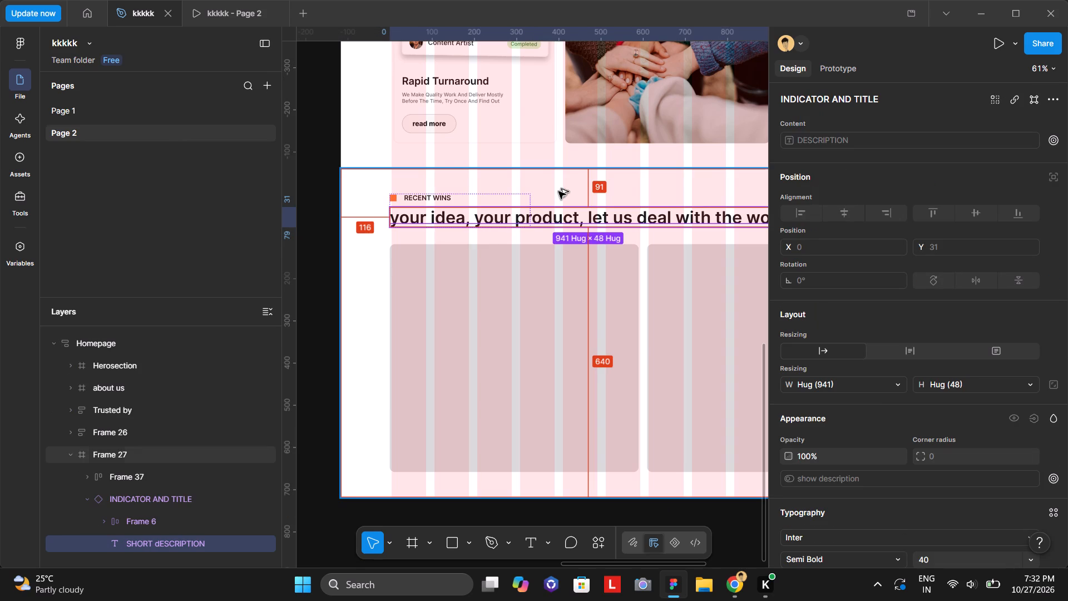
key(alt+Up)
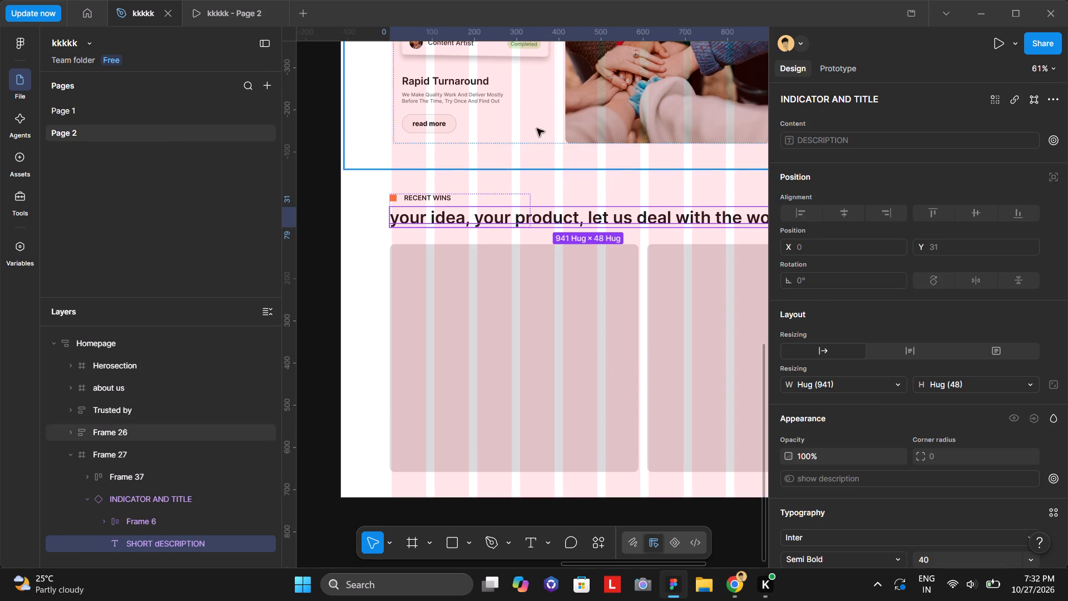
Switch to the tutorial in Chrome, rewind about ten seconds, replay the section title spacing part and pause at about 4:57.
click(730, 591)
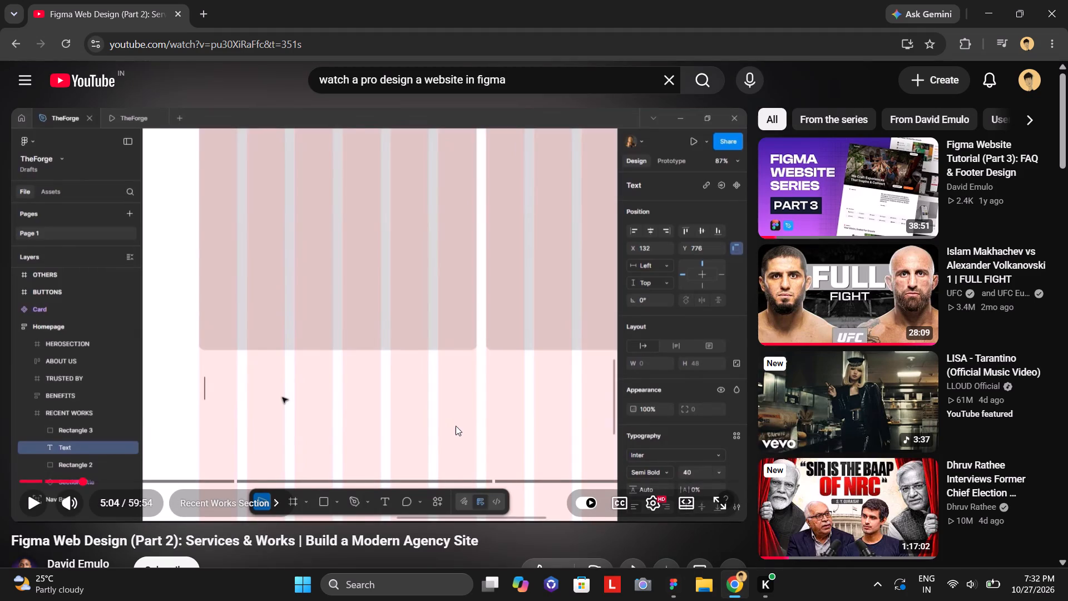
key(Left)
key(Left)
drag(456, 427, 442, 420)
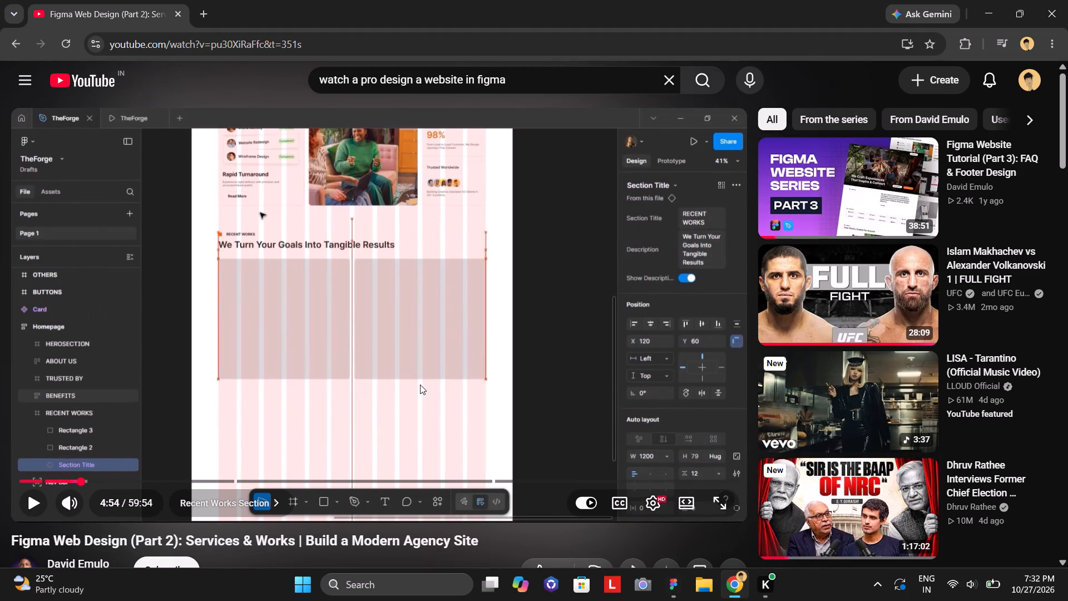
key(space)
scroll(420, 385, down, 1)
scroll(442, 338, up, 1)
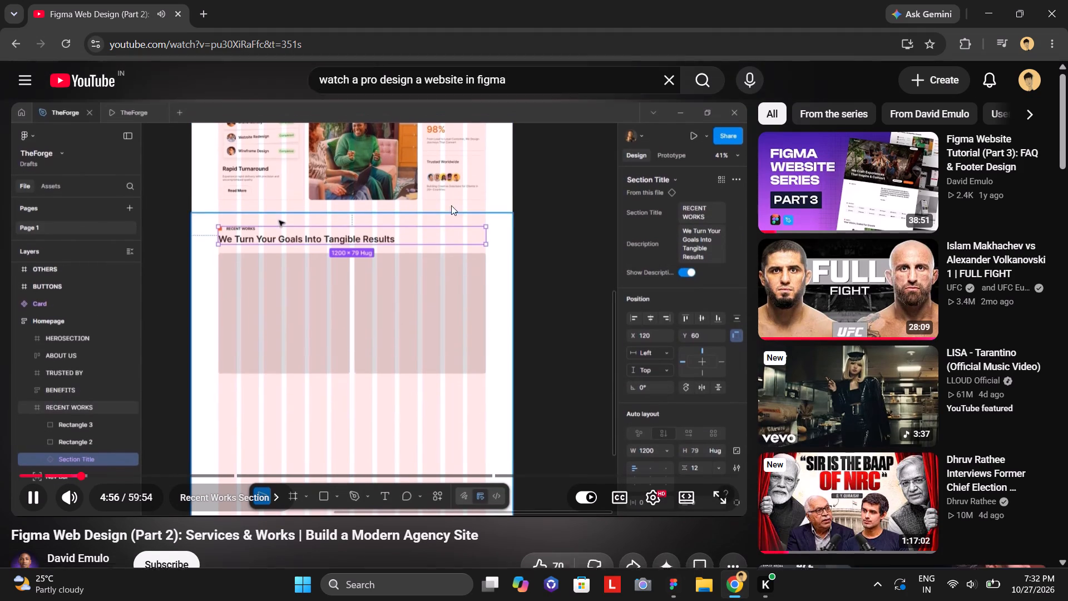
scroll(451, 205, up, 1)
click(411, 253)
Switch to Figma and examine the layout settings of the RECENT WINS label row and its heading together.
click(675, 584)
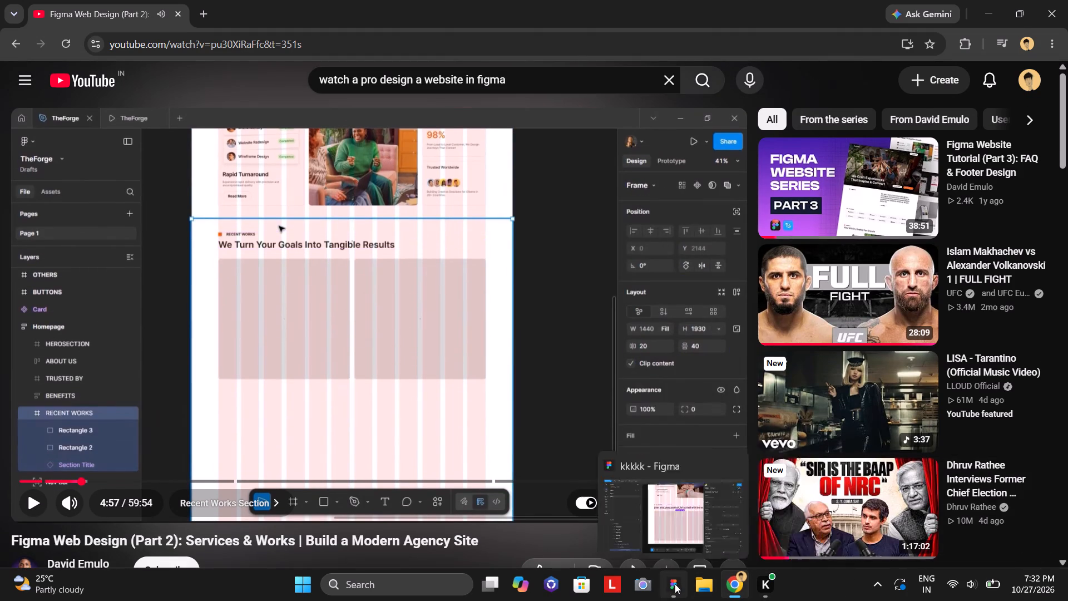
click(451, 198)
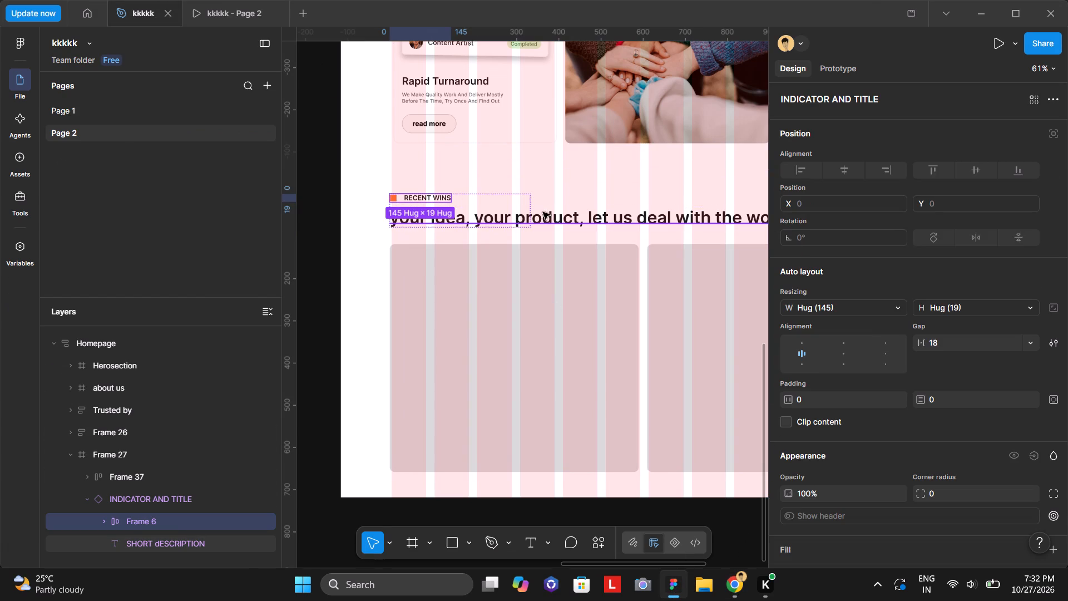
shift+click(558, 218)
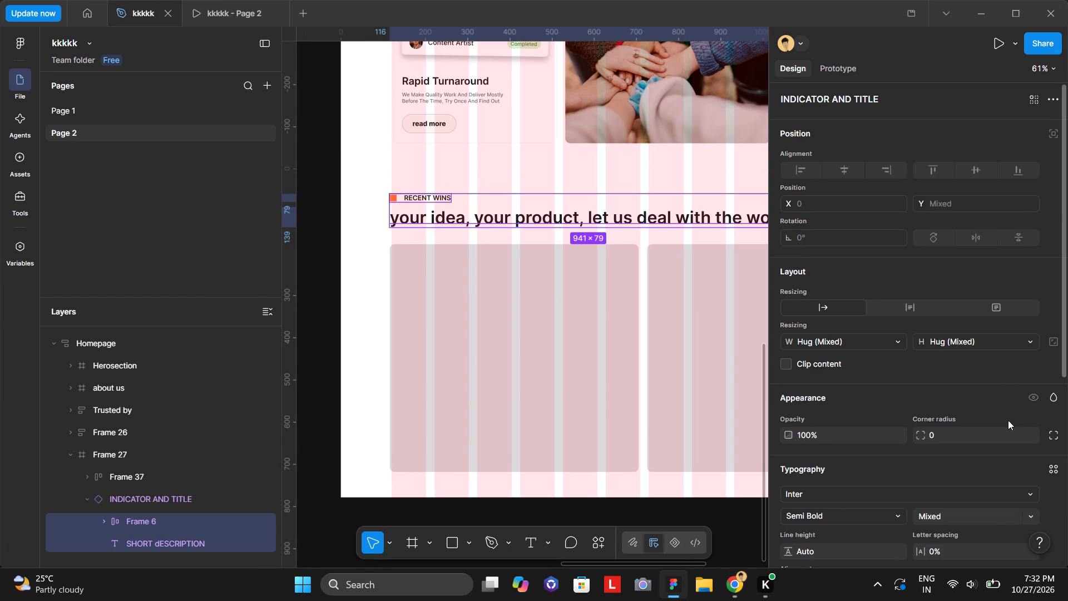
scroll(985, 363, left, 1)
scroll(976, 344, down, 1)
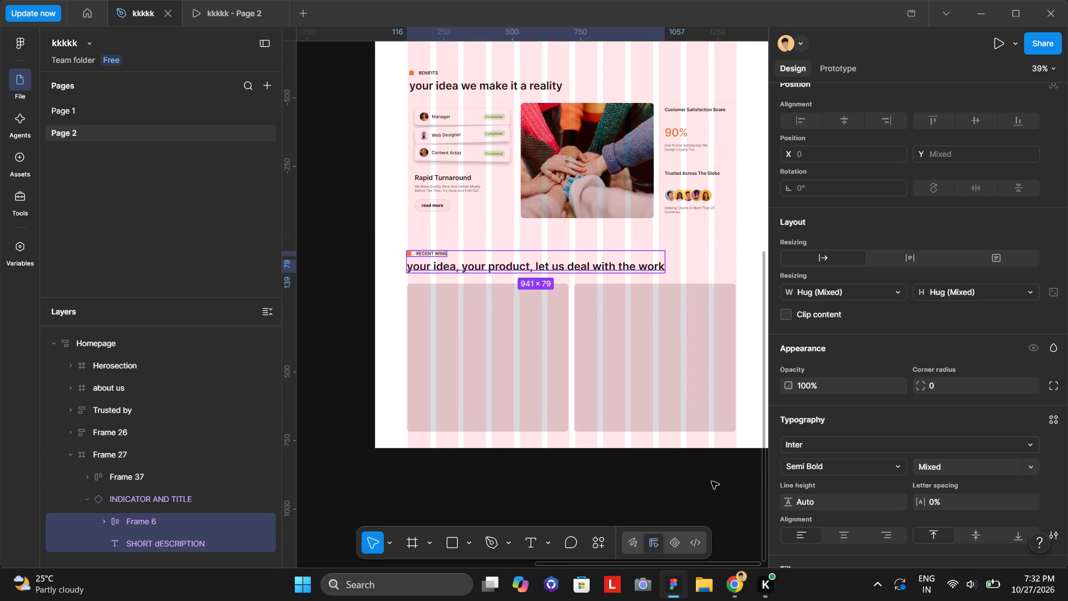
click(675, 476)
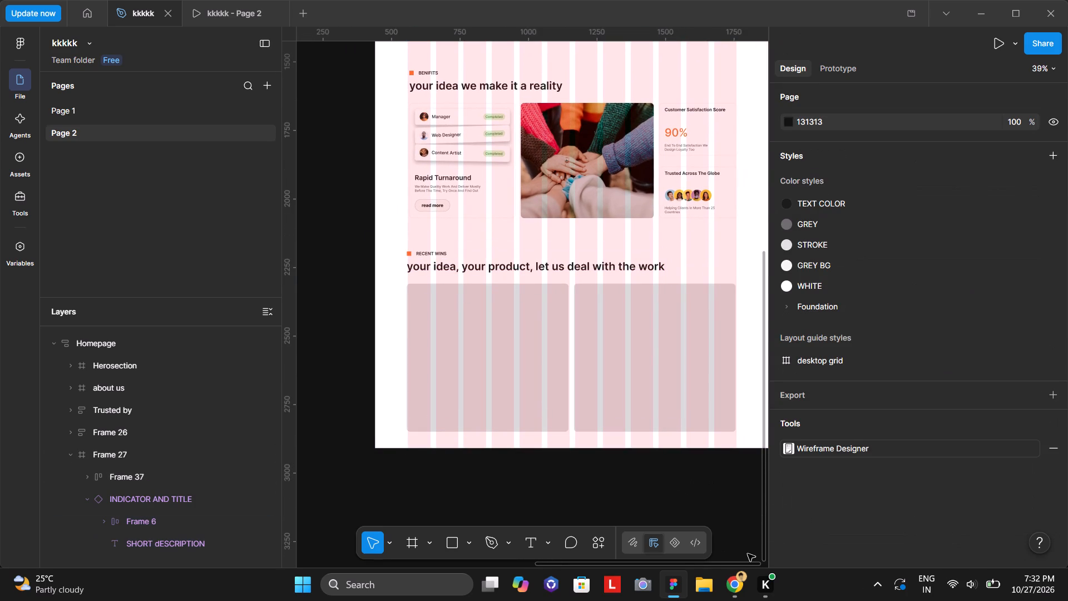
Switch to the tutorial in Chrome and watch the project title and description part full screen up to about 5:39.
click(728, 590)
click(585, 364)
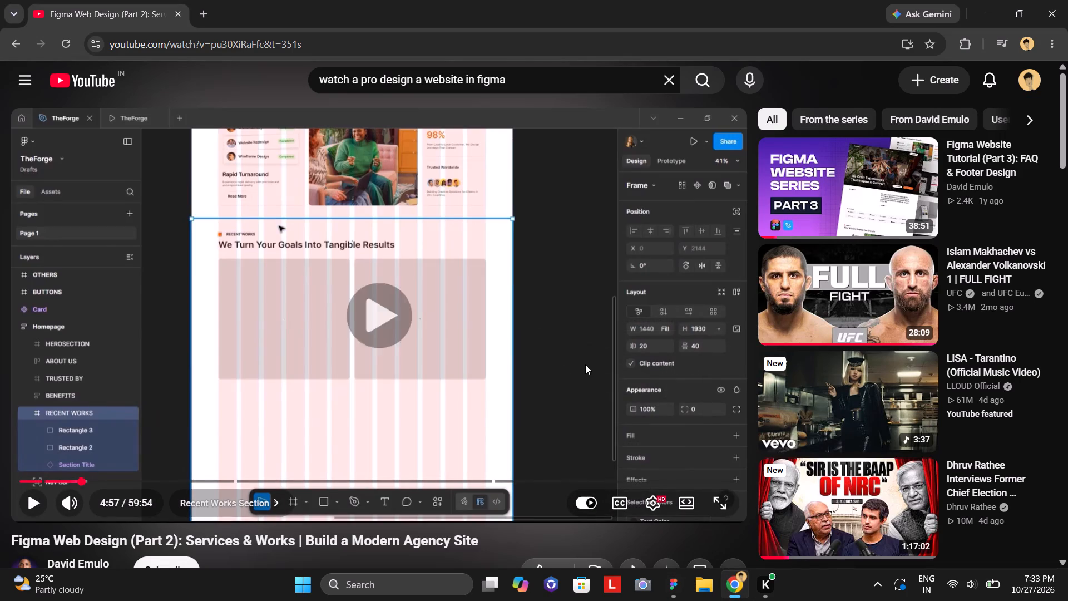
click(717, 492)
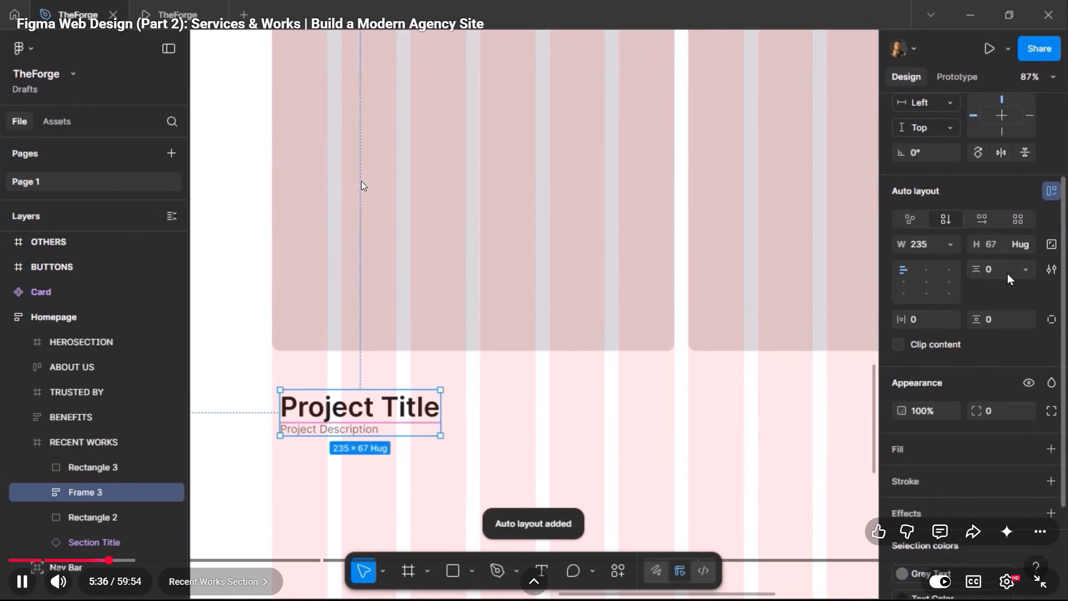
click(432, 336)
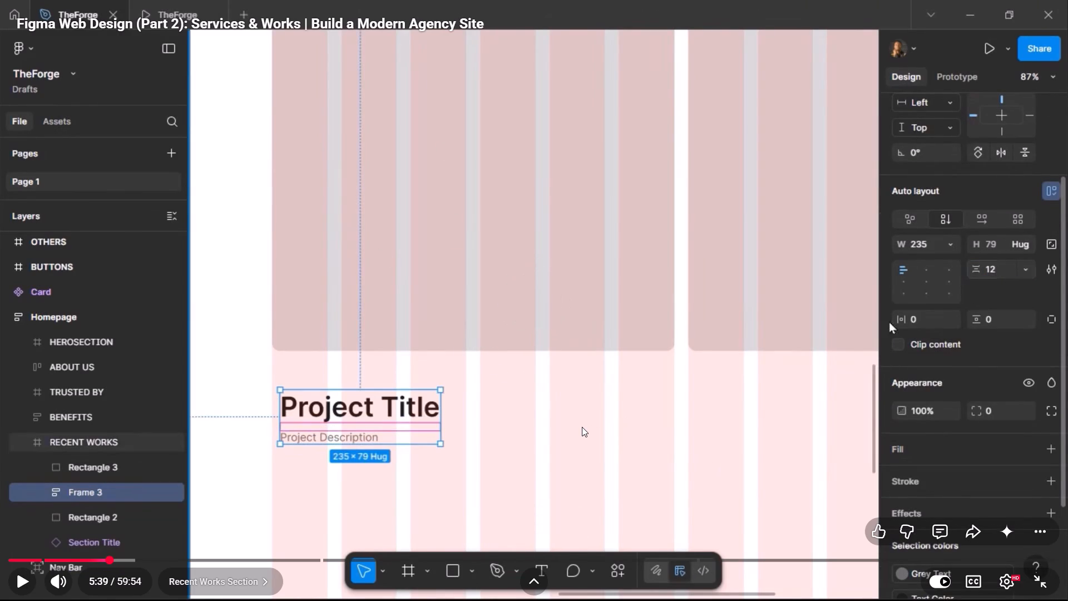
click(1041, 577)
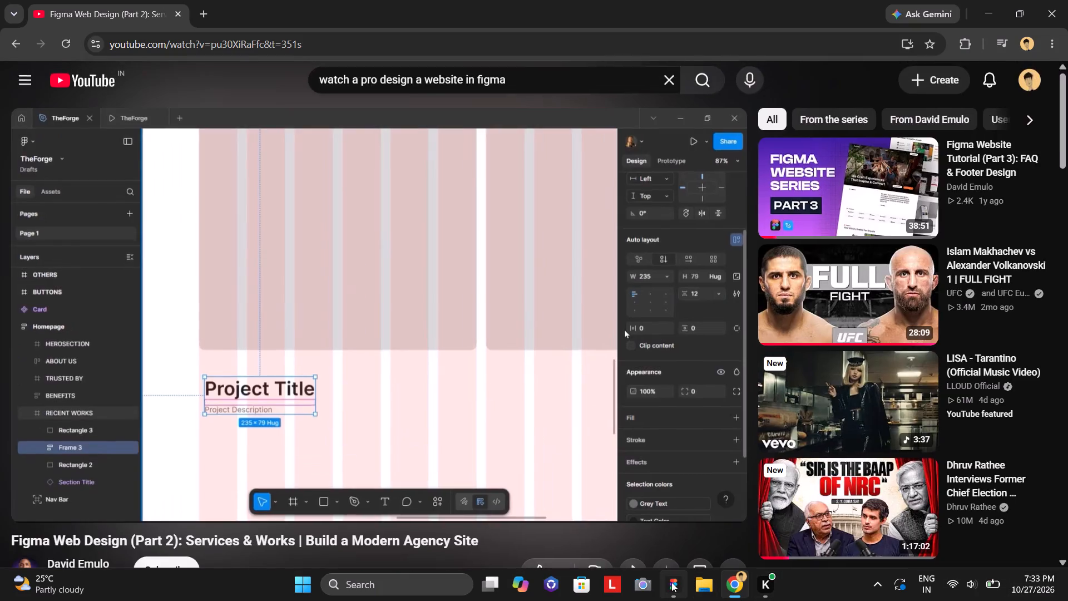
Switch to Figma and extend the recent wins section frame downward to a height of 952.
click(671, 582)
click(598, 448)
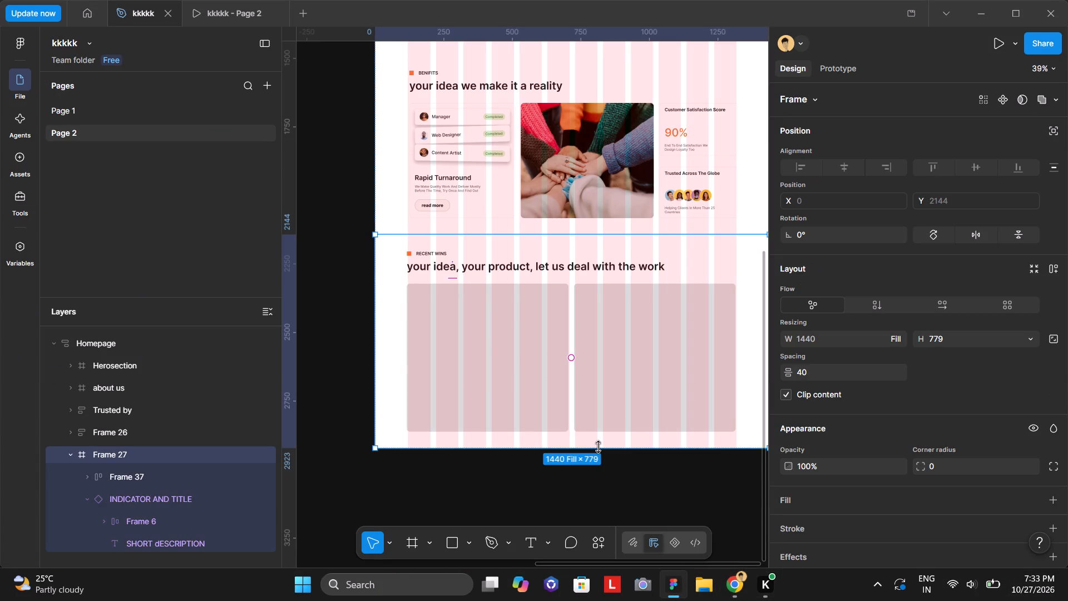
drag(595, 446, 592, 495)
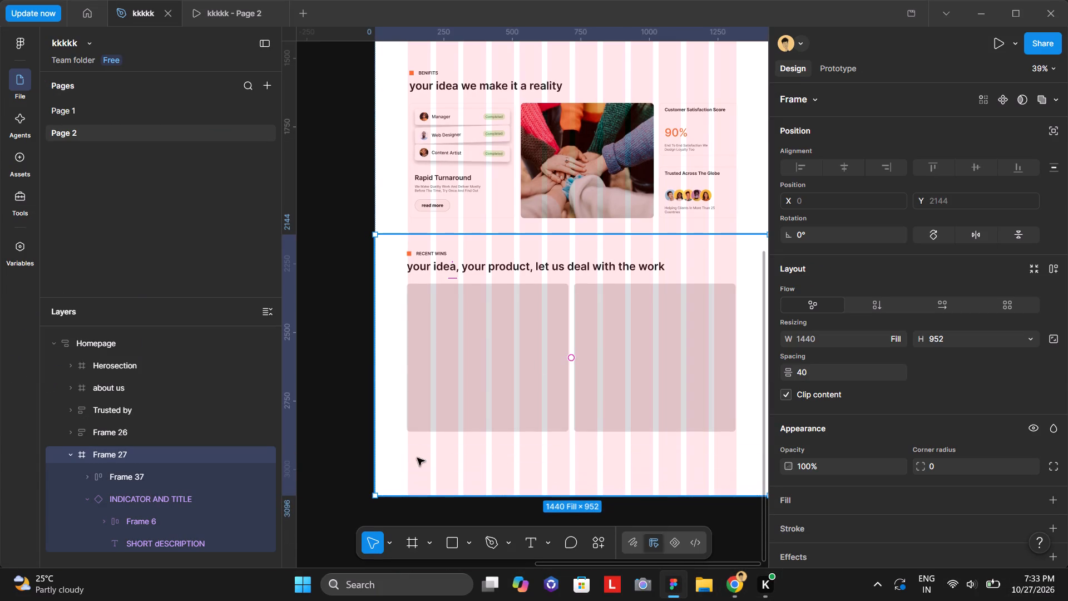
Pull the left edge of the recent wins card row inward to the layout grid, at X 121 with a width of 1195.
scroll(538, 423, down, 2)
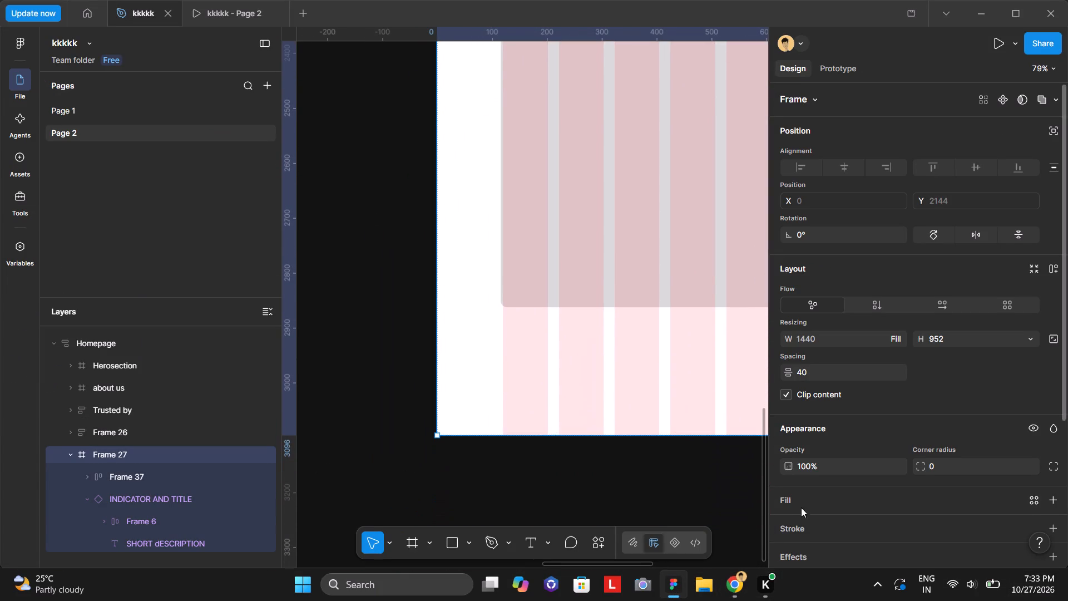
scroll(588, 391, left, 1)
click(468, 179)
click(448, 193)
click(428, 200)
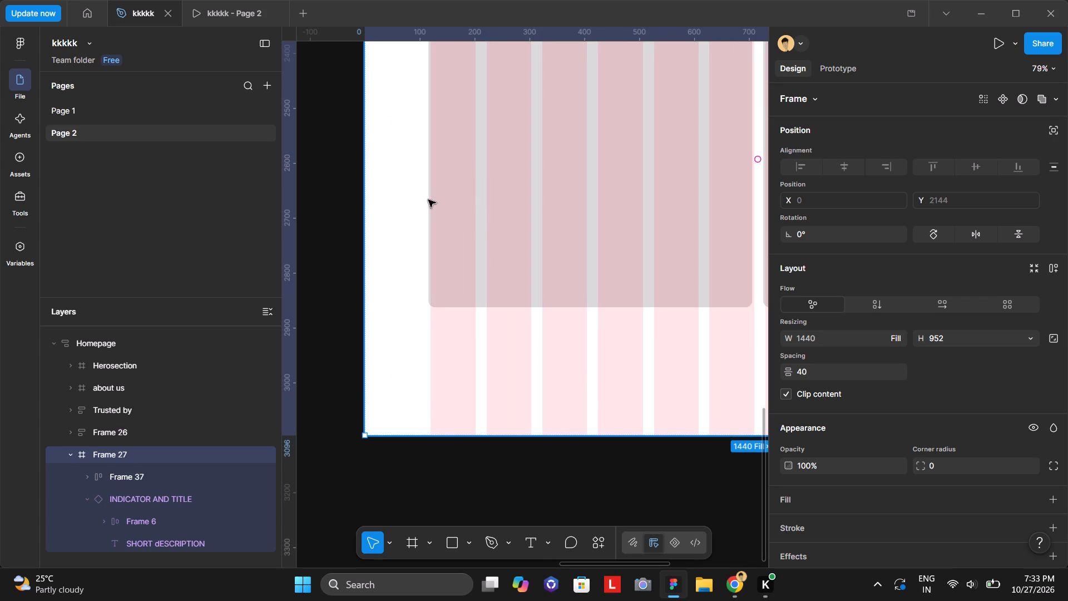
scroll(476, 221, up, 2)
double_click(459, 272)
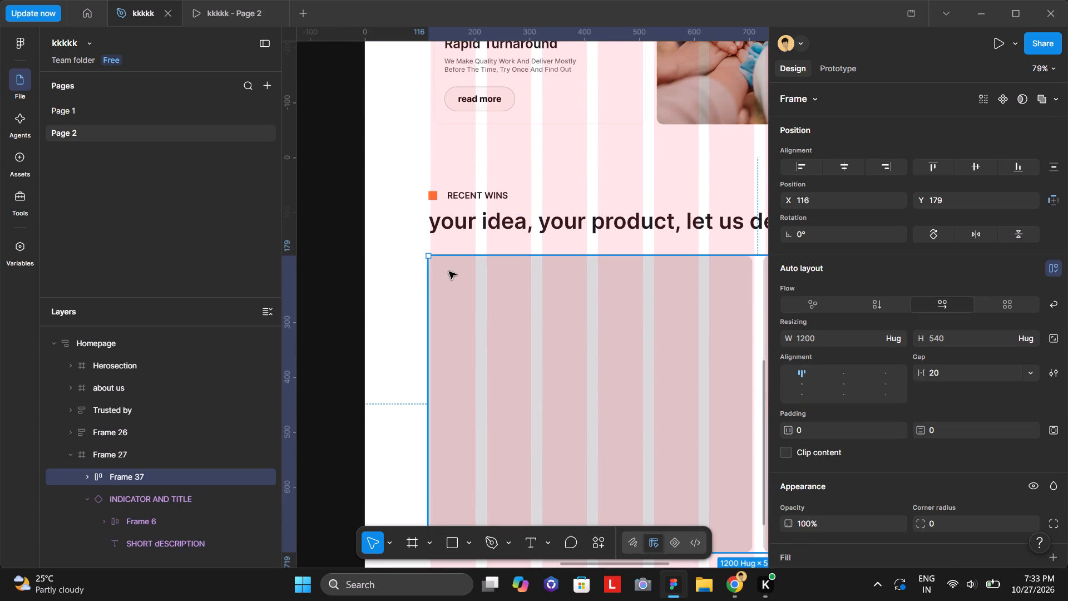
drag(422, 391, 426, 390)
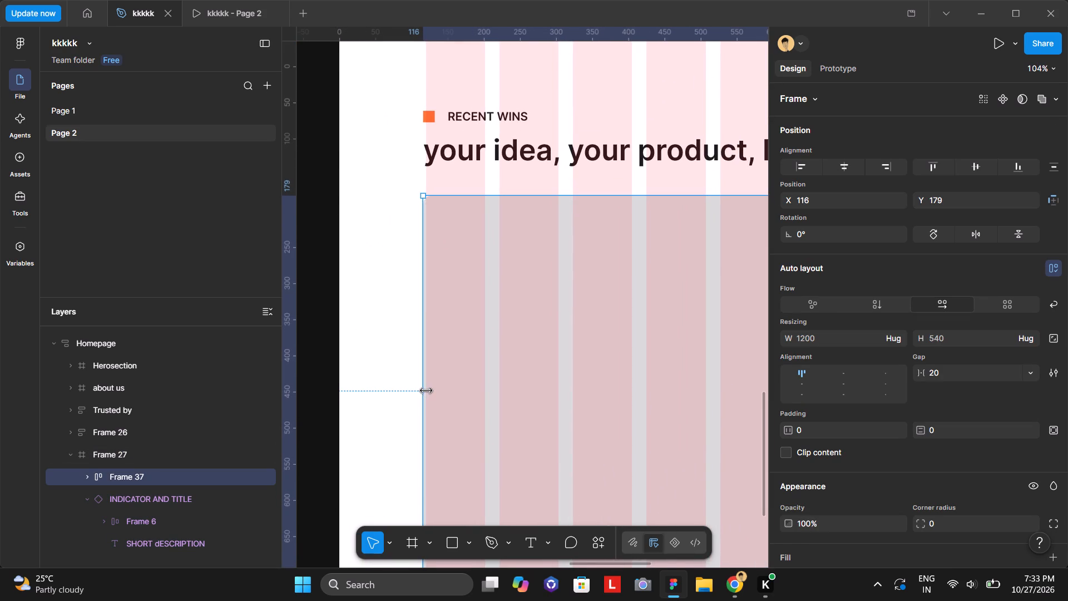
drag(426, 390, 427, 390)
Narrow the left card rectangle in the recent wins row to a width of 589.
scroll(581, 403, left, 3)
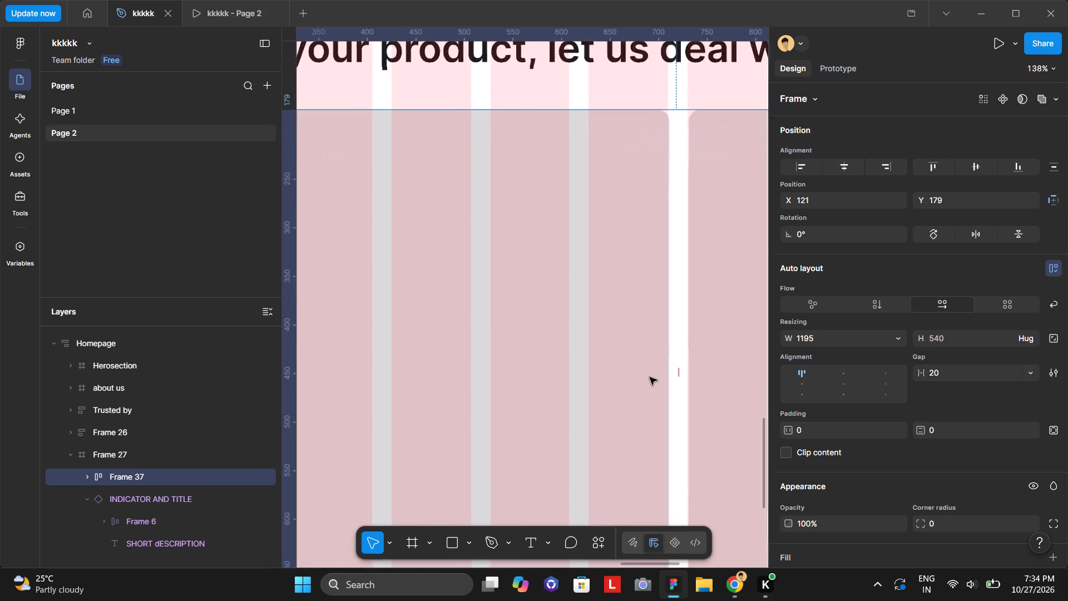
click(678, 370)
click(644, 363)
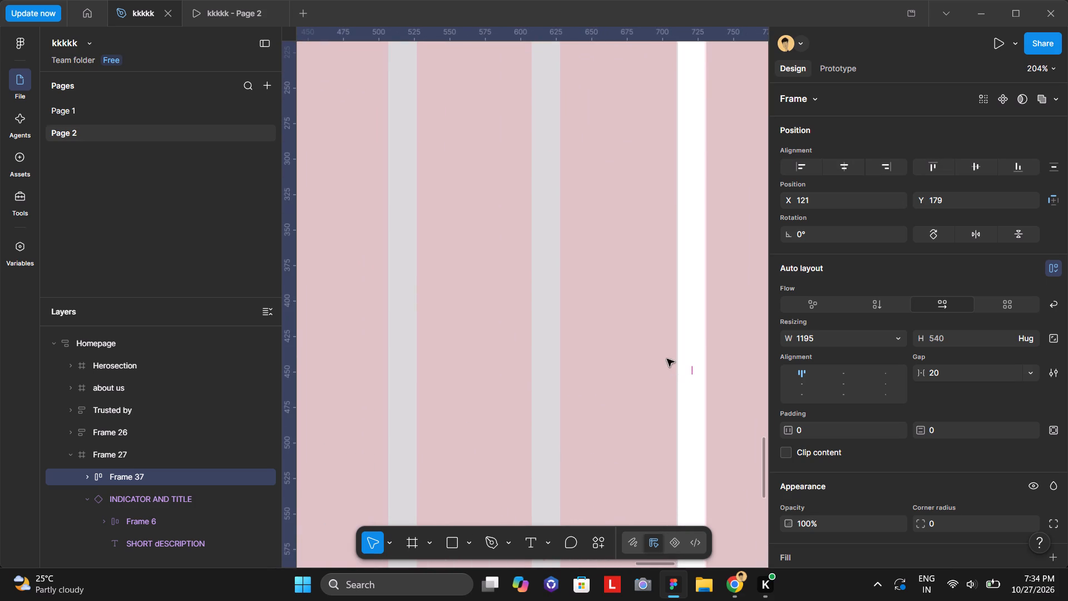
double_click(631, 241)
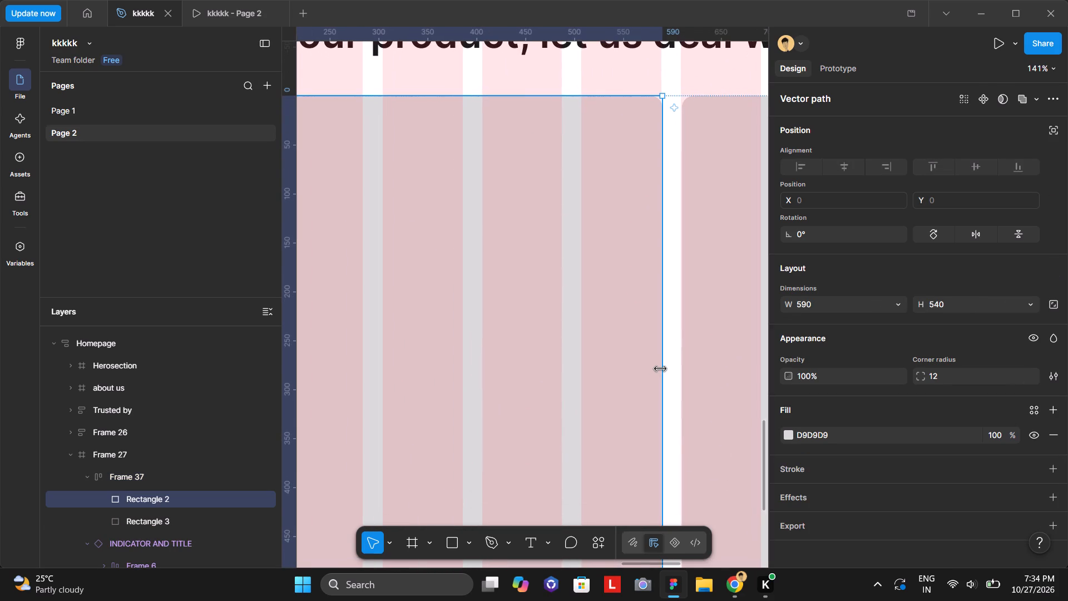
click(660, 369)
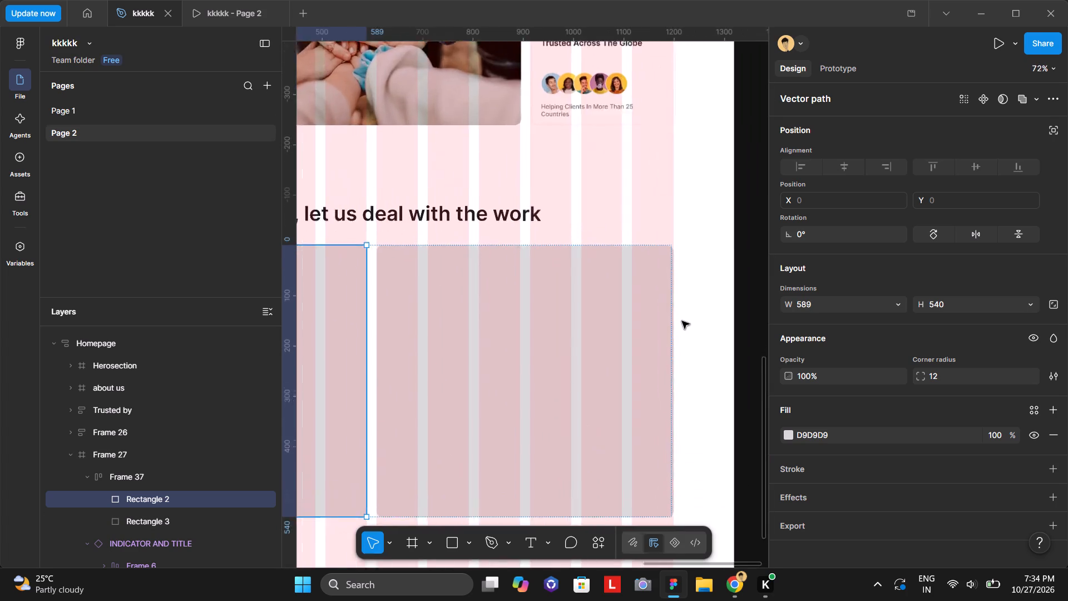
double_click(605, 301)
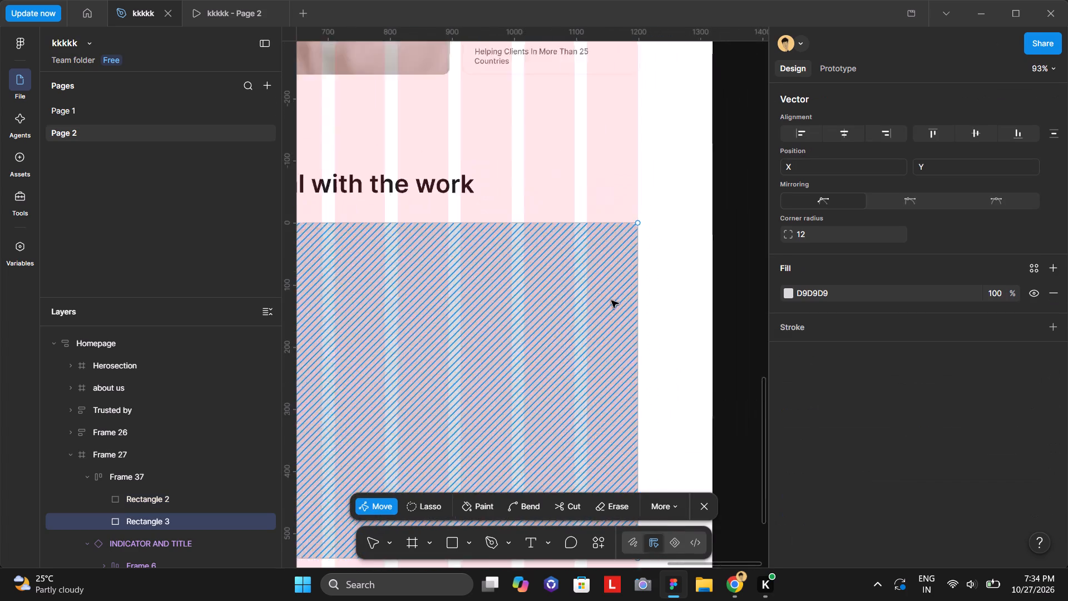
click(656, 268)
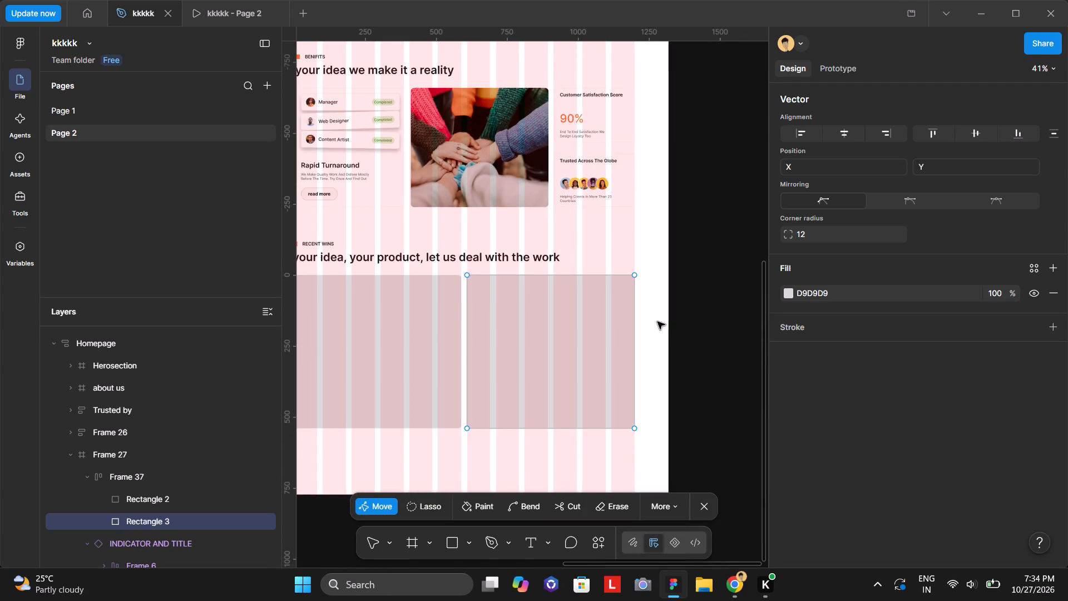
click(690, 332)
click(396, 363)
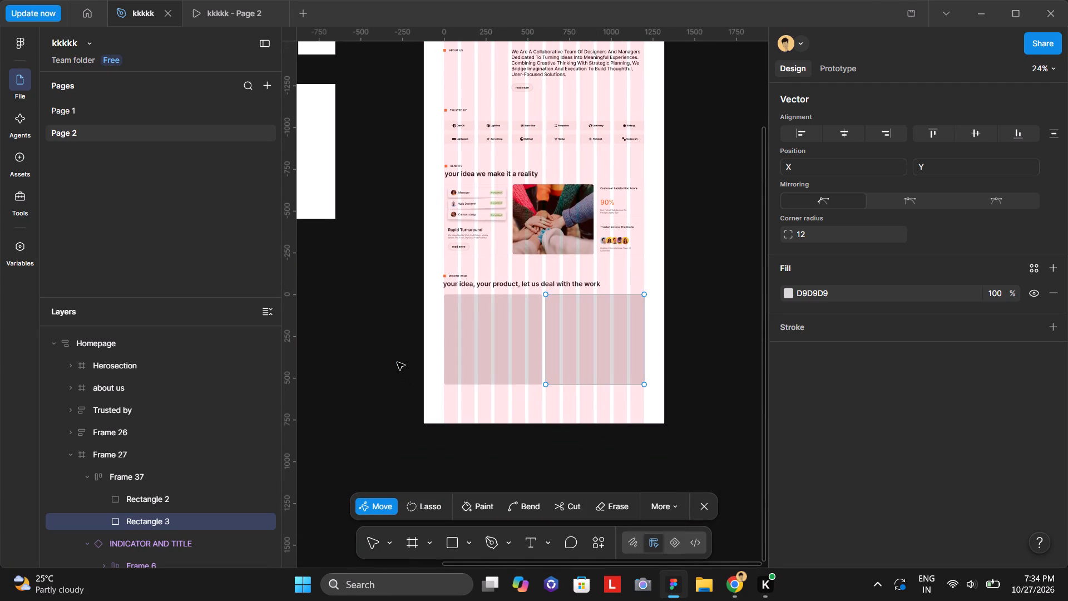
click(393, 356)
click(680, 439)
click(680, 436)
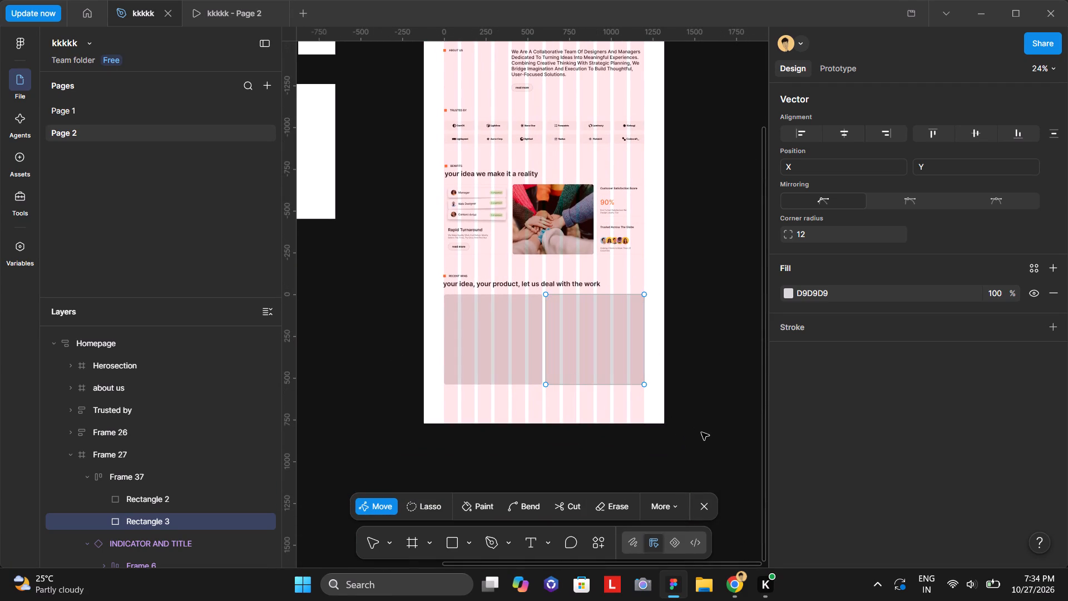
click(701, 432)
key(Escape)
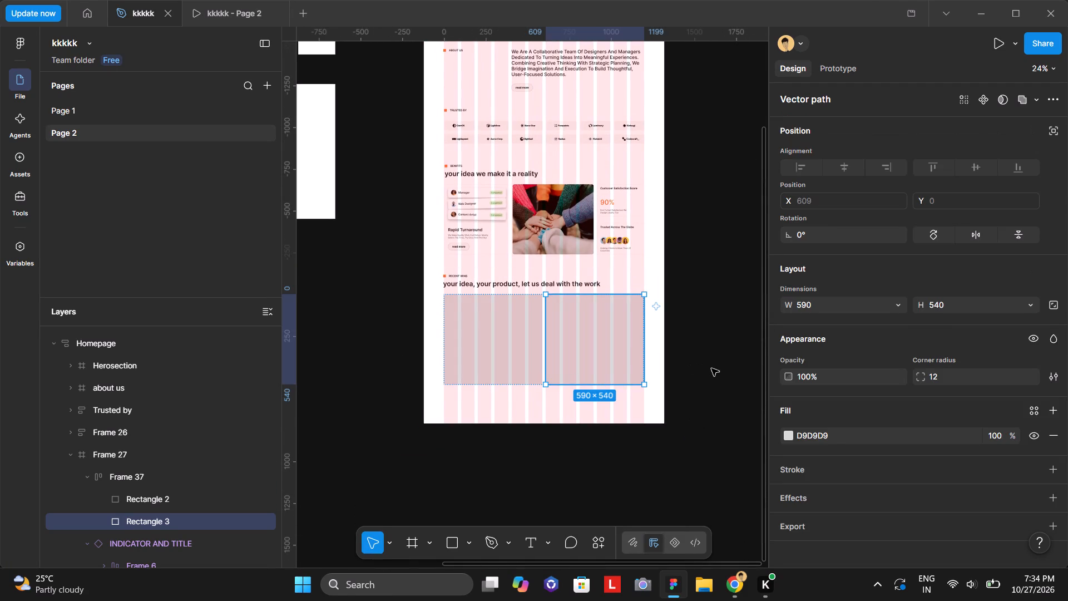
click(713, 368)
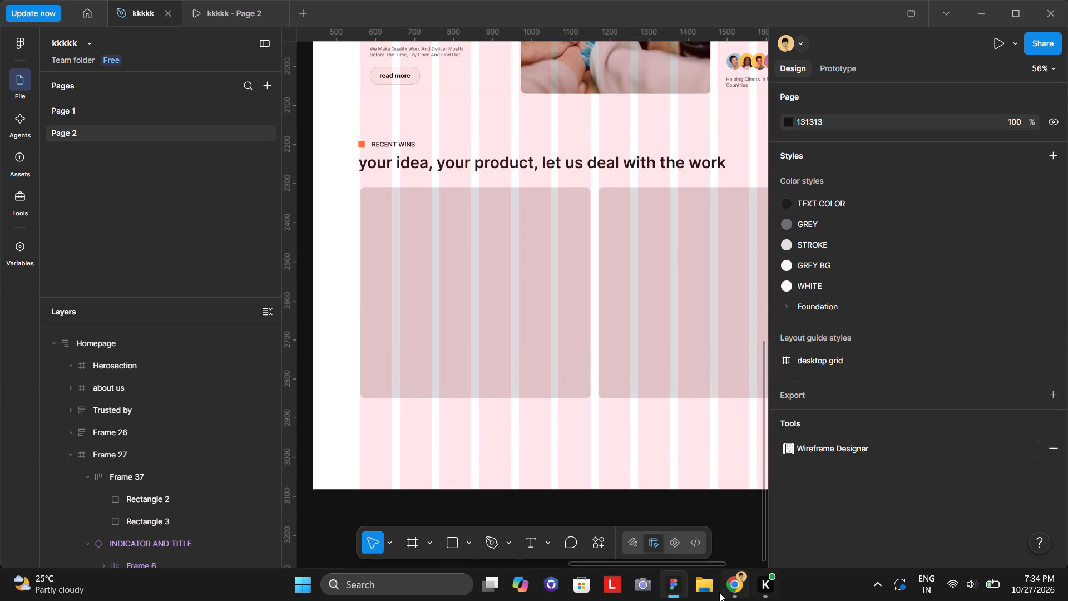
Switch to the tutorial in Chrome, watch the project title spacing part and pause at about 5:46.
click(741, 583)
click(573, 405)
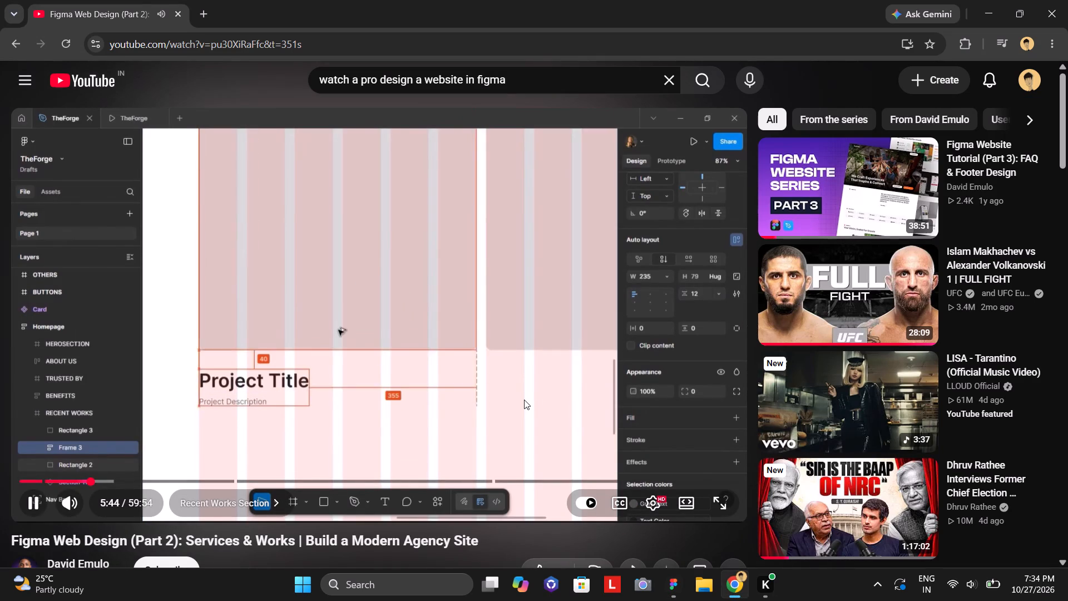
click(478, 407)
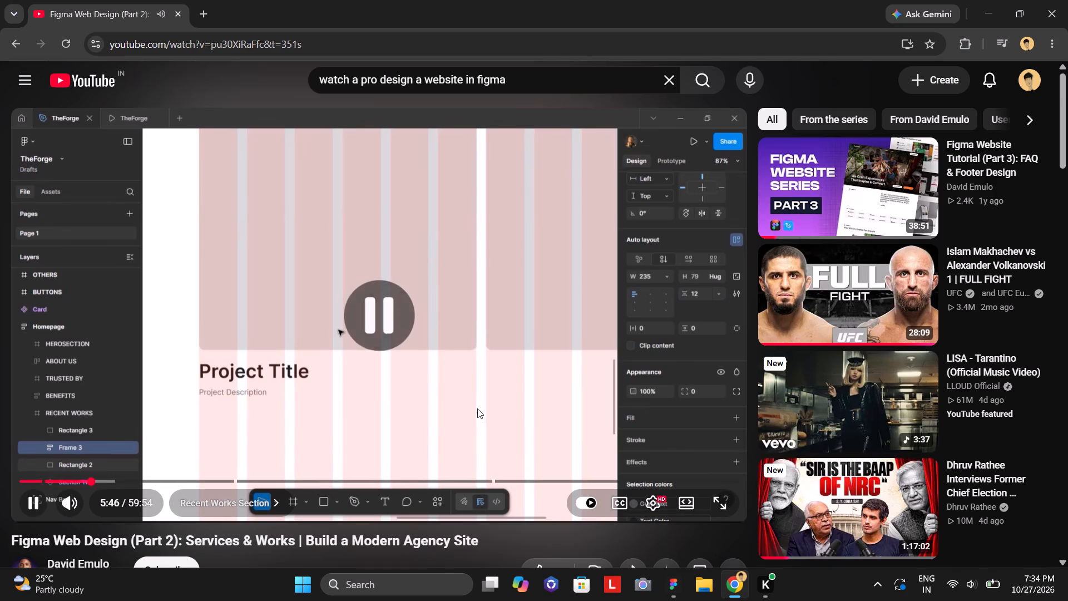
Switch to Figma and add a "project title" text below the left recent wins card, at about X 160, Y 780.
click(677, 587)
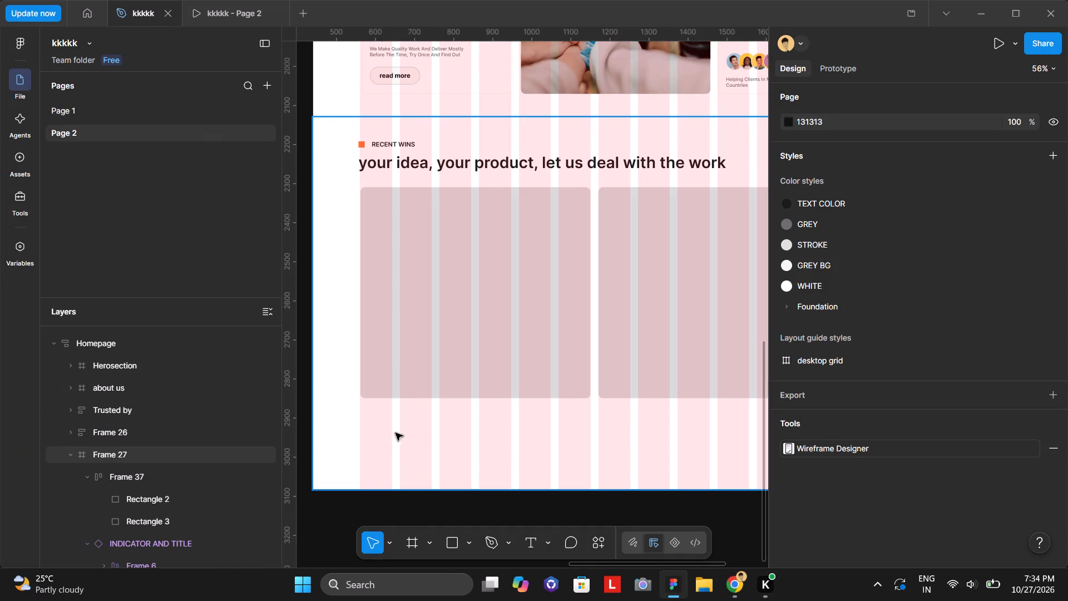
key(t)
click(366, 412)
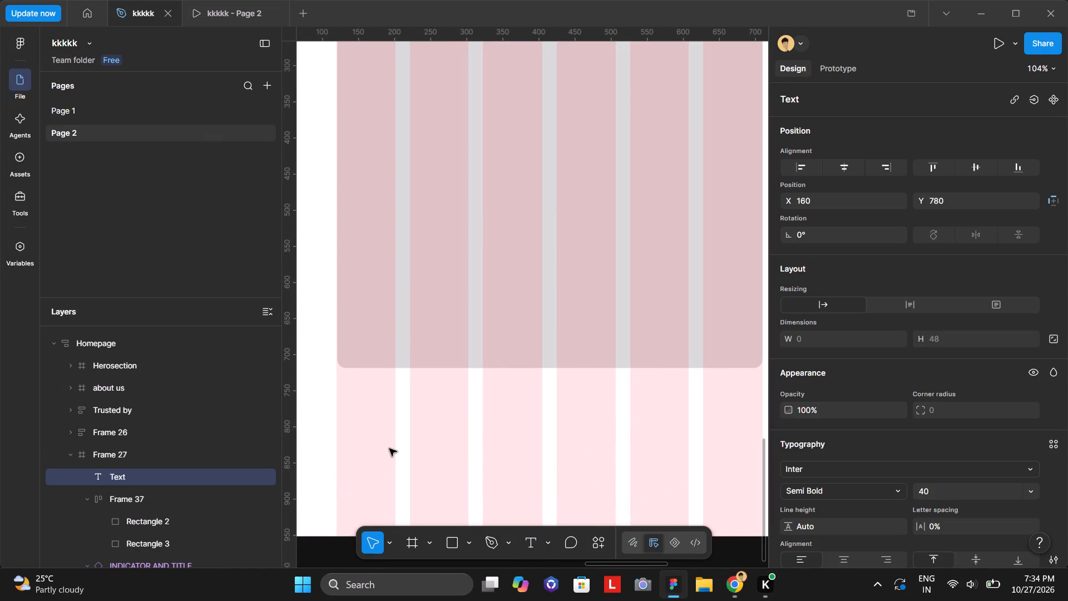
text(pr)
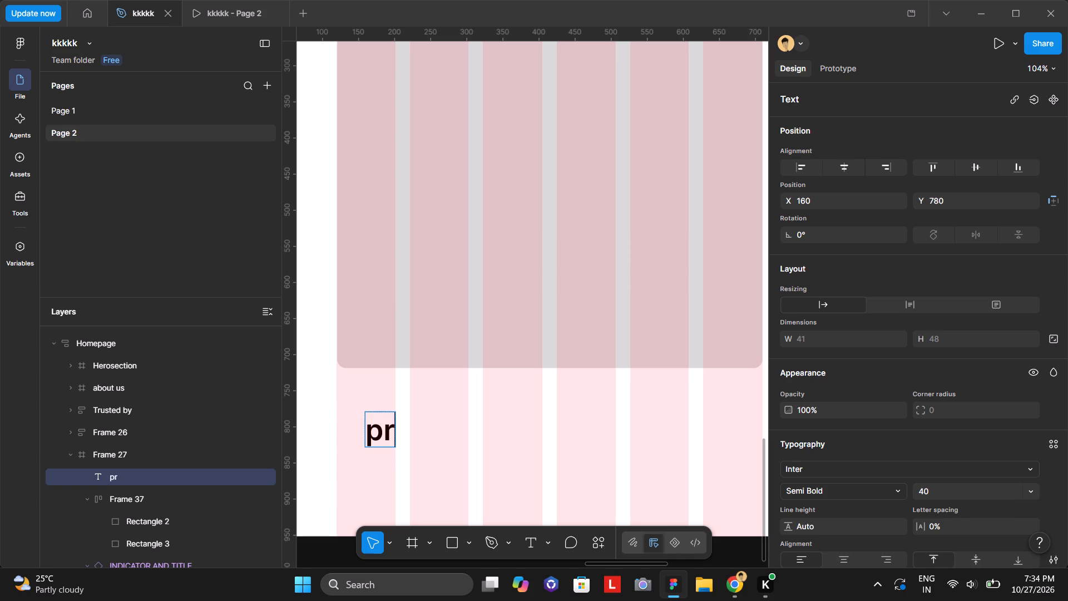
key(BackSpace)
text(rojet)
key(BackSpace)
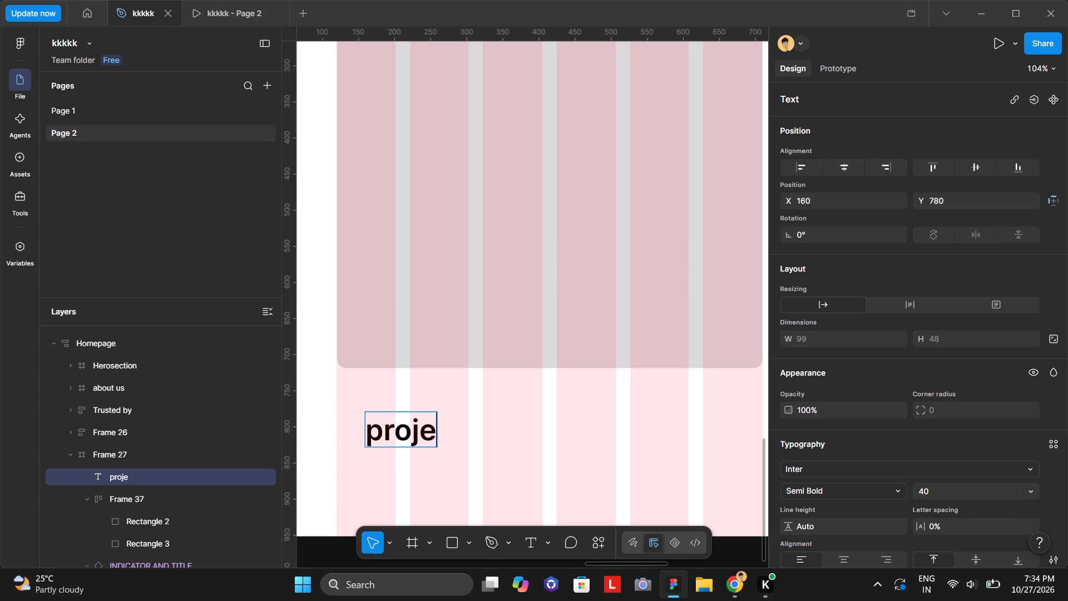
text(ct title)
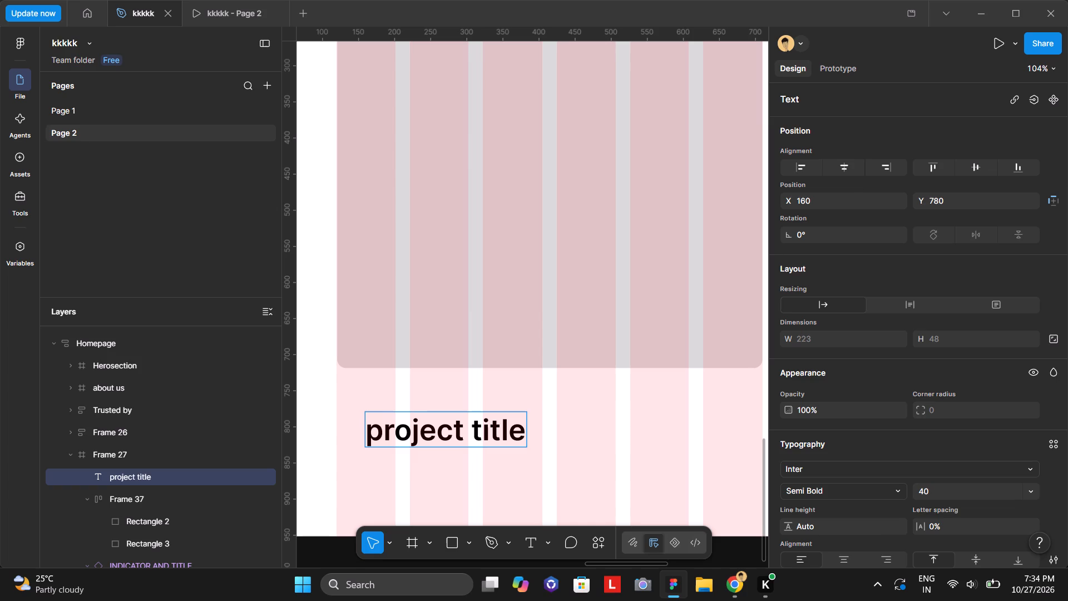
click(739, 588)
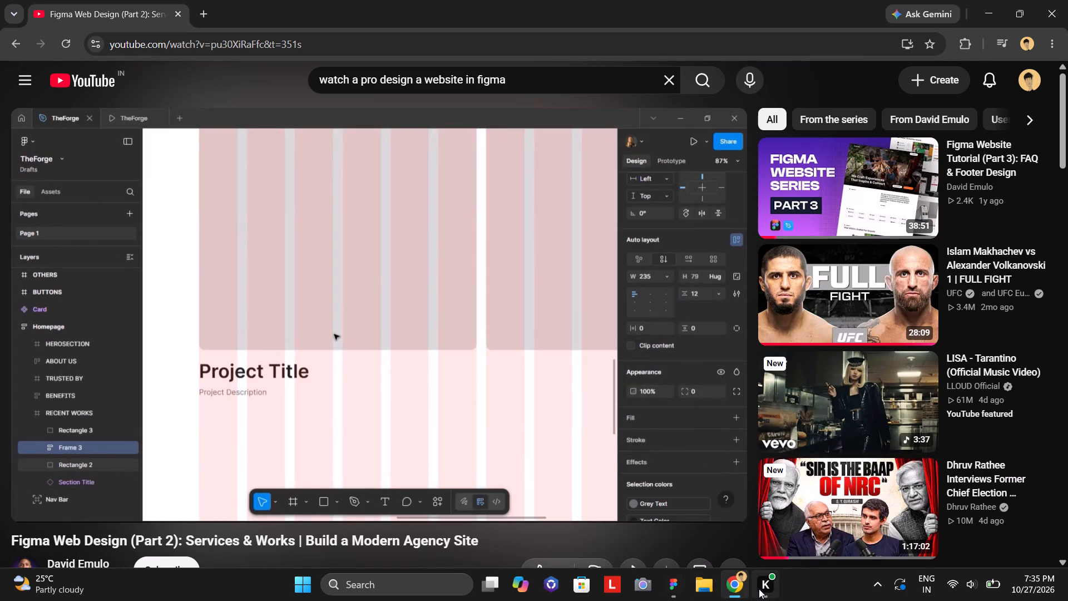
click(669, 585)
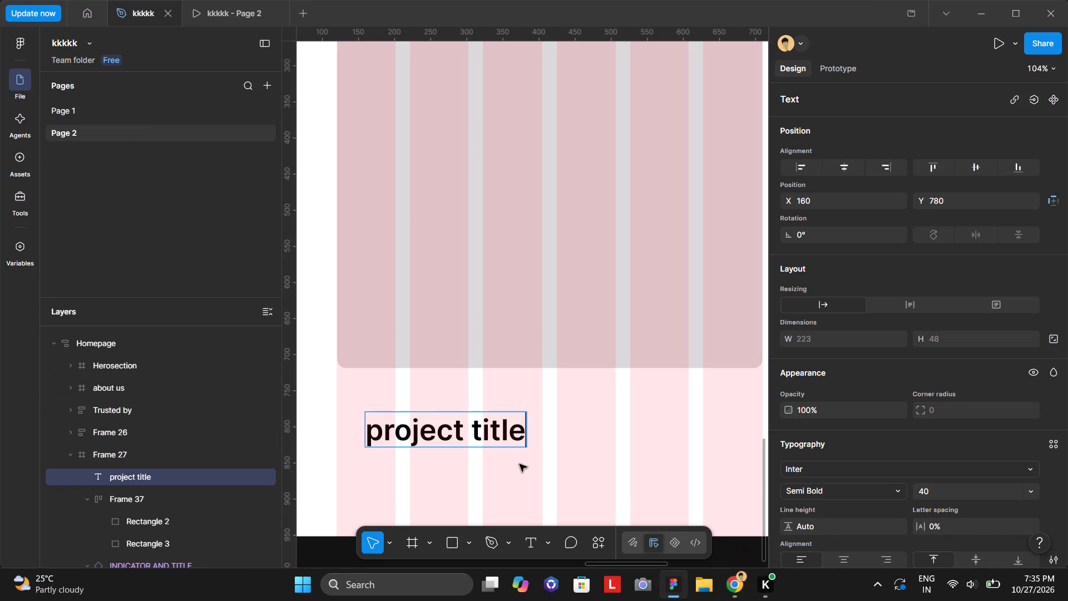
key(Return)
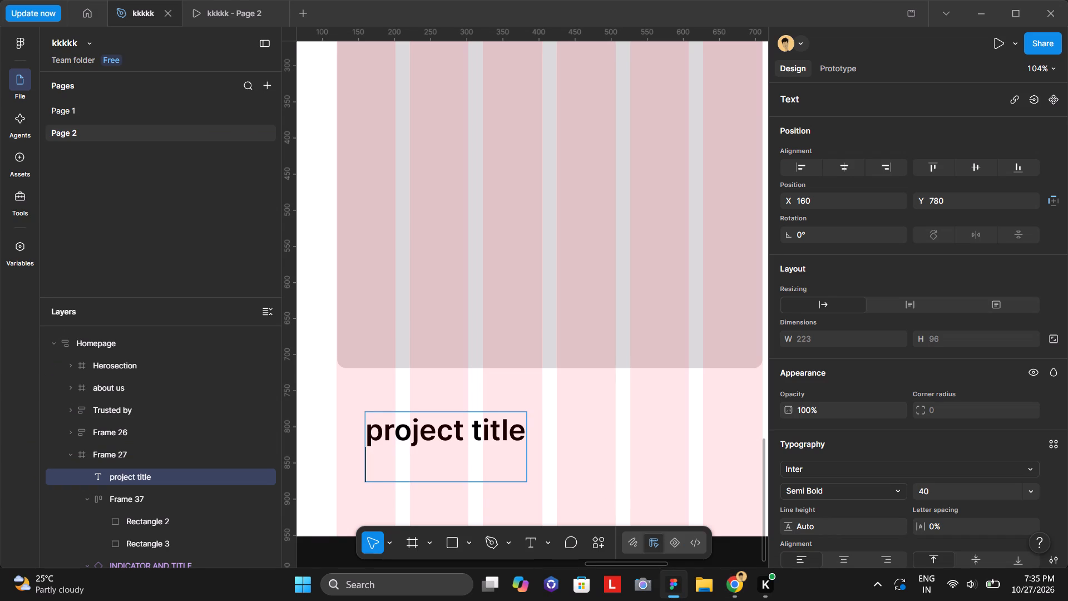
key(BackSpace)
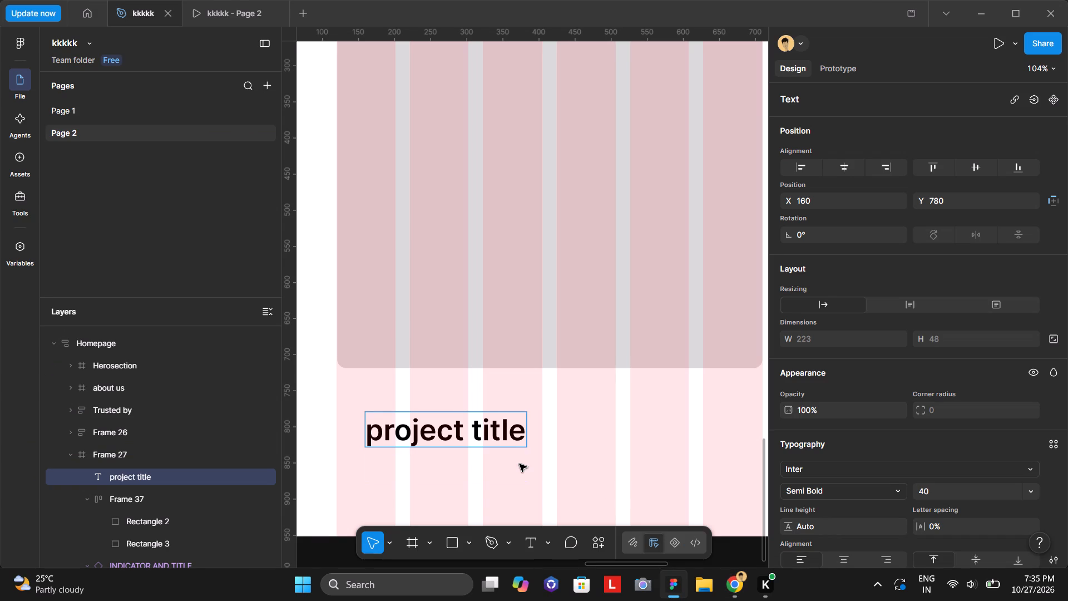
click(375, 412)
click(372, 403)
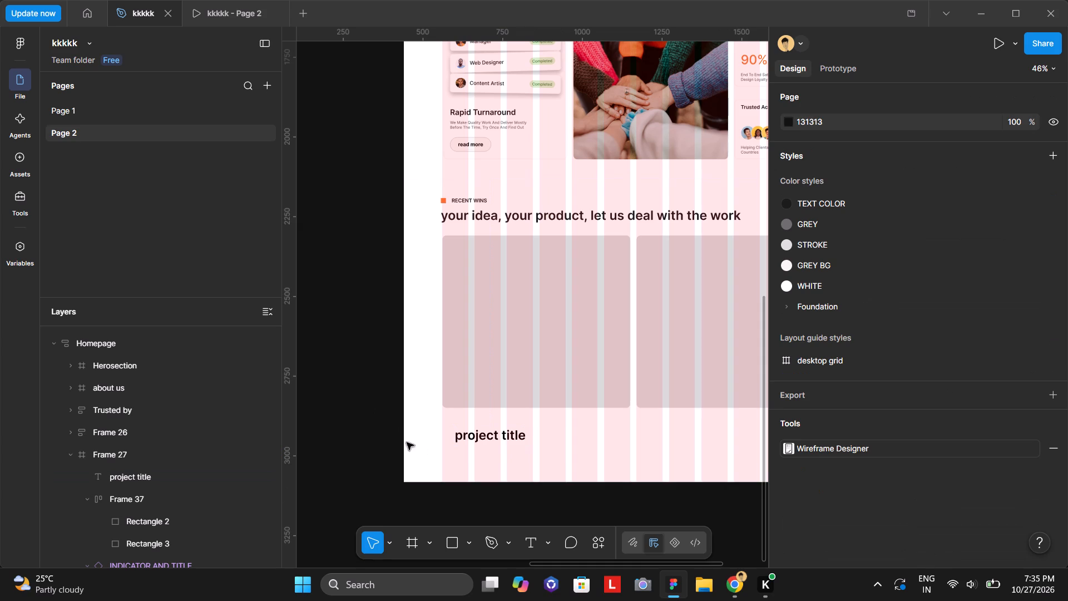
Add a separate "project description" text directly below the project title, at about X 161, Y 850.
key(t)
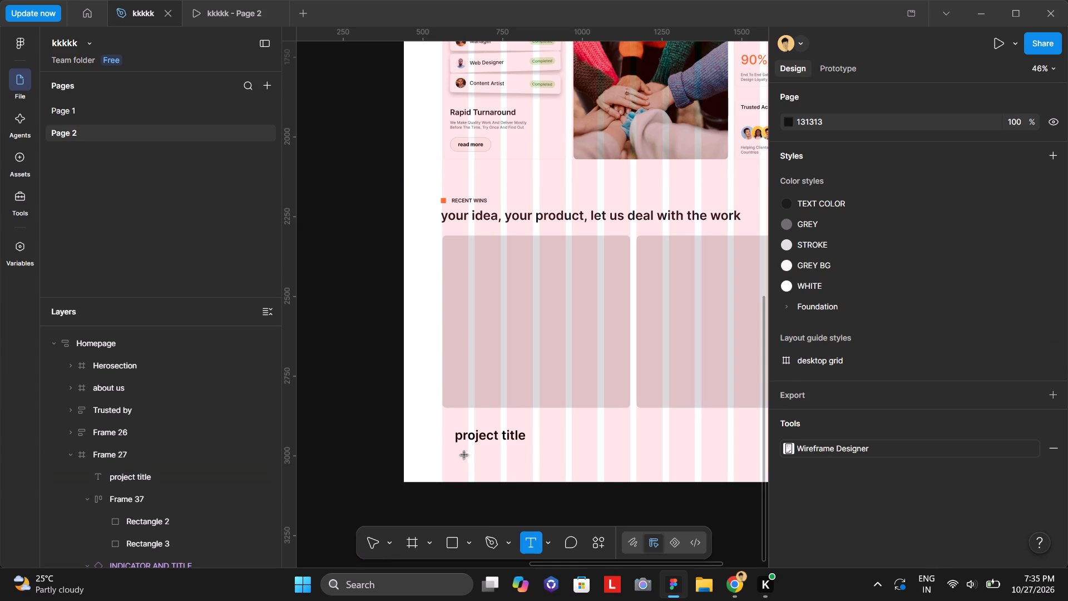
click(456, 449)
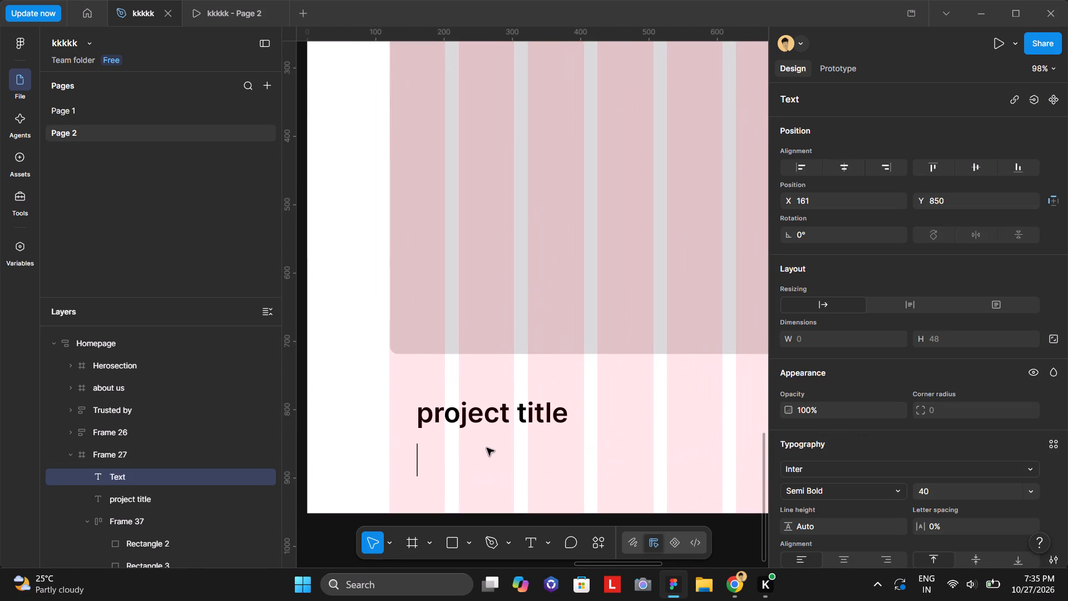
key(p)
text(ro)
text(ject)
key(space)
text(di)
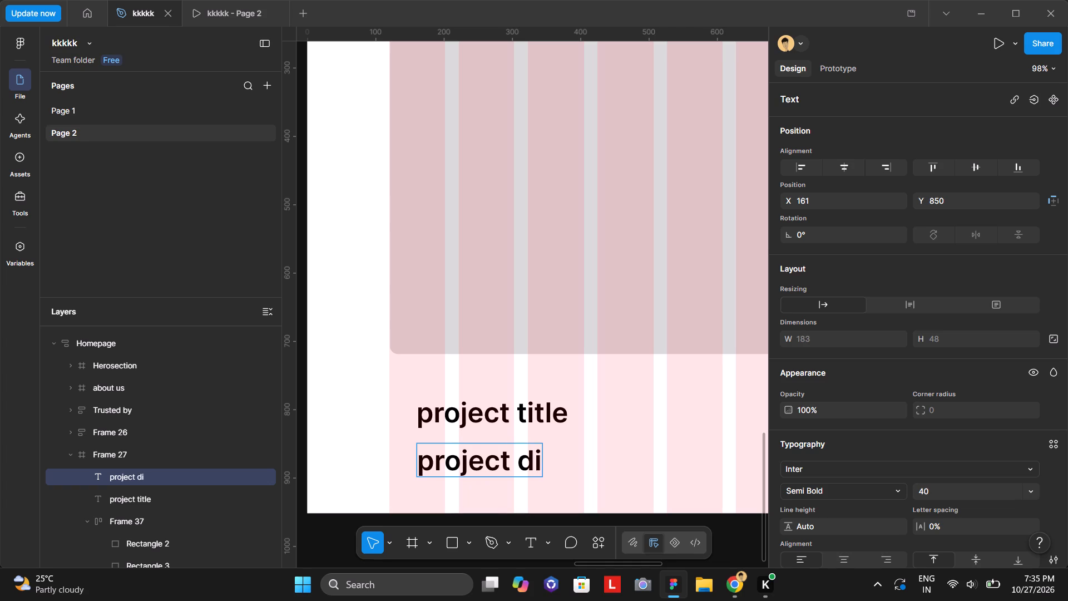
click(740, 583)
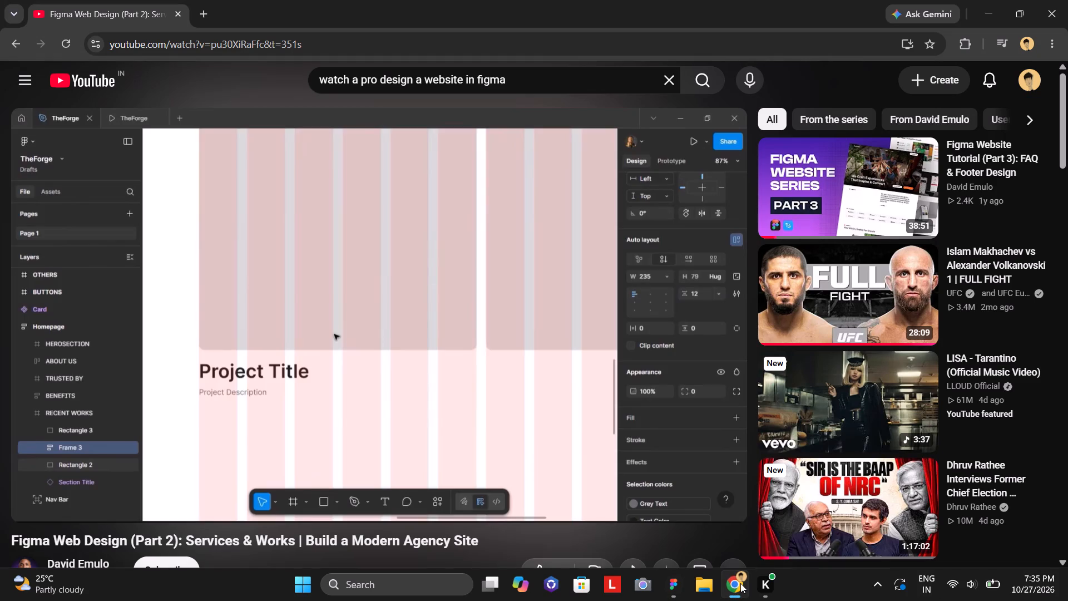
click(740, 583)
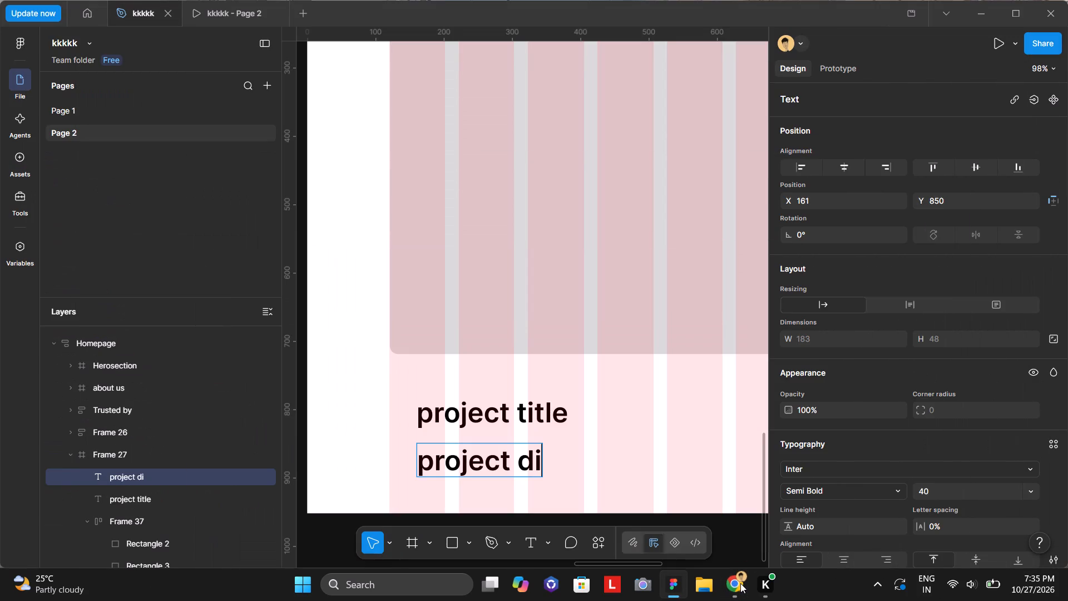
key(BackSpace)
text(escri)
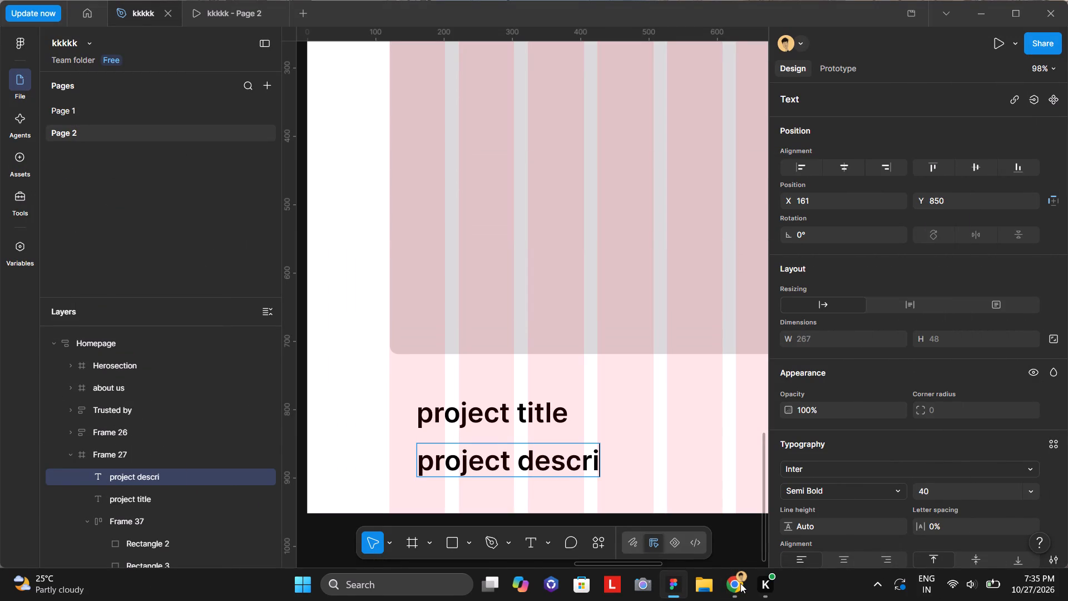
text(ption)
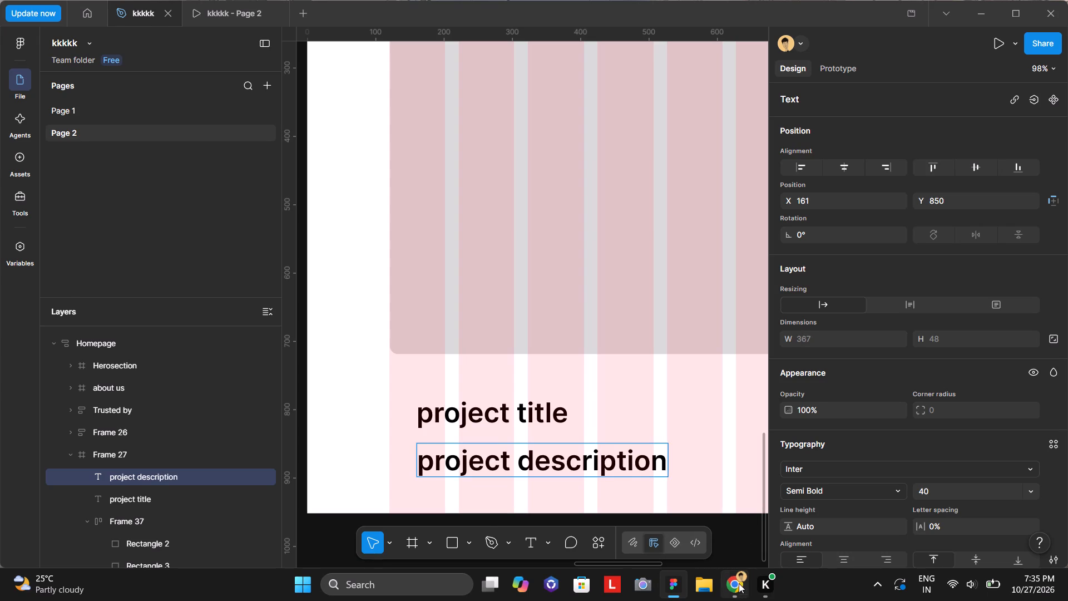
Check the project title and description styling in the Chrome tutorial and return to Figma.
click(738, 587)
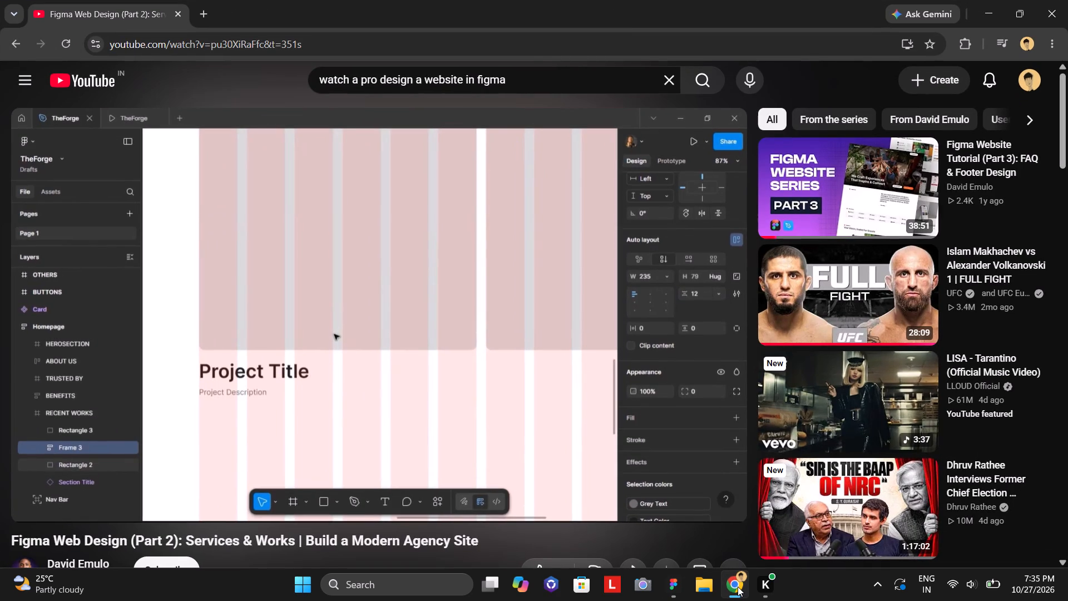
click(735, 588)
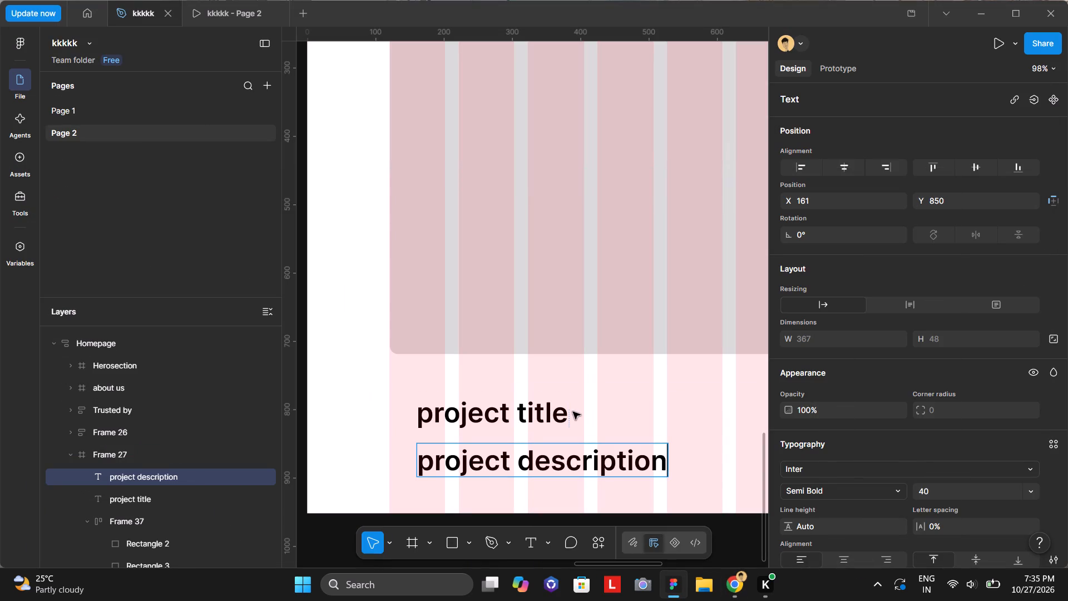
Apply the TEXT COLOR style to the fill of the "project title" text below the recent wins card.
click(476, 411)
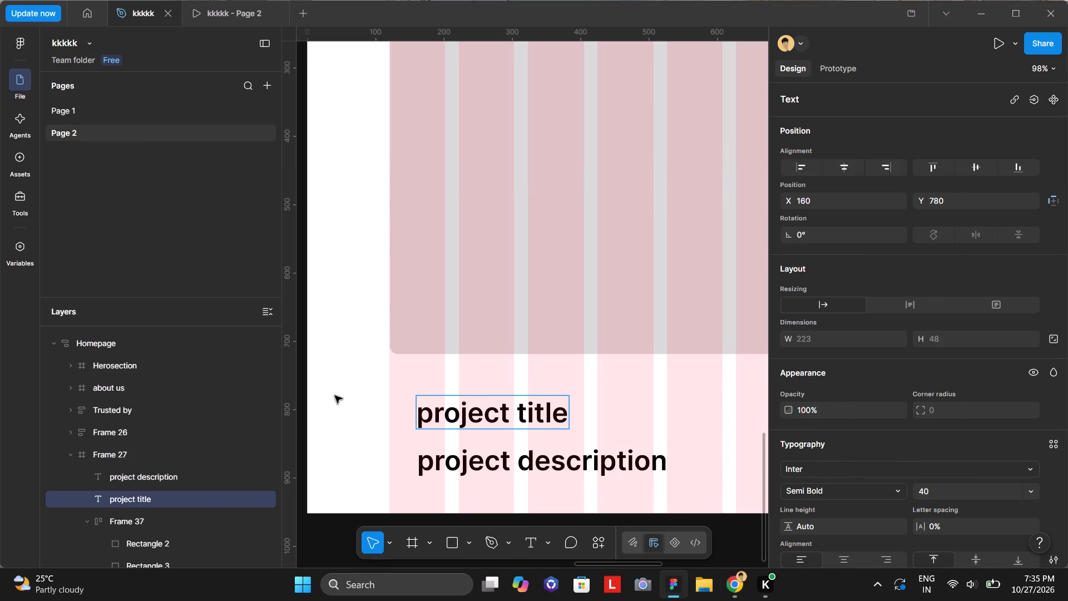
click(325, 367)
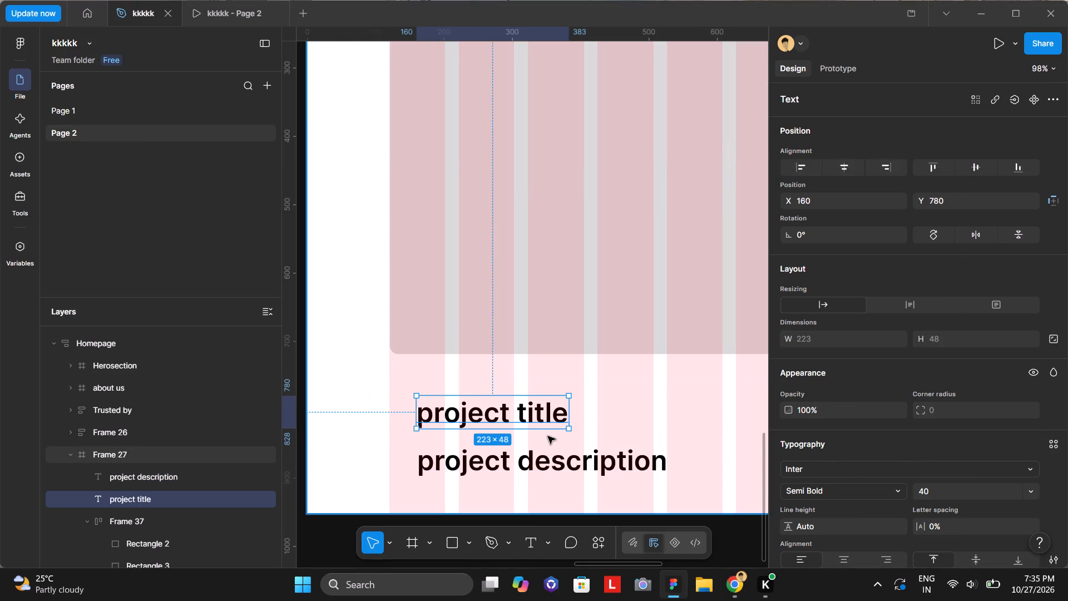
click(412, 381)
scroll(545, 435, up, 1)
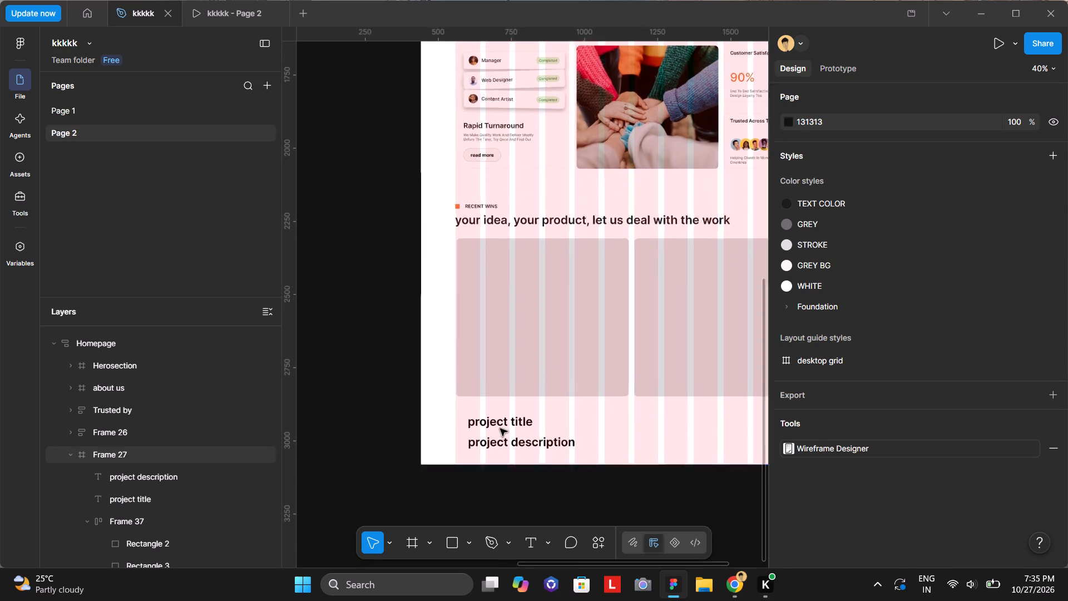
double_click(513, 417)
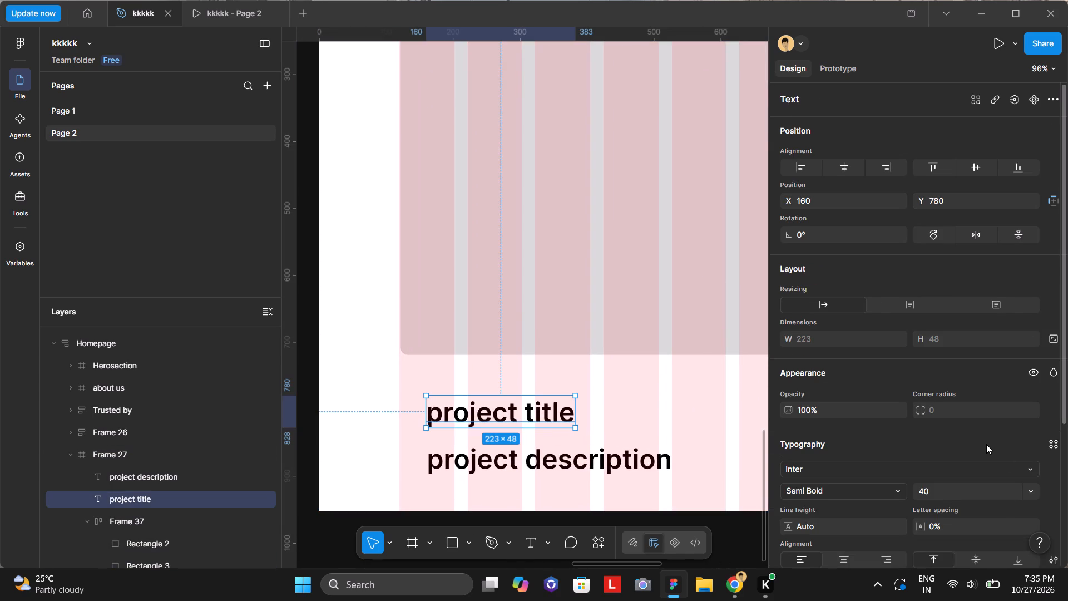
scroll(986, 444, down, 1)
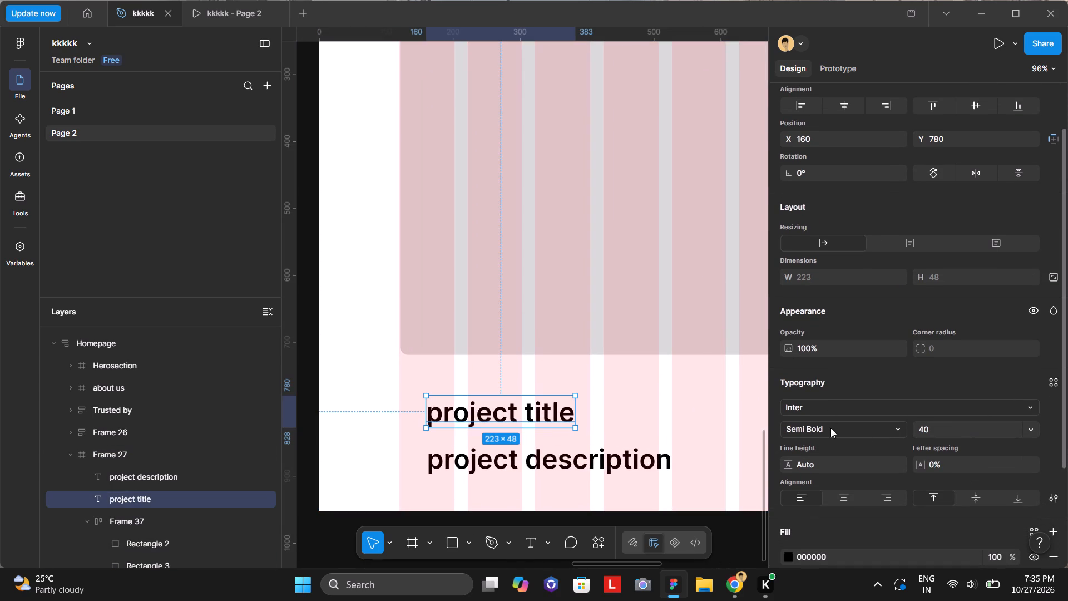
scroll(881, 445, down, 3)
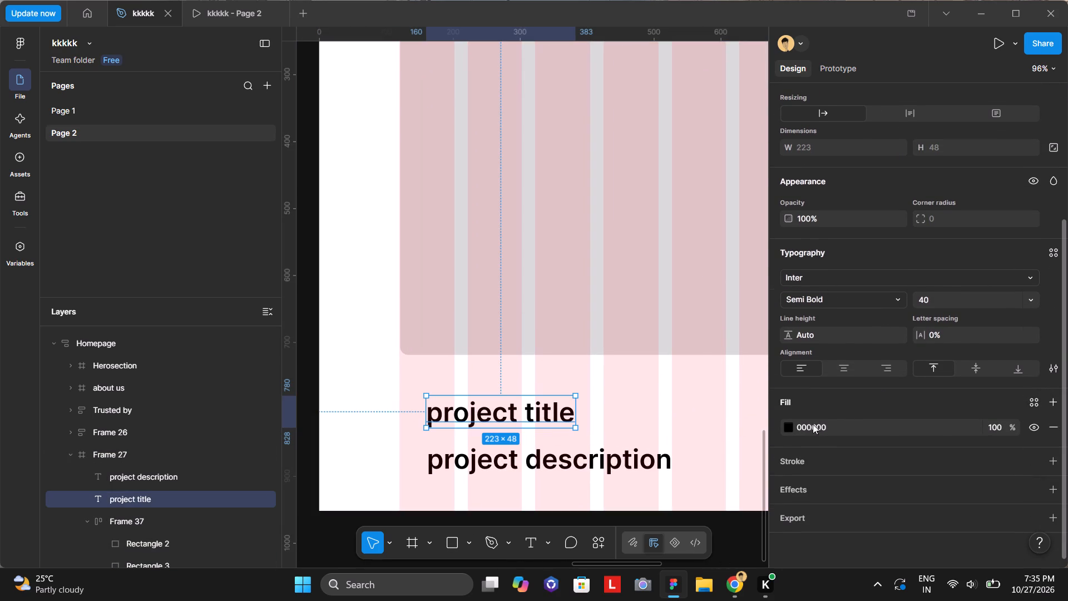
click(906, 421)
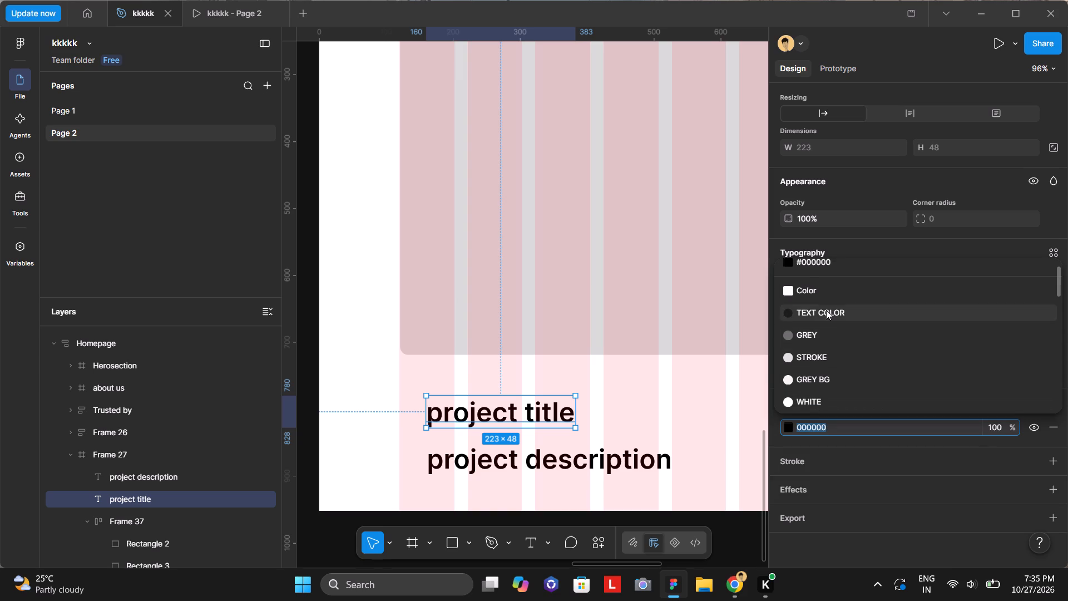
click(826, 310)
click(850, 427)
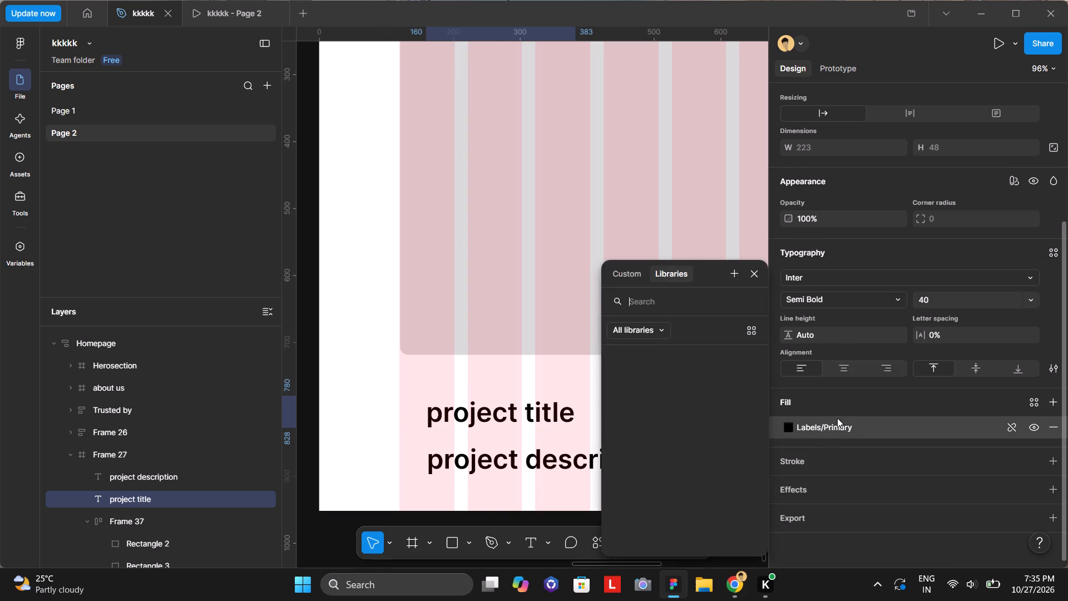
scroll(692, 462, up, 7)
scroll(698, 410, up, 8)
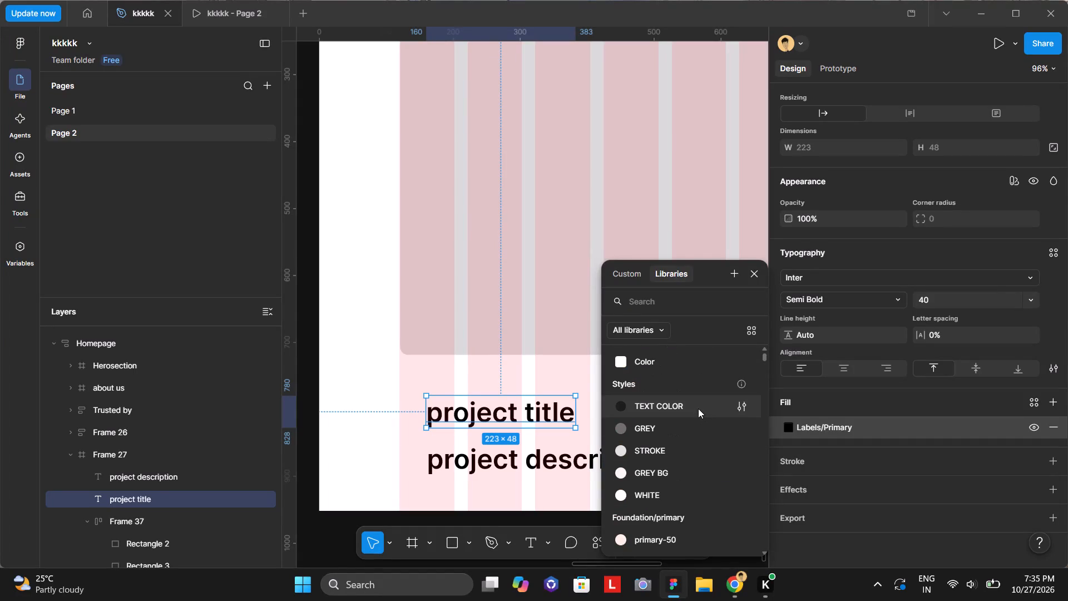
click(675, 407)
Move the "project description" text up beneath the project title and align their left edges, at about X 160, Y 819.
scroll(679, 436, down, 3)
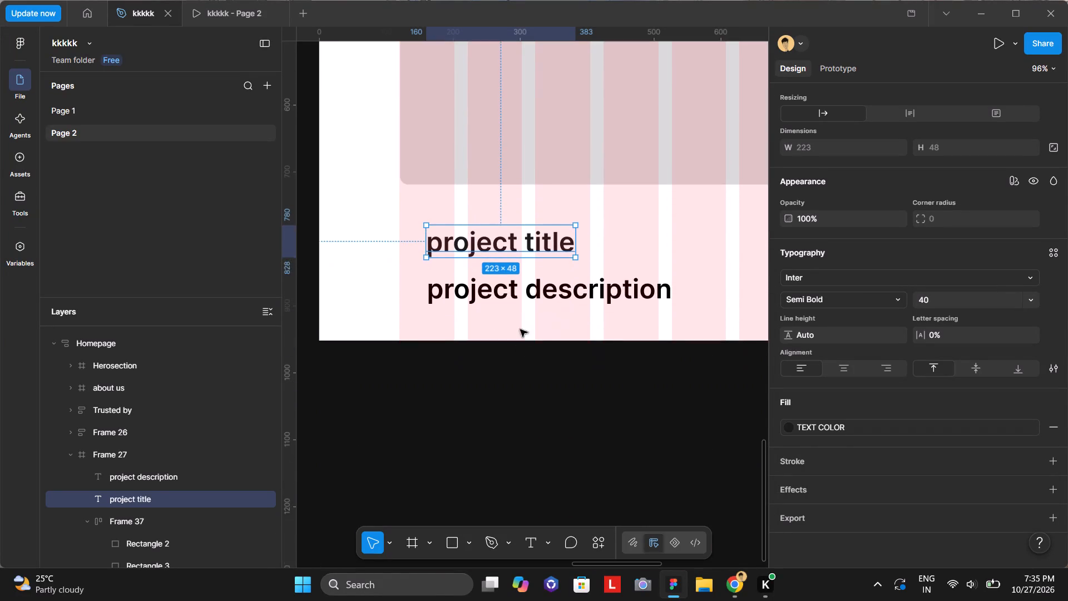
click(598, 263)
drag(620, 263, 616, 250)
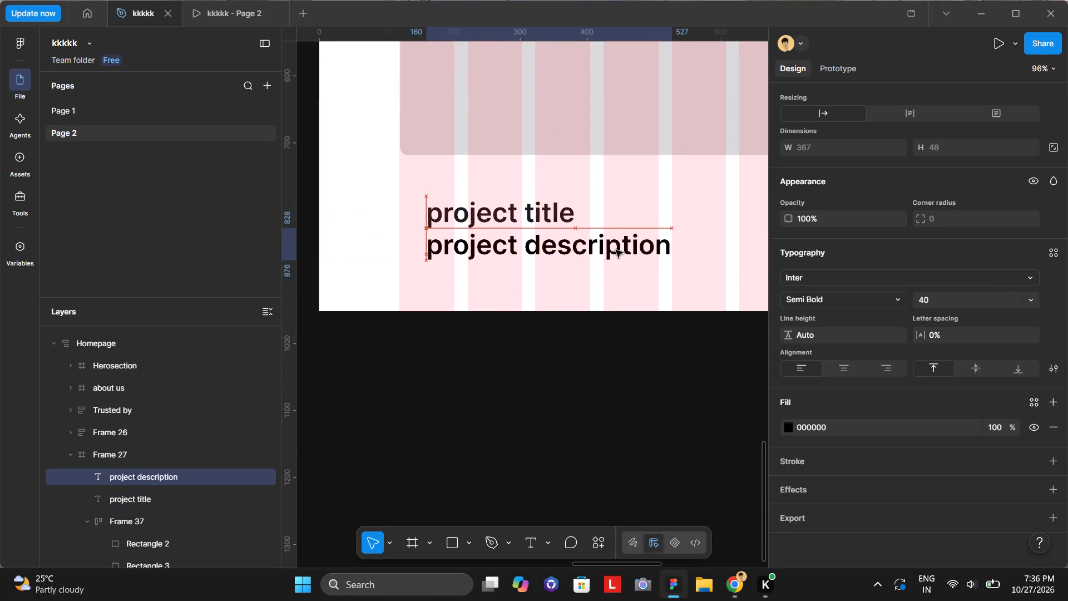
drag(616, 250, 616, 243)
click(611, 247)
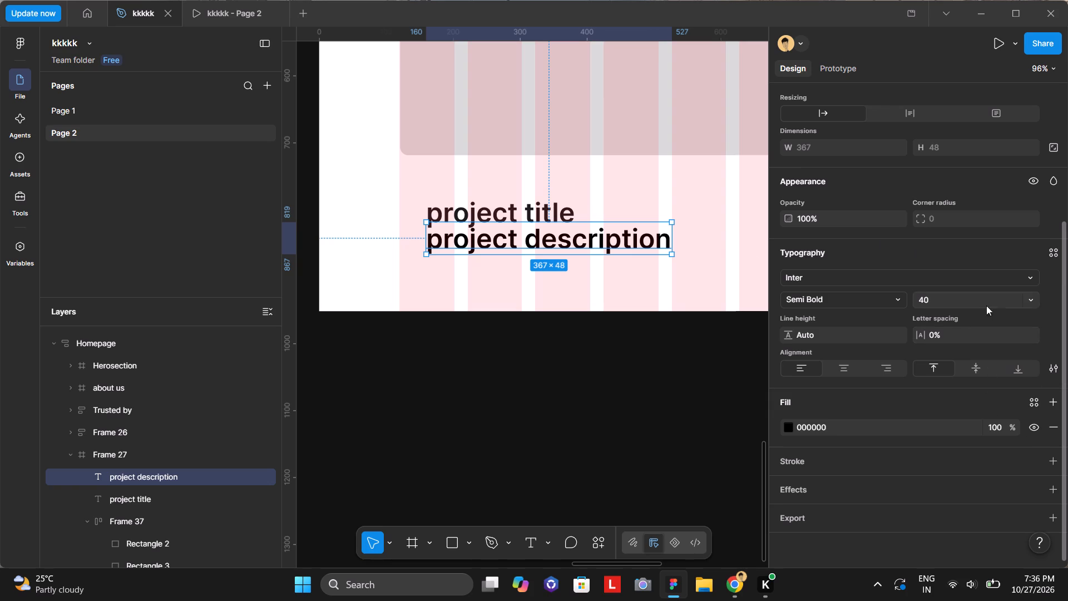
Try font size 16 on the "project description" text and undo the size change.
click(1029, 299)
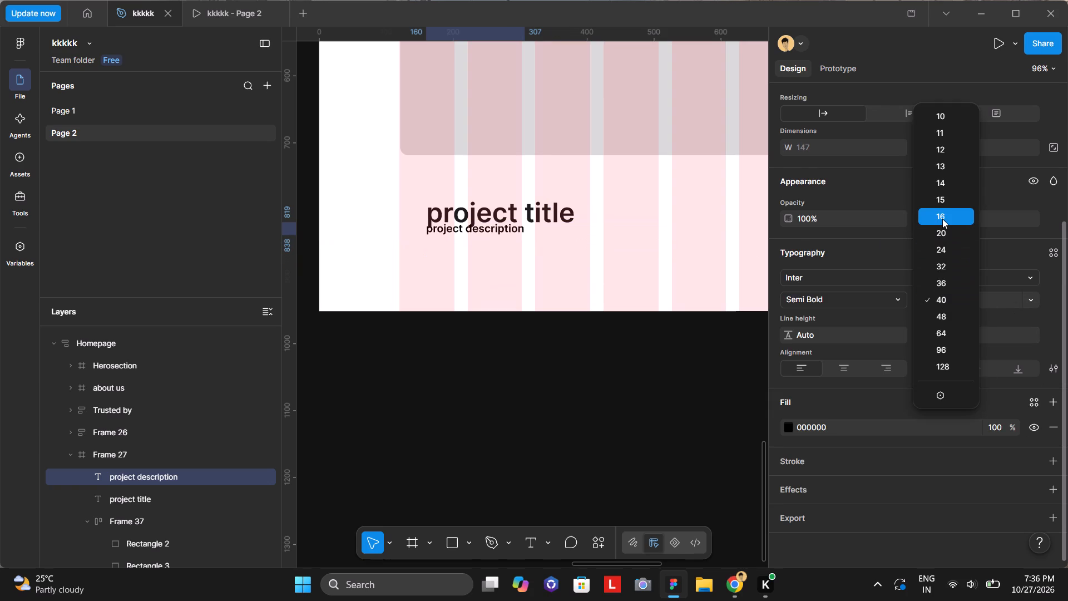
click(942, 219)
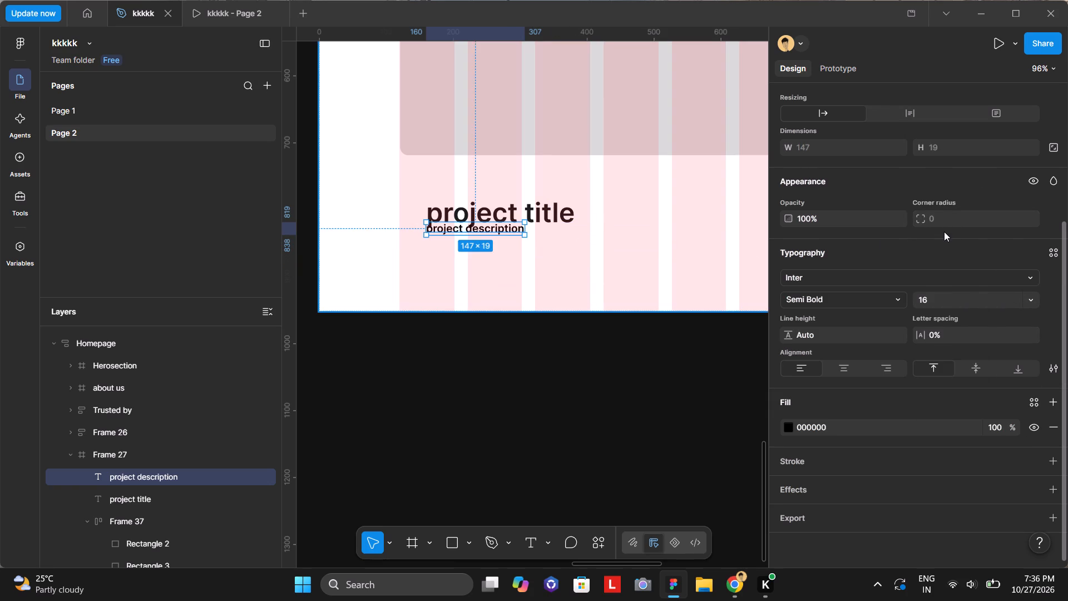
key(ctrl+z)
Move the "project description" text slightly down from the project title, to about X 160, Y 835.
click(546, 396)
double_click(592, 243)
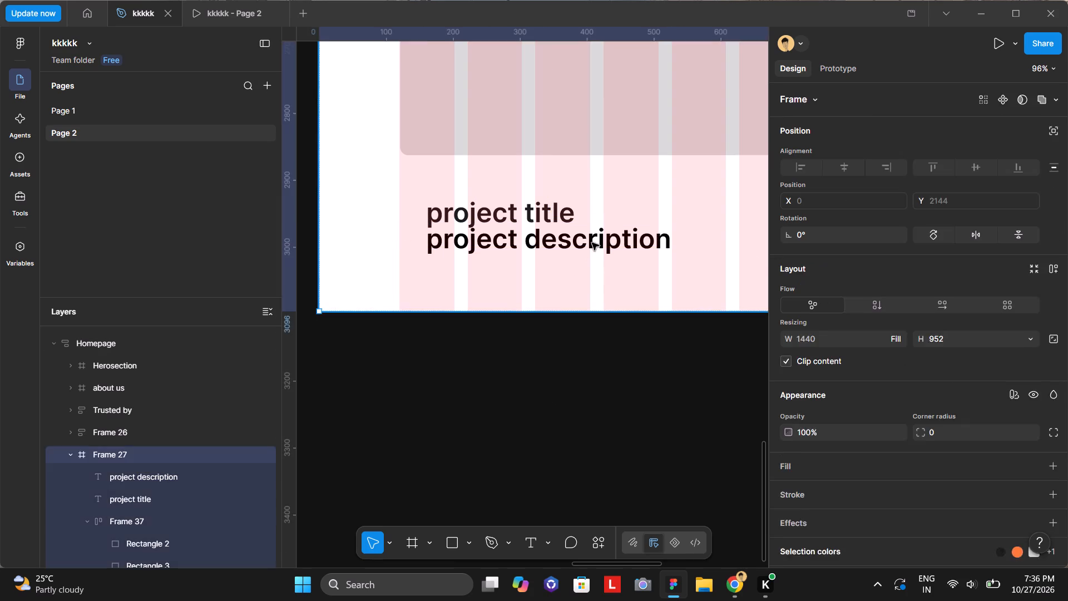
drag(606, 233, 604, 243)
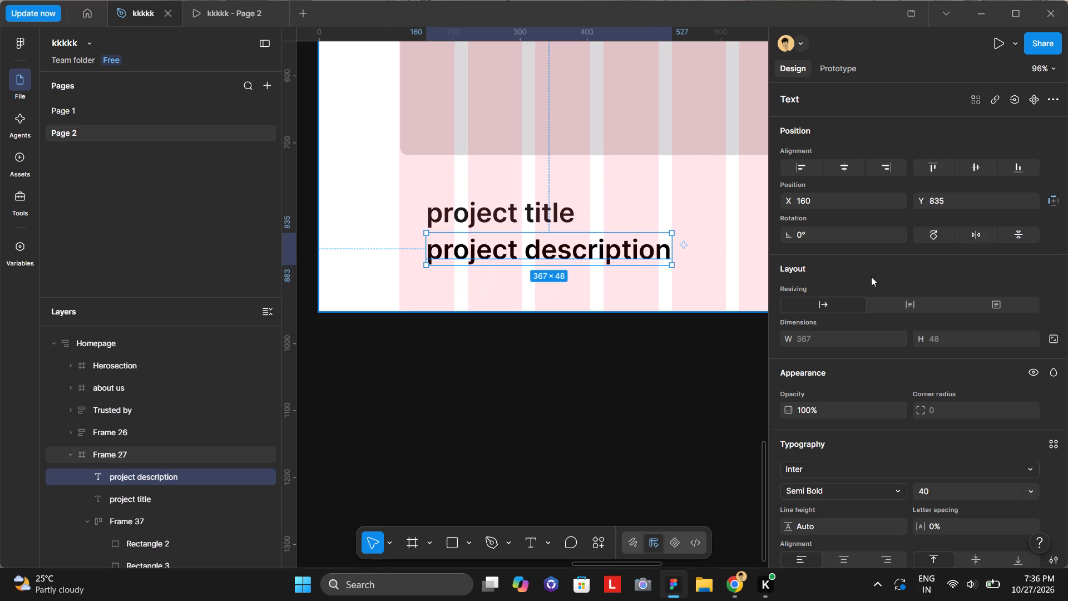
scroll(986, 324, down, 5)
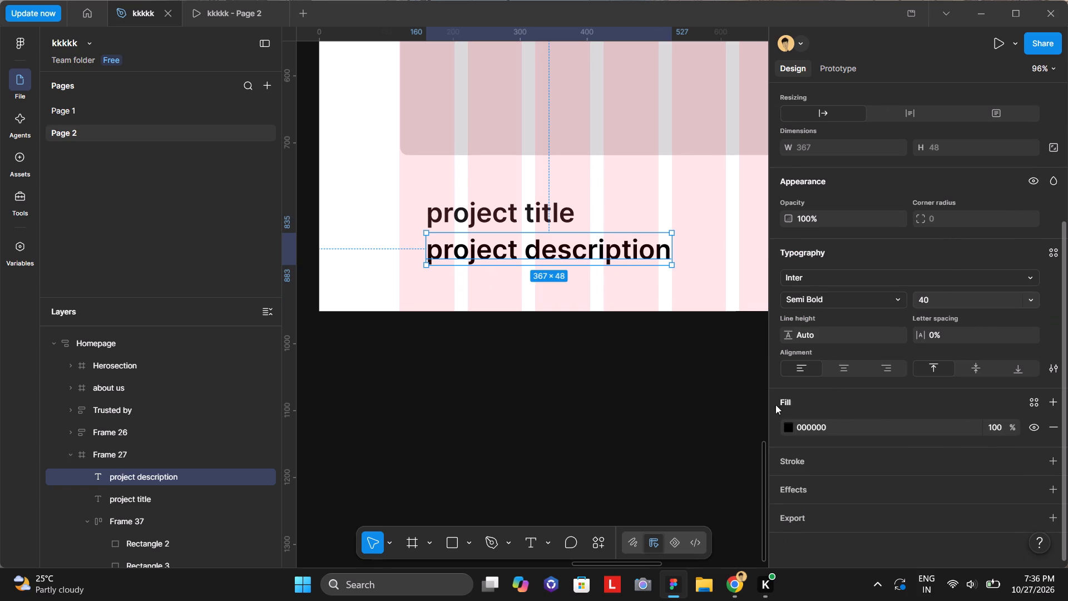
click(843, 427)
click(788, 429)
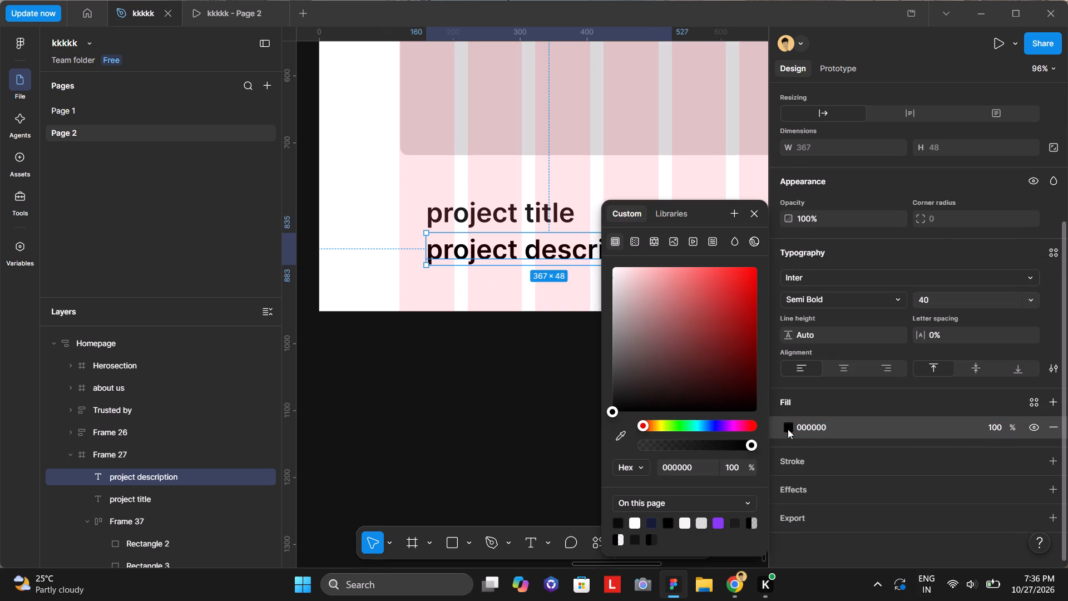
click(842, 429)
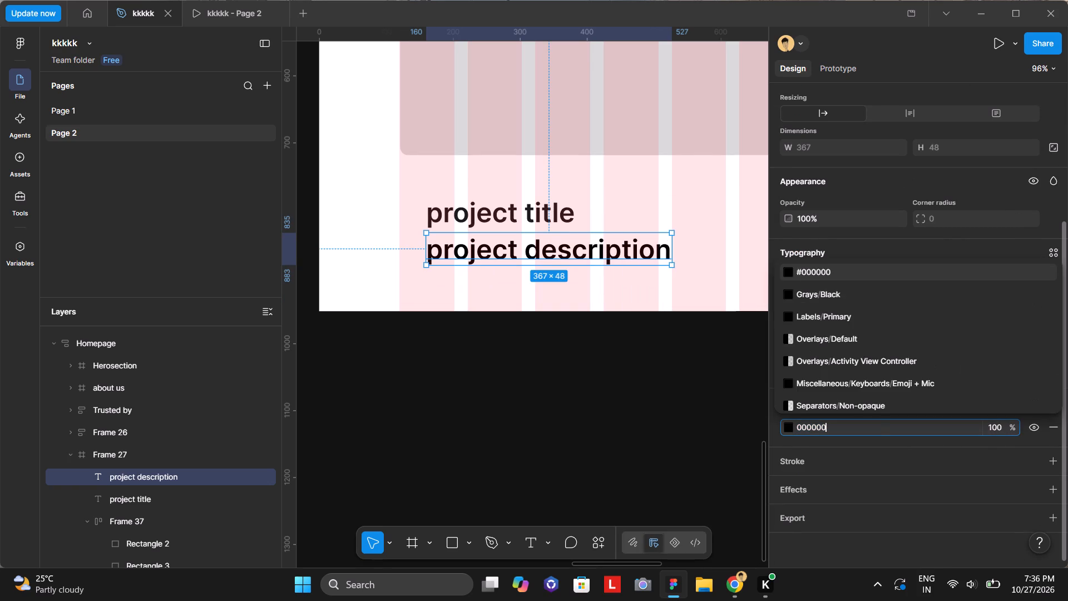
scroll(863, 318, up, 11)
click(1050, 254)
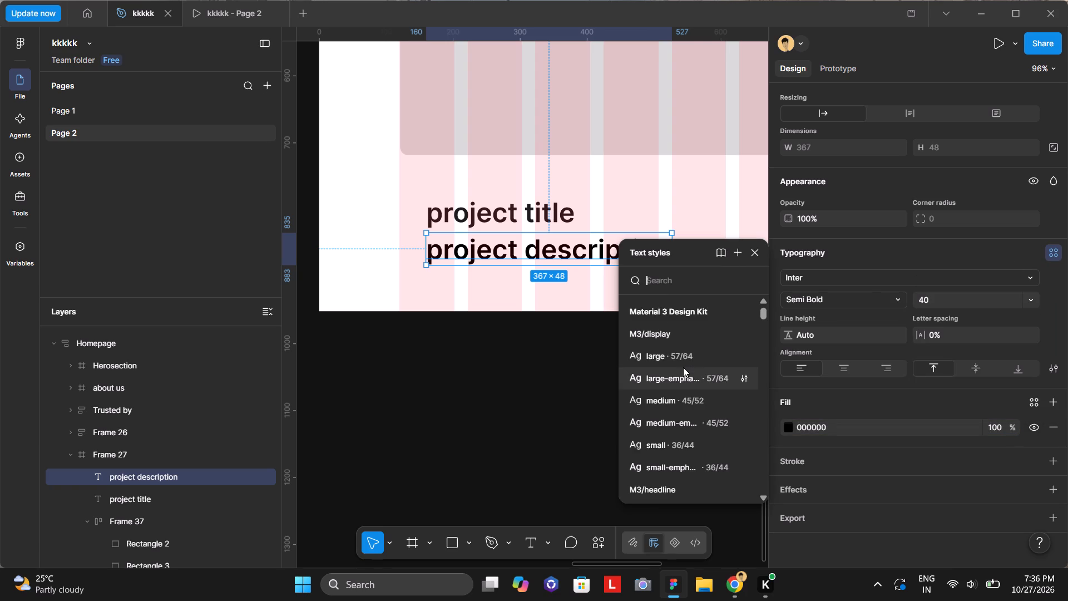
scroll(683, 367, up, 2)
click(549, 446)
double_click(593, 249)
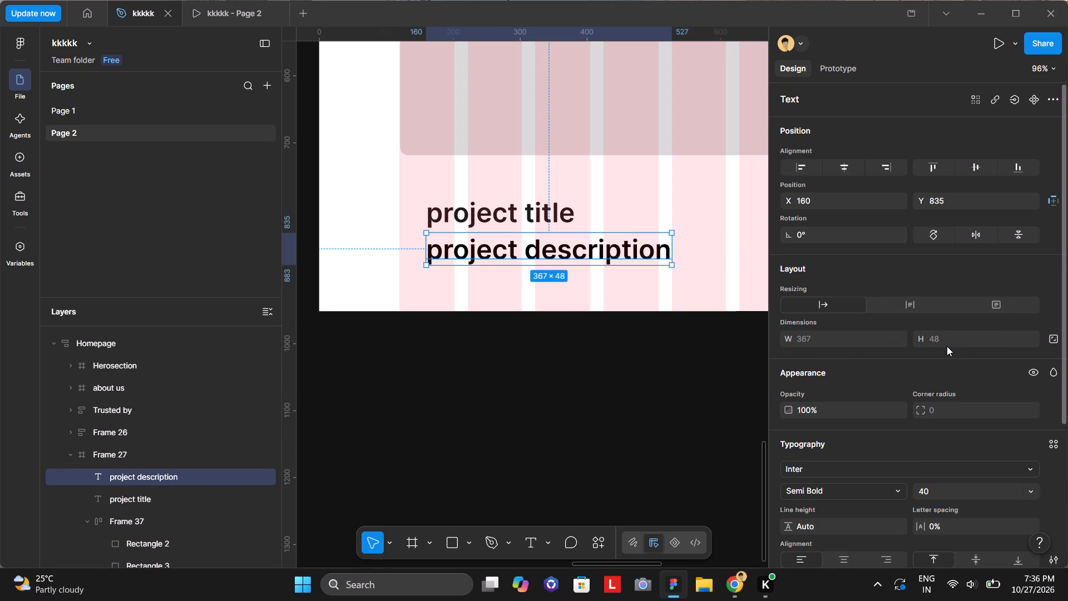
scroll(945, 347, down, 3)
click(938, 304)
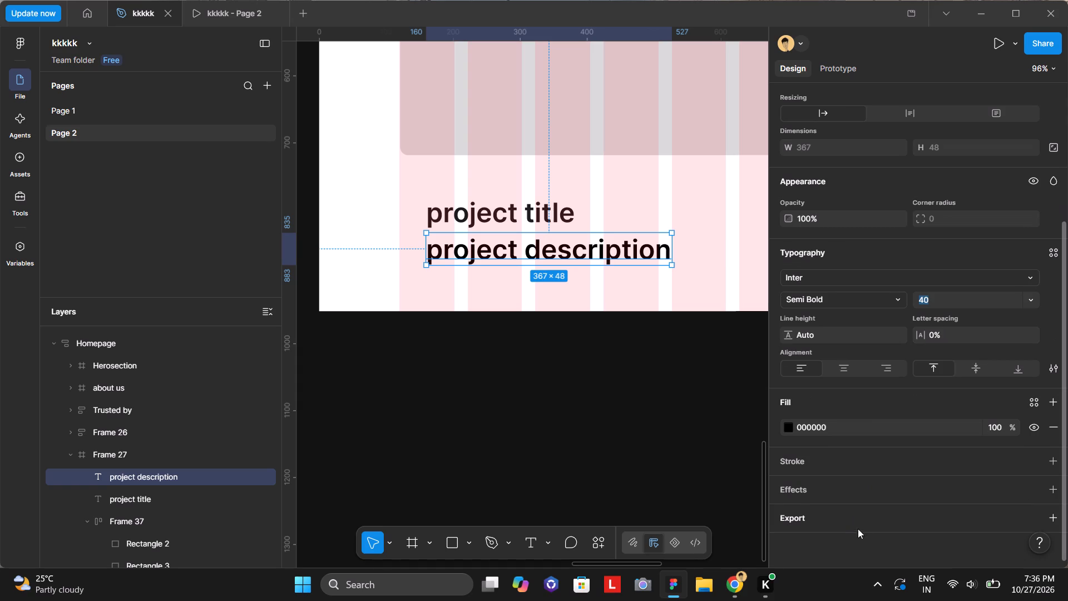
Switch to the tutorial in Chrome and rewind to about 5:31 to check the project title and description styling.
click(736, 589)
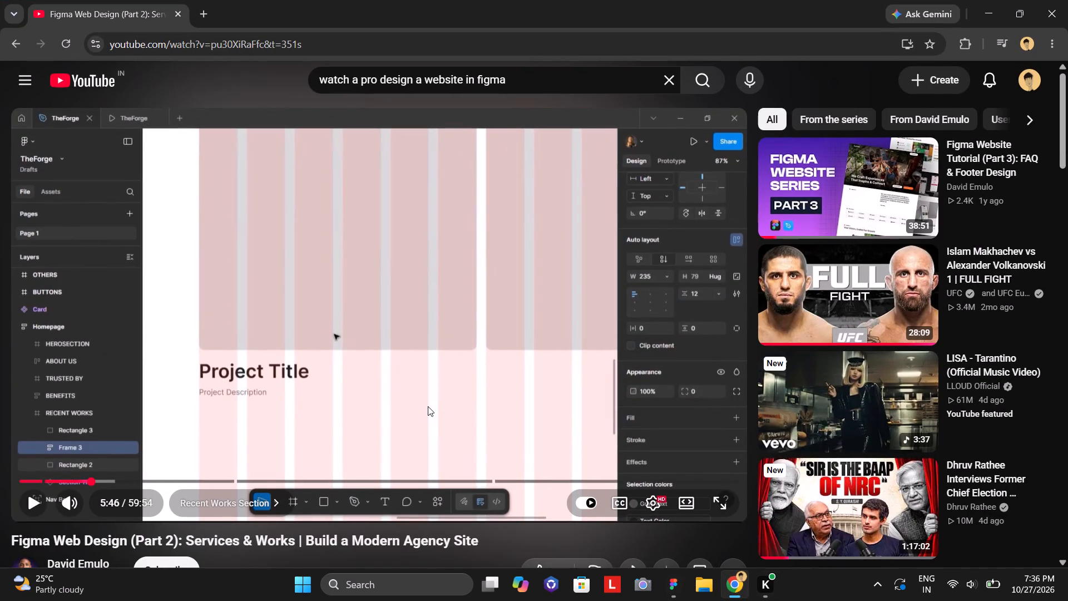
key(Left)
key(Left)
right_click(428, 402)
key(Left)
right_click(428, 402)
key(Left)
key(Left)
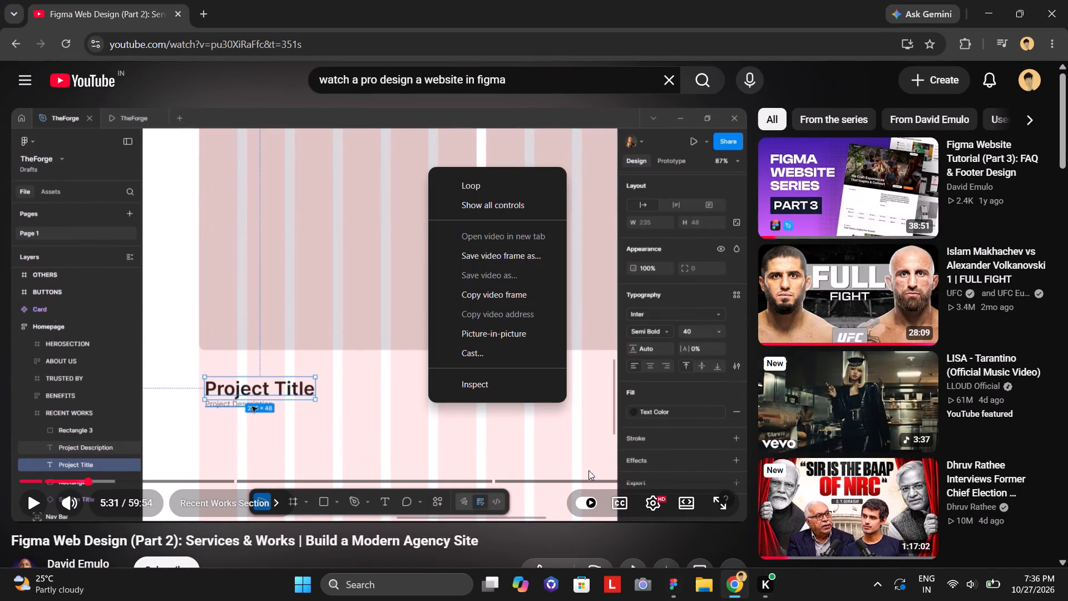
click(622, 550)
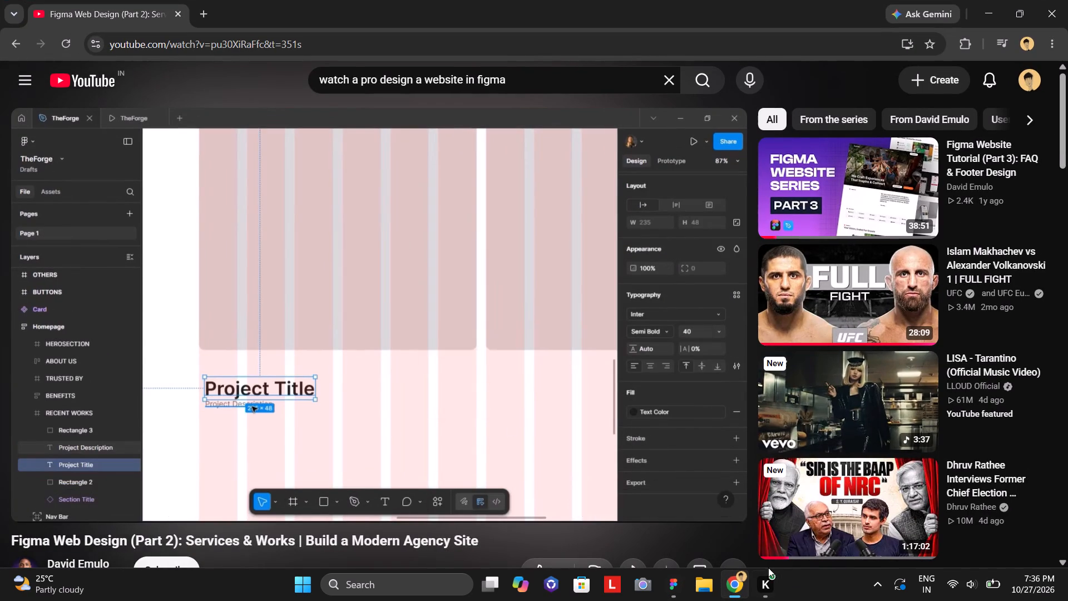
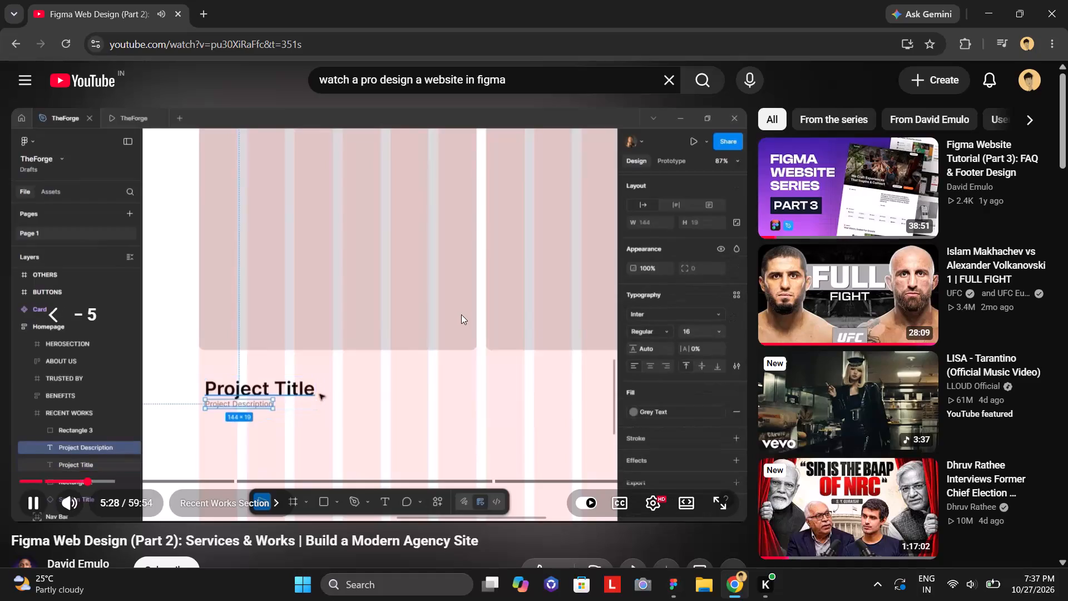
Rewind the tutorial to about 5:19 and examine the font size and weight used for the project description.
key(Left)
key(Left)
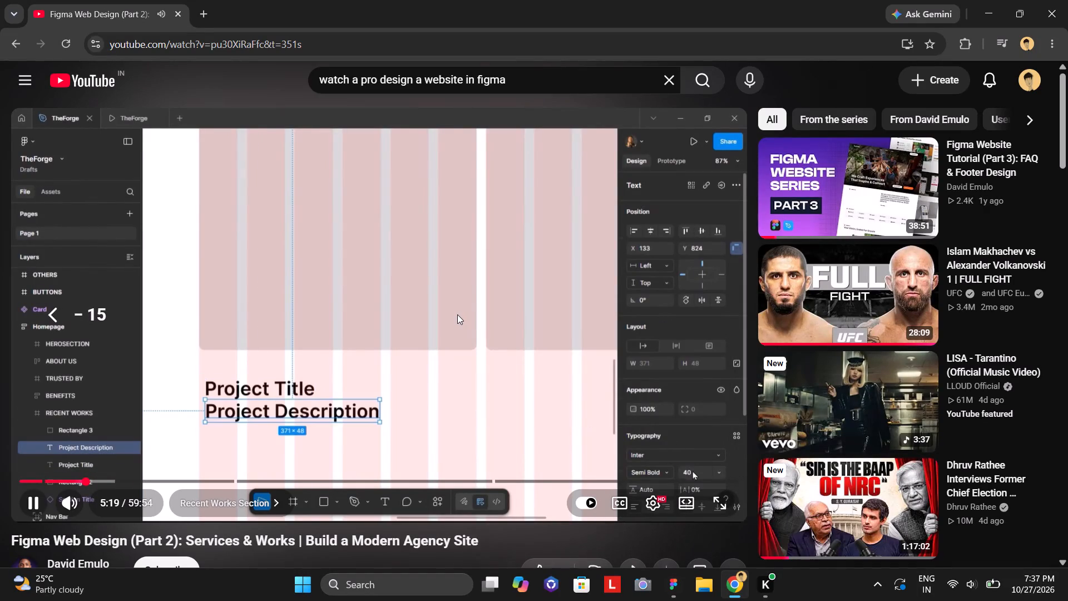
click(442, 320)
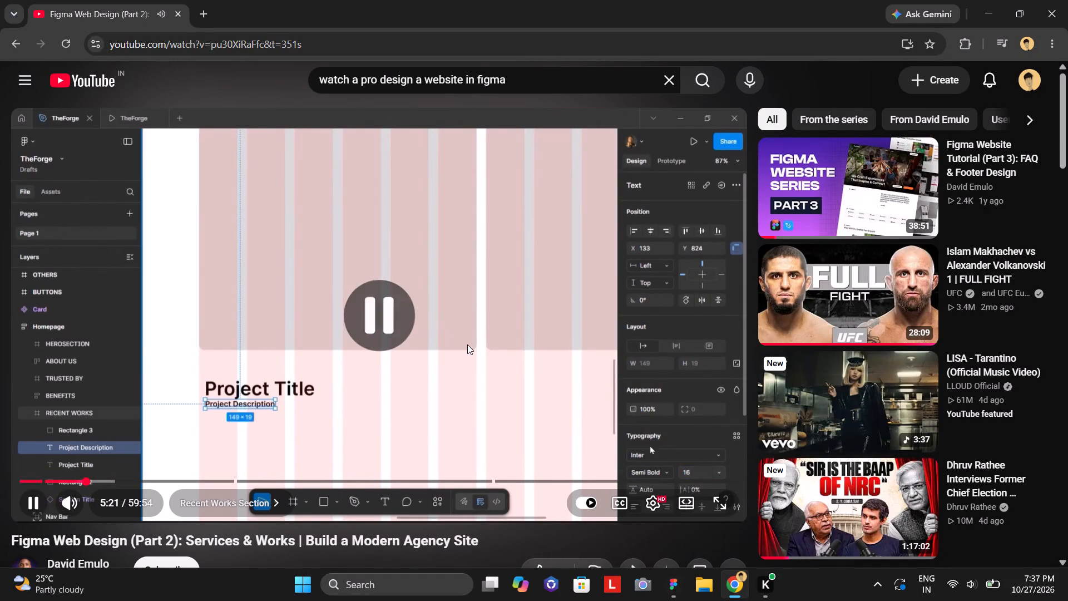
click(604, 415)
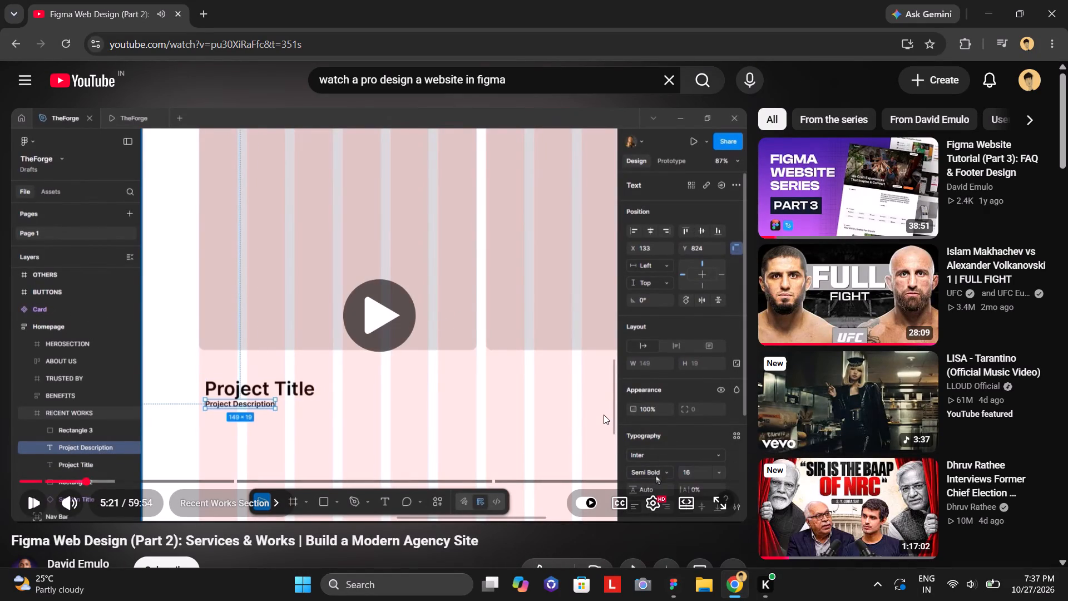
click(592, 392)
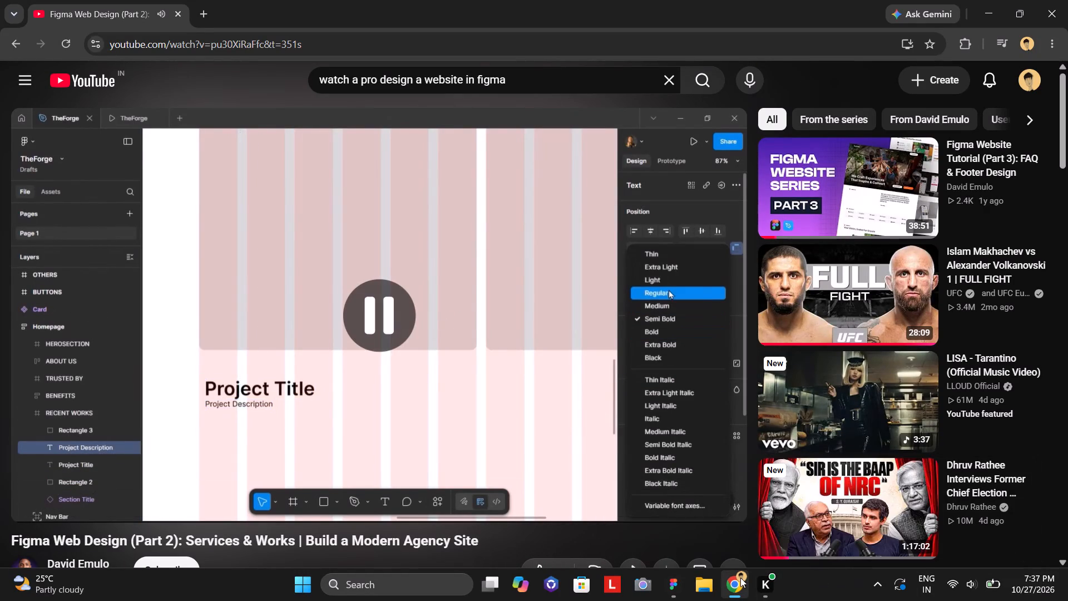
Switch to Figma and set the "project description" text's font size to 16.
click(674, 585)
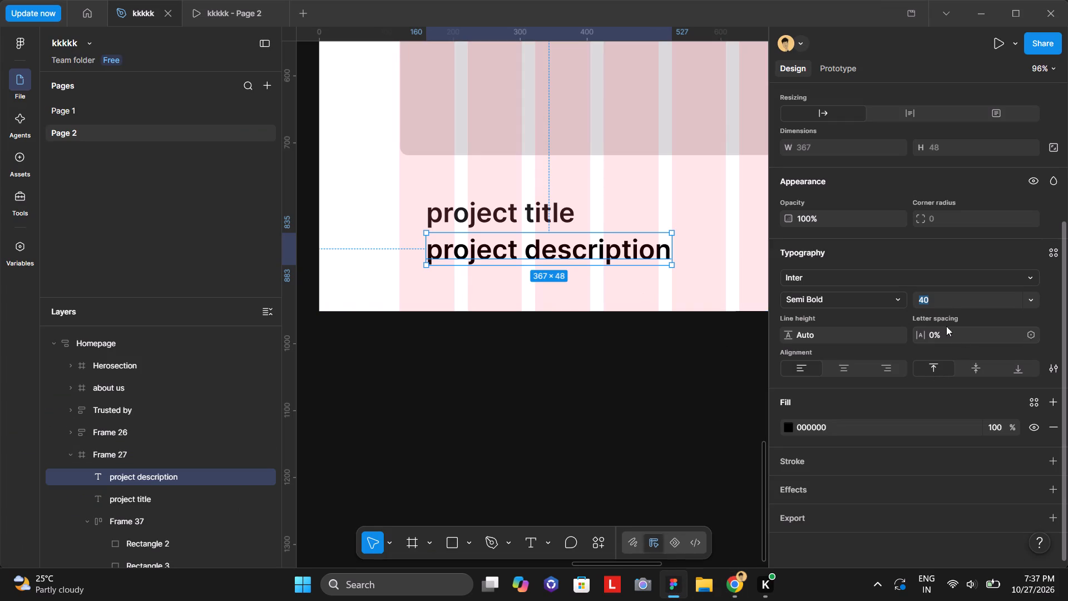
click(1029, 298)
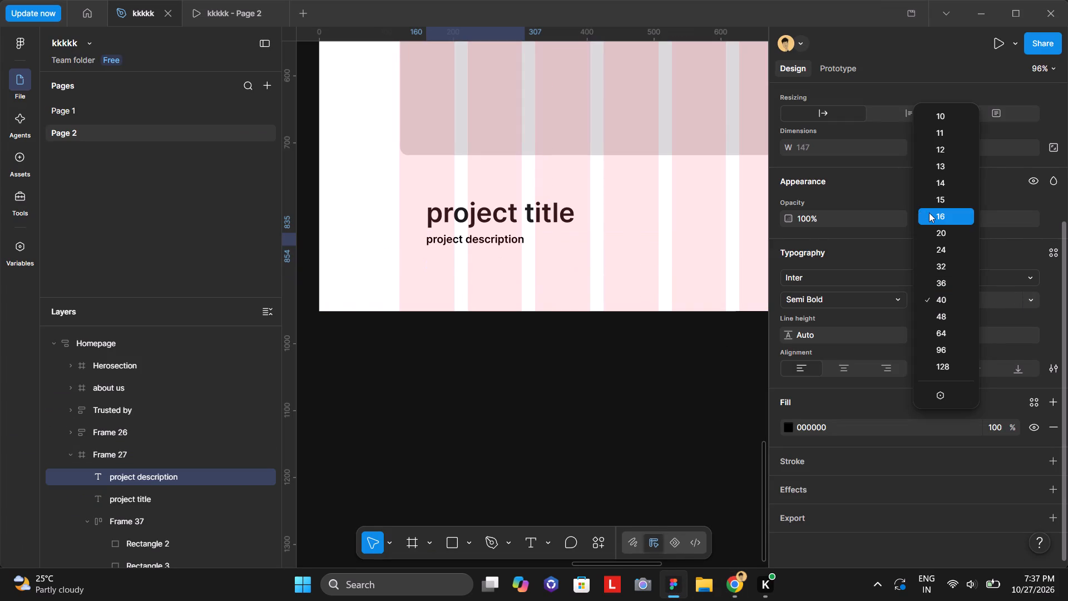
click(931, 213)
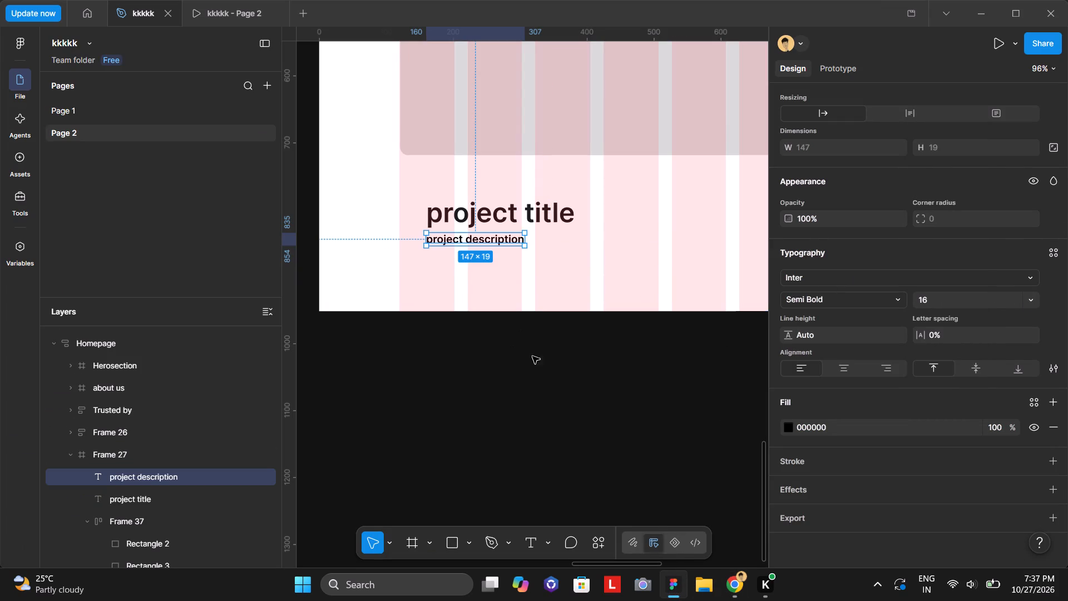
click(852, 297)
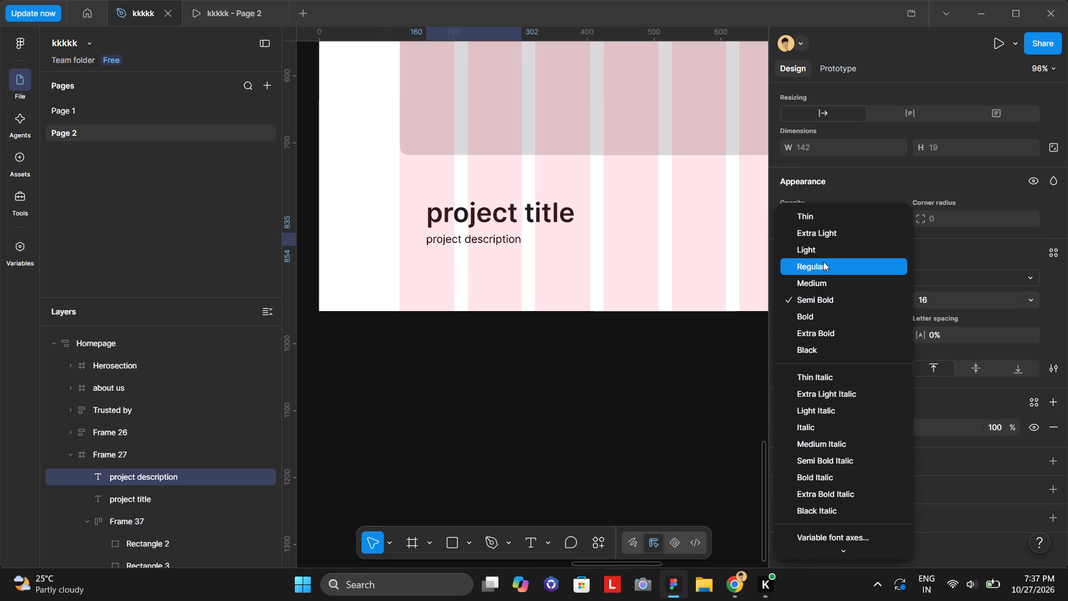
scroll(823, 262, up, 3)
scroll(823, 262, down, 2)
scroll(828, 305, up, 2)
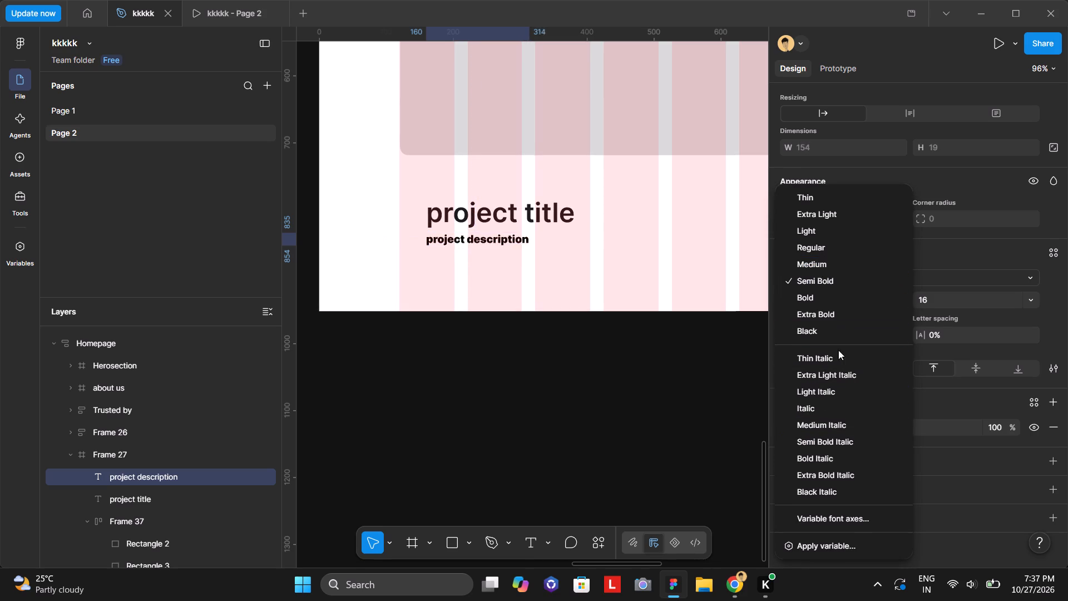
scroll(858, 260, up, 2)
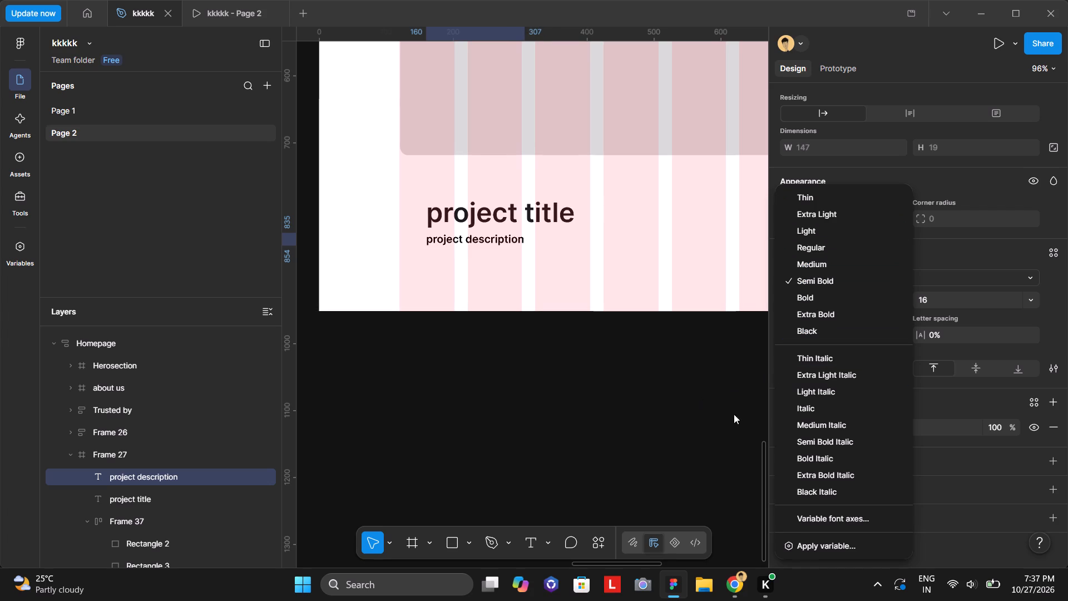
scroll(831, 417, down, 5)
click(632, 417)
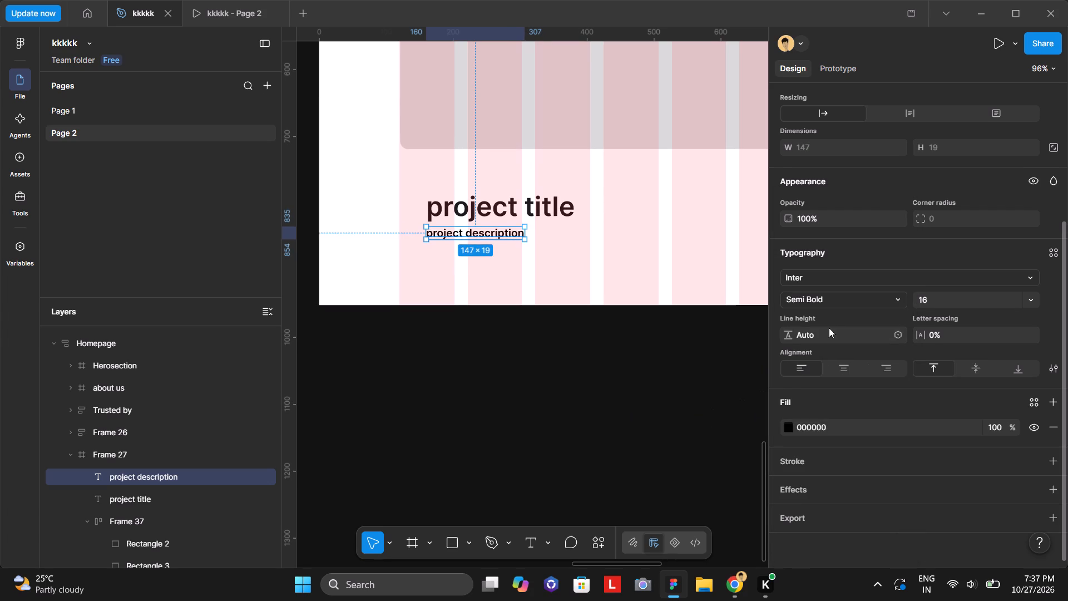
Set the "project description" text's font weight to Medium and apply the GREY color style to its fill.
click(904, 297)
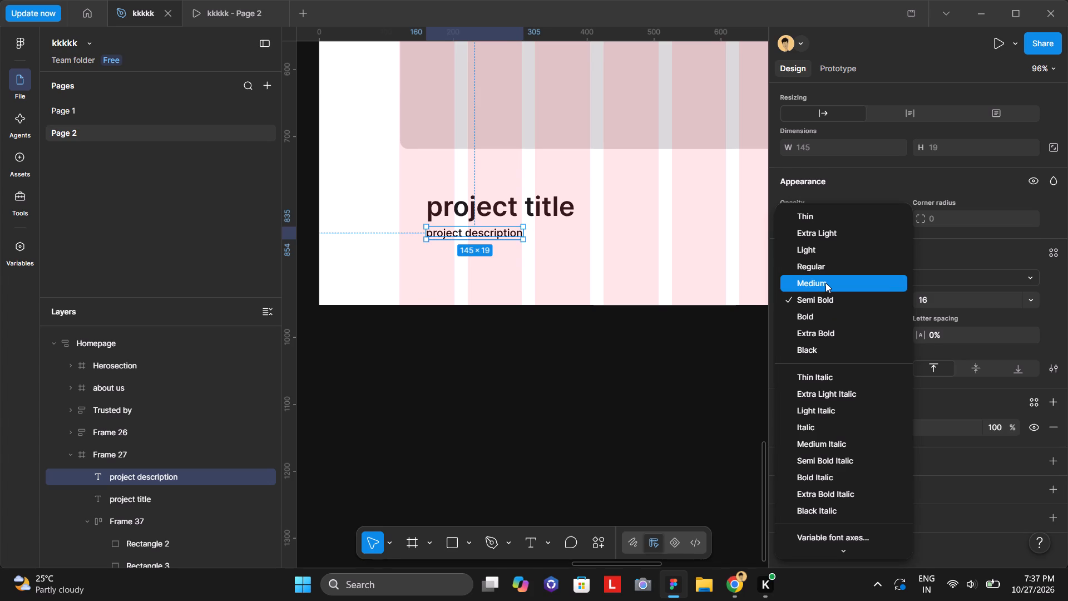
click(830, 276)
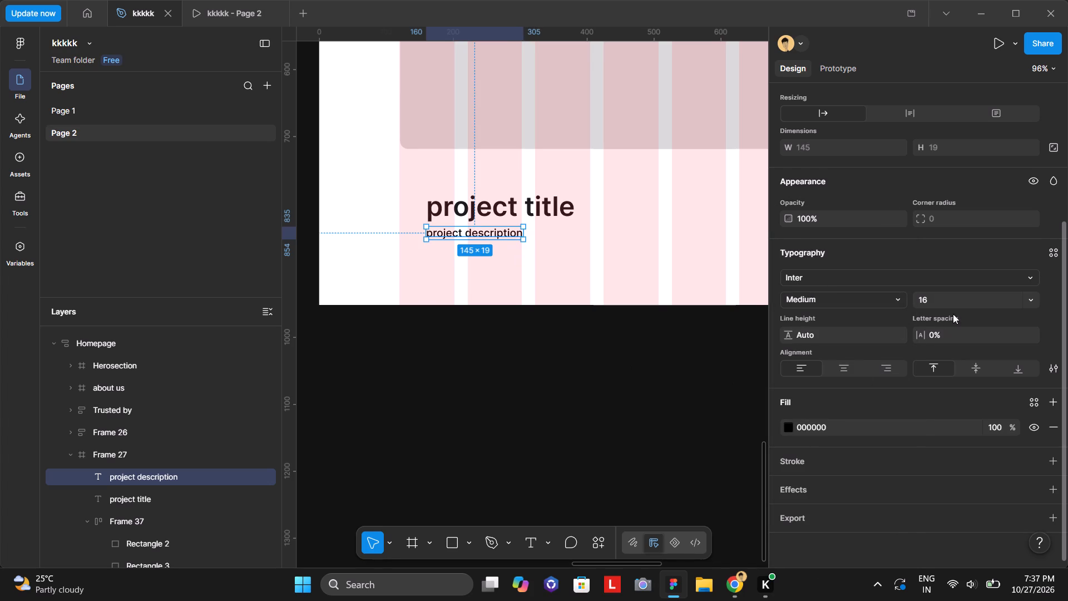
click(799, 423)
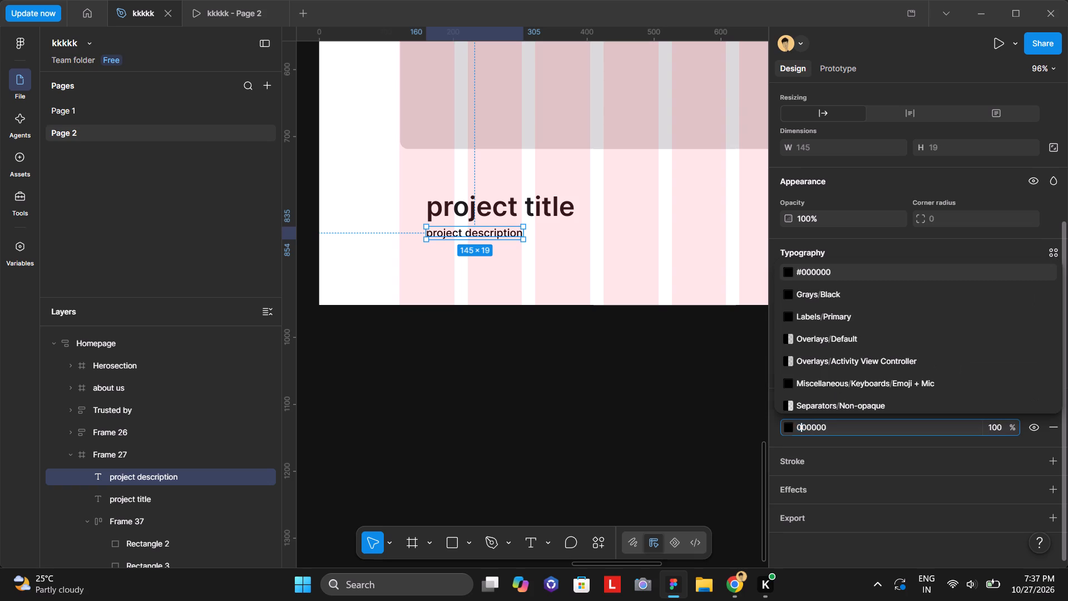
click(992, 427)
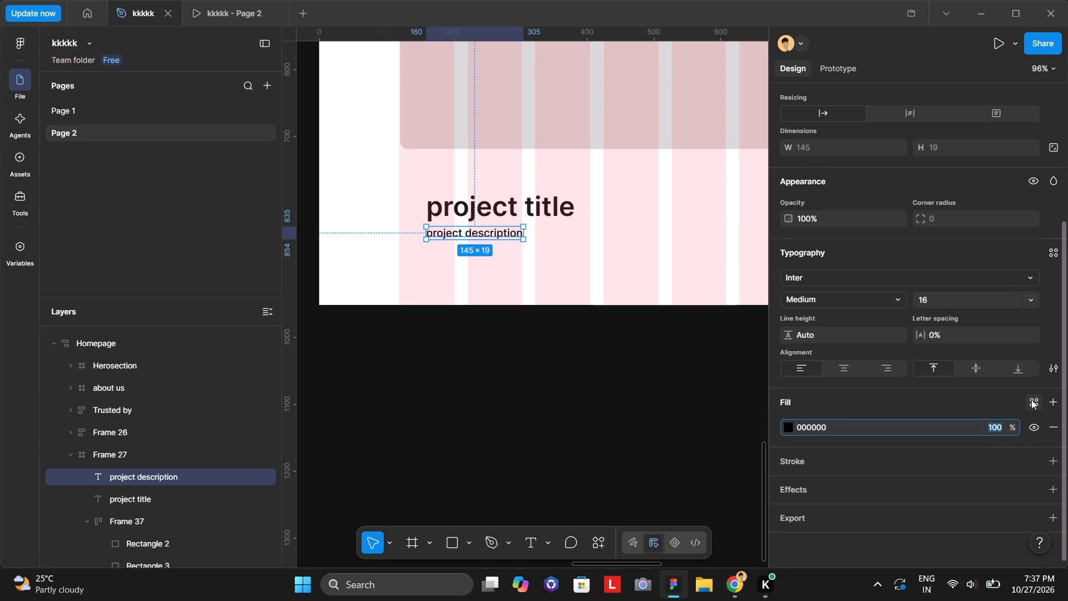
click(1031, 400)
click(671, 424)
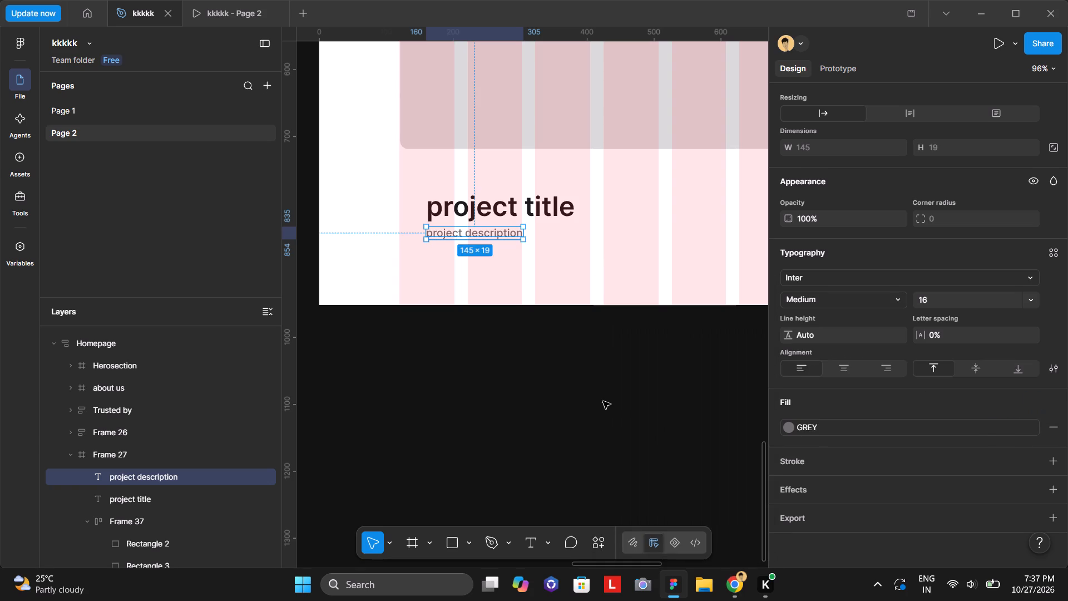
click(606, 387)
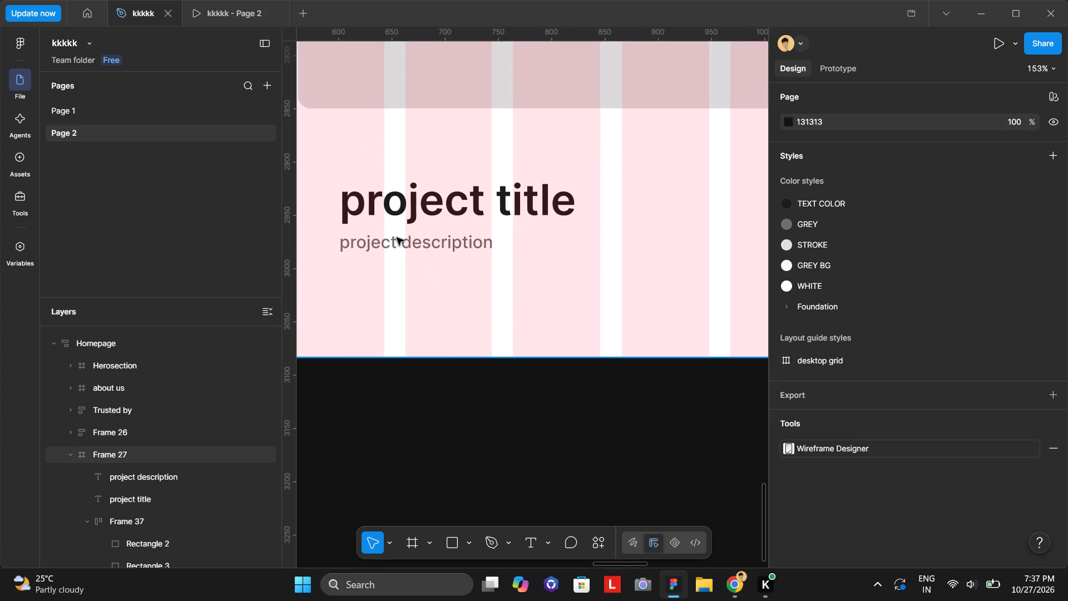
Align the left edges of the "project title" and "project description" texts.
double_click(387, 242)
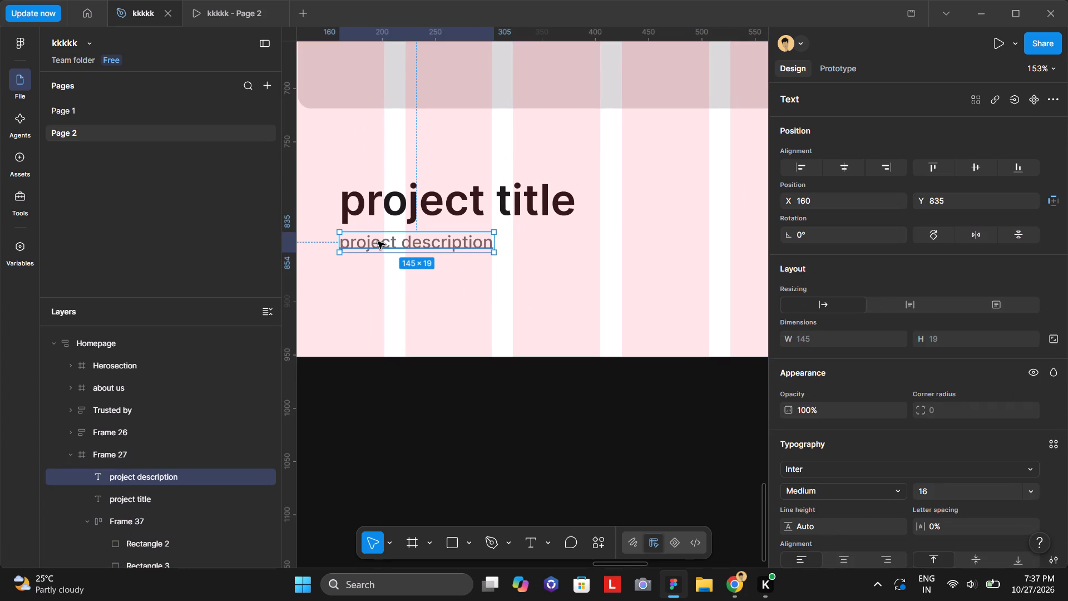
shift+click(374, 198)
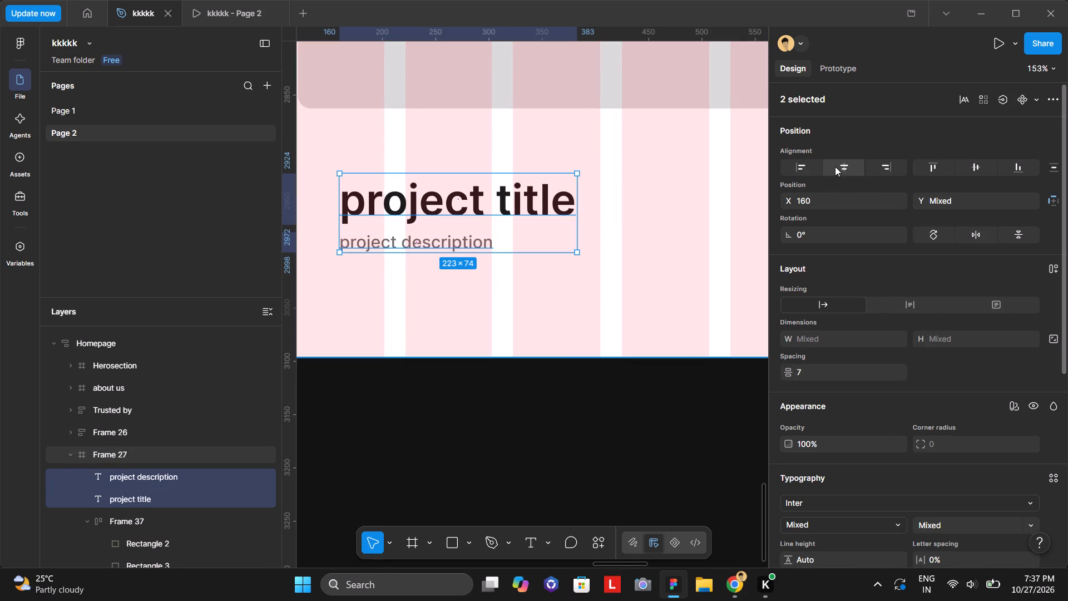
click(809, 164)
click(587, 392)
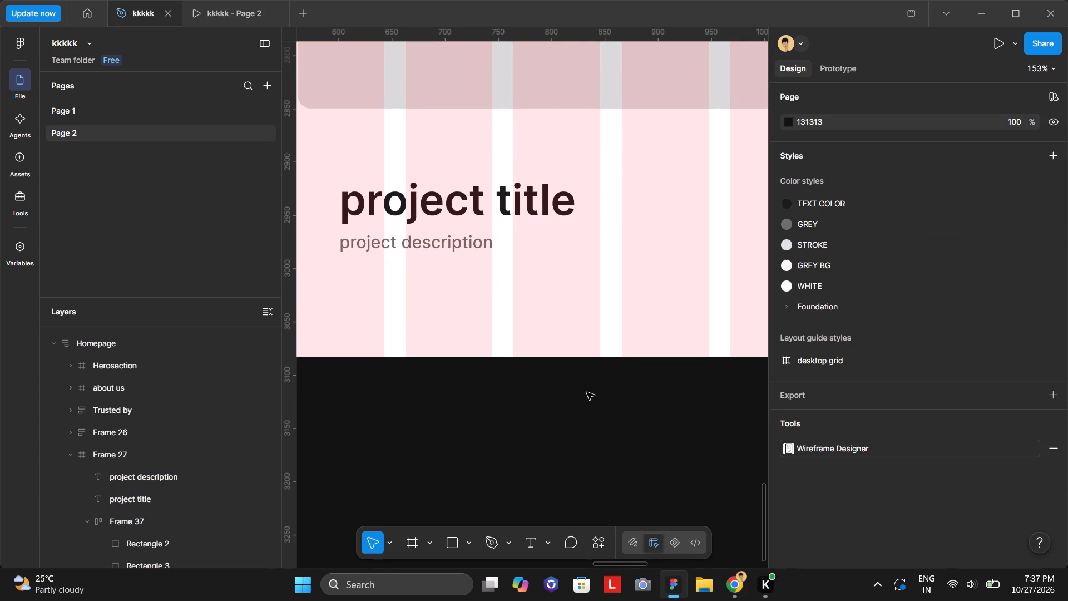
Switch to the tutorial in Chrome and skip ahead to about 5:36 to check the auto layout and gap for the project texts.
click(734, 593)
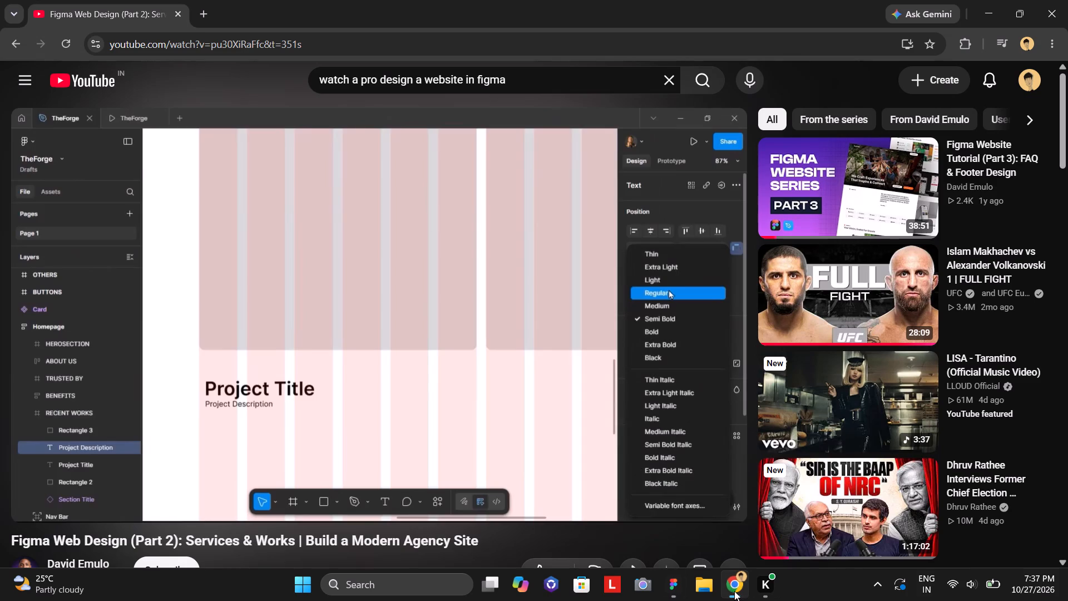
click(595, 370)
key(Right)
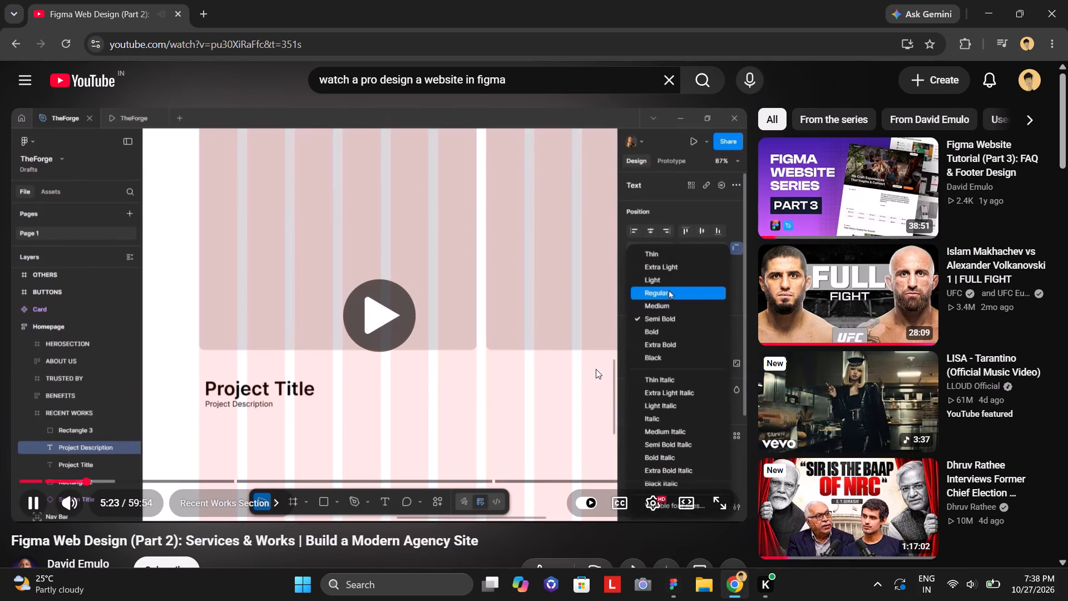
key(Right)
key(Right)
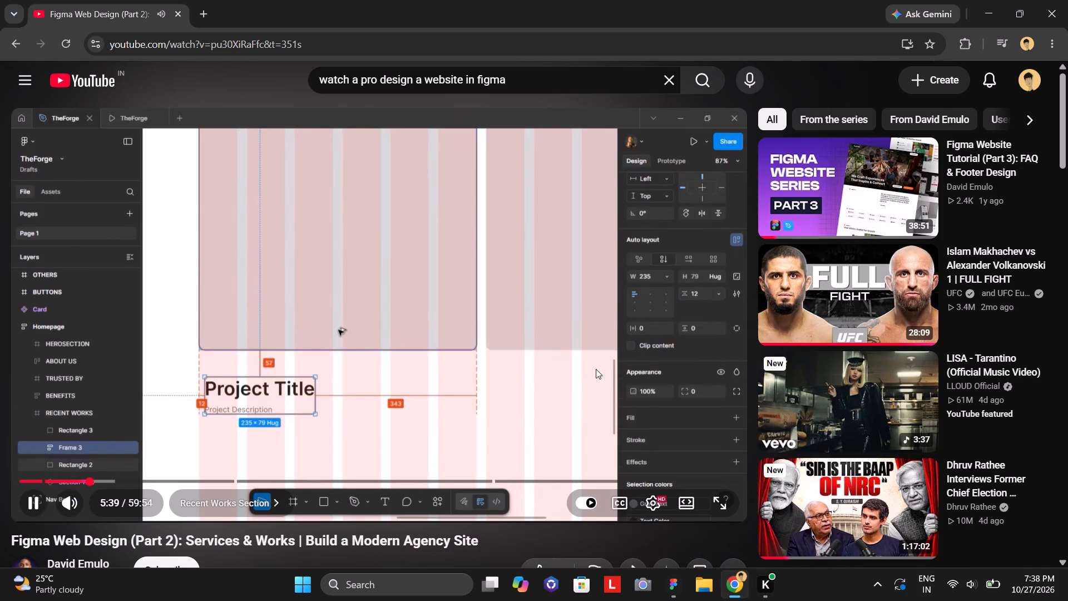
key(Left)
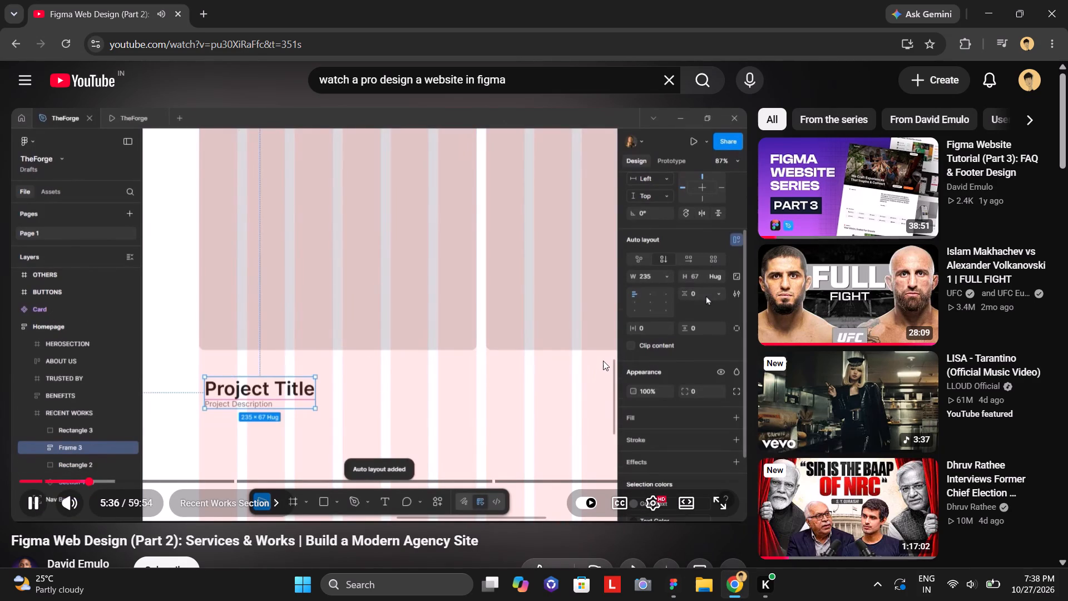
click(591, 341)
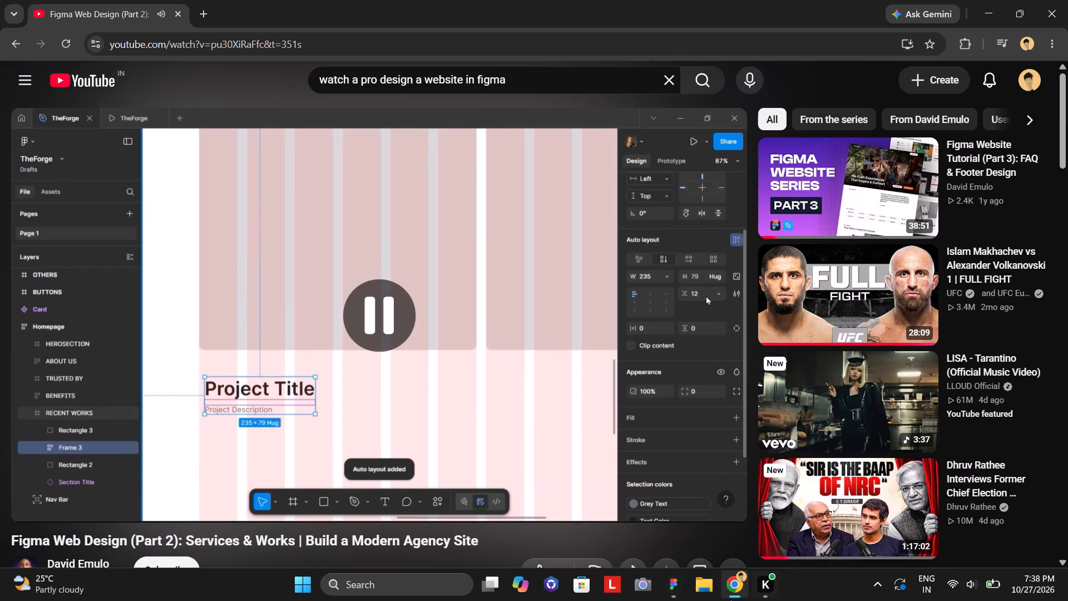
In Figma, wrap the project title and description texts in a vertical auto layout with a gap of 12.
click(668, 586)
double_click(442, 242)
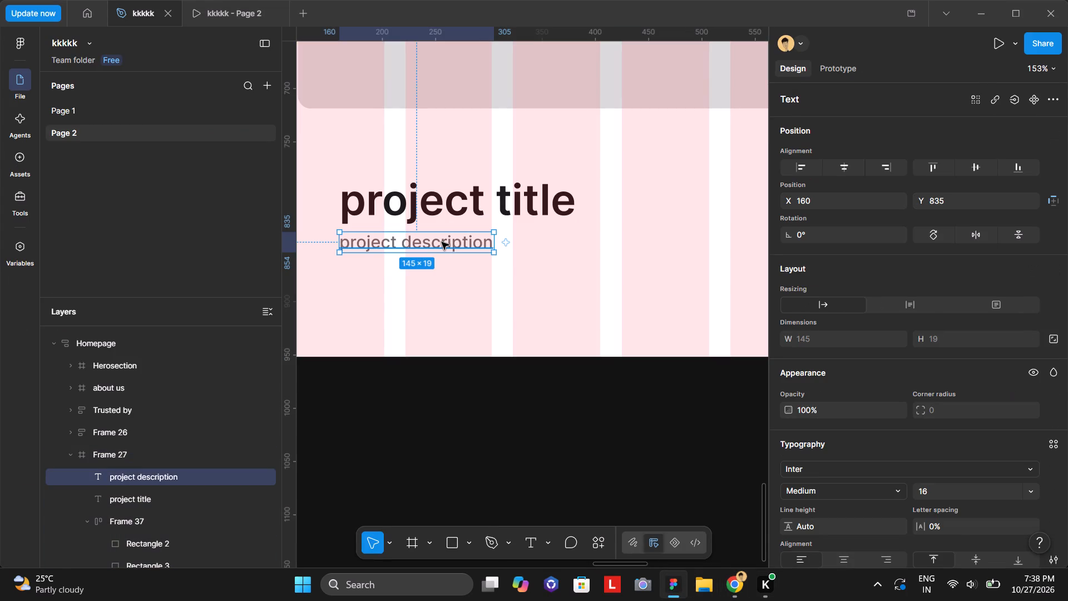
shift+click(493, 200)
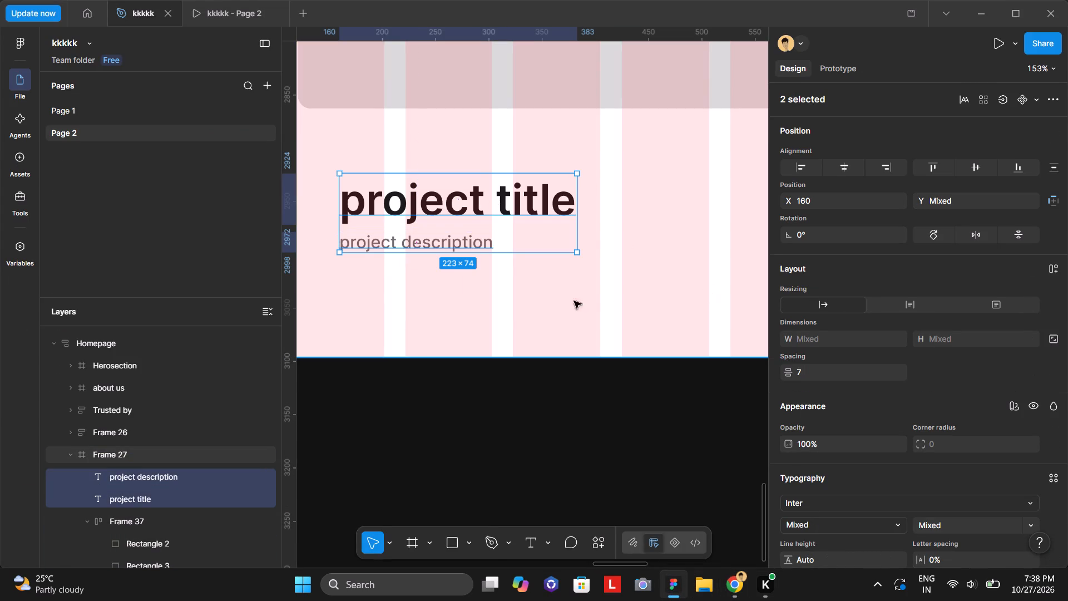
click(1053, 270)
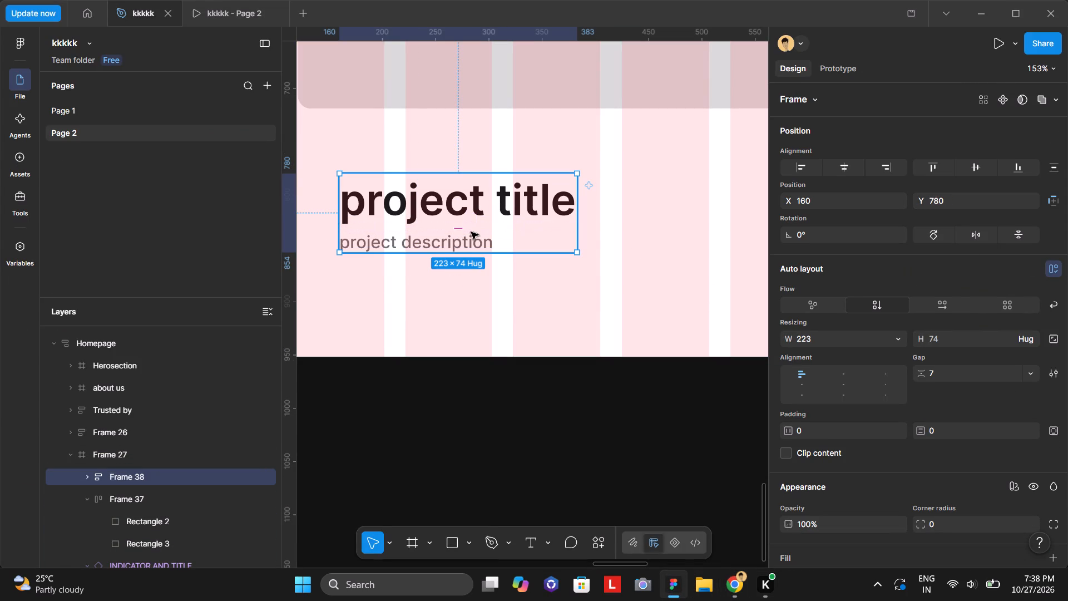
click(970, 380)
text(12)
key(Return)
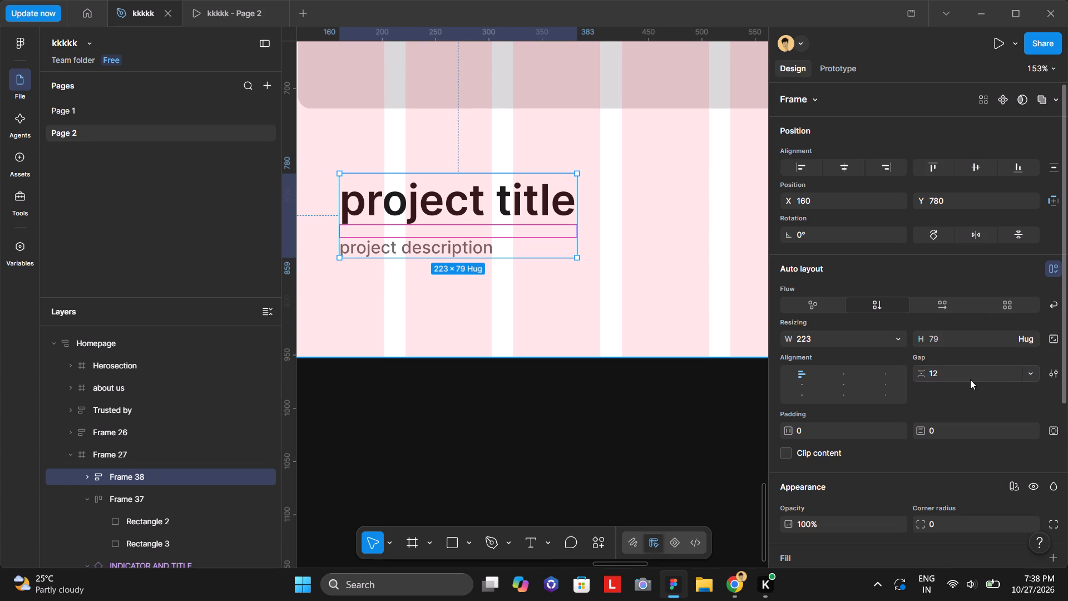
click(690, 441)
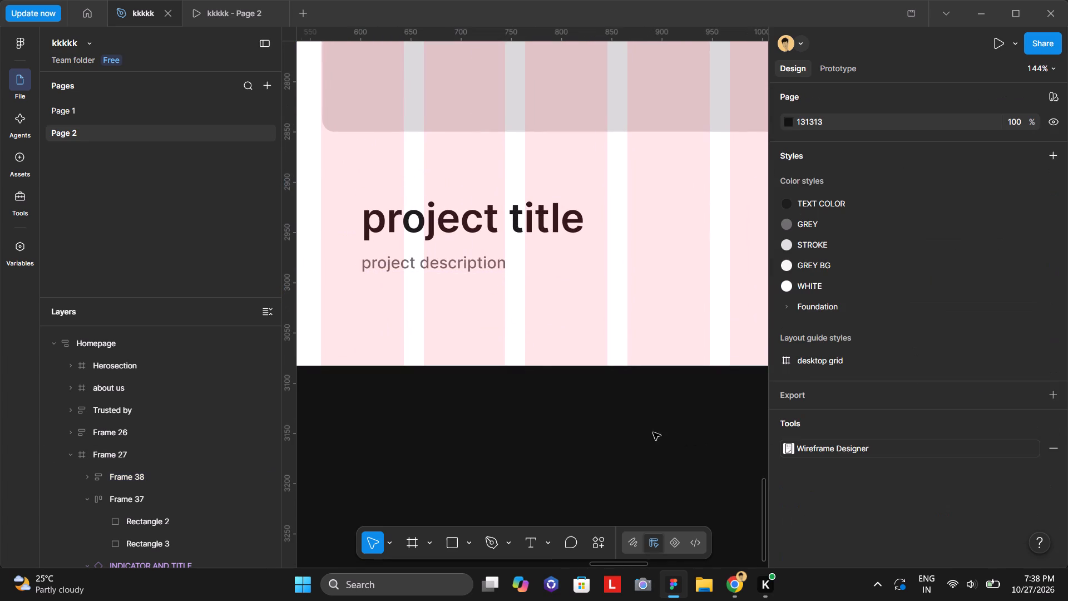
Set the "project title" text's letter case to Title case.
triple_click(495, 229)
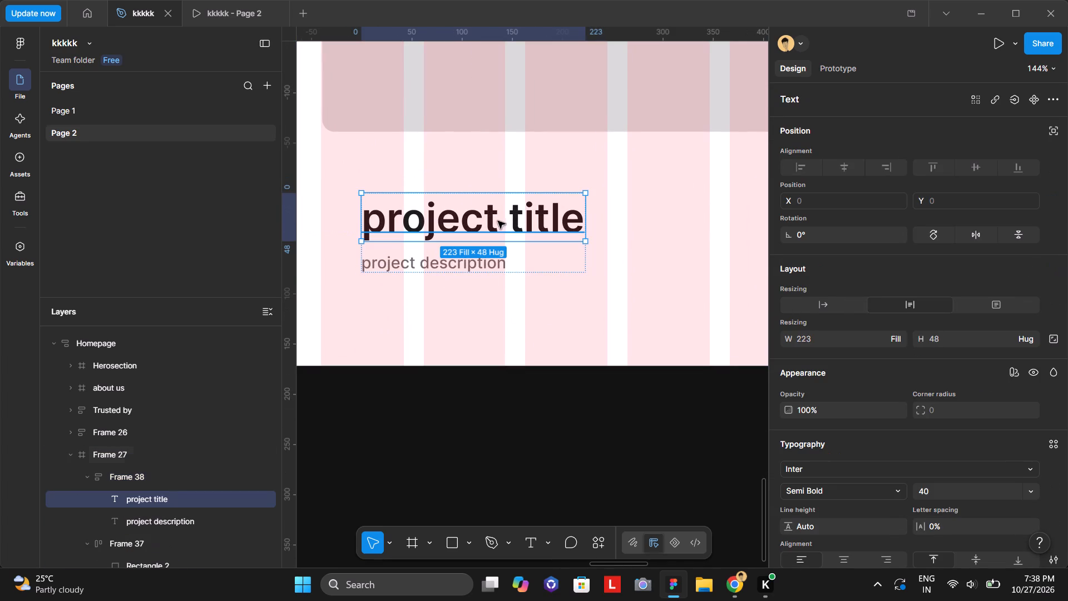
click(506, 214)
scroll(906, 382, down, 2)
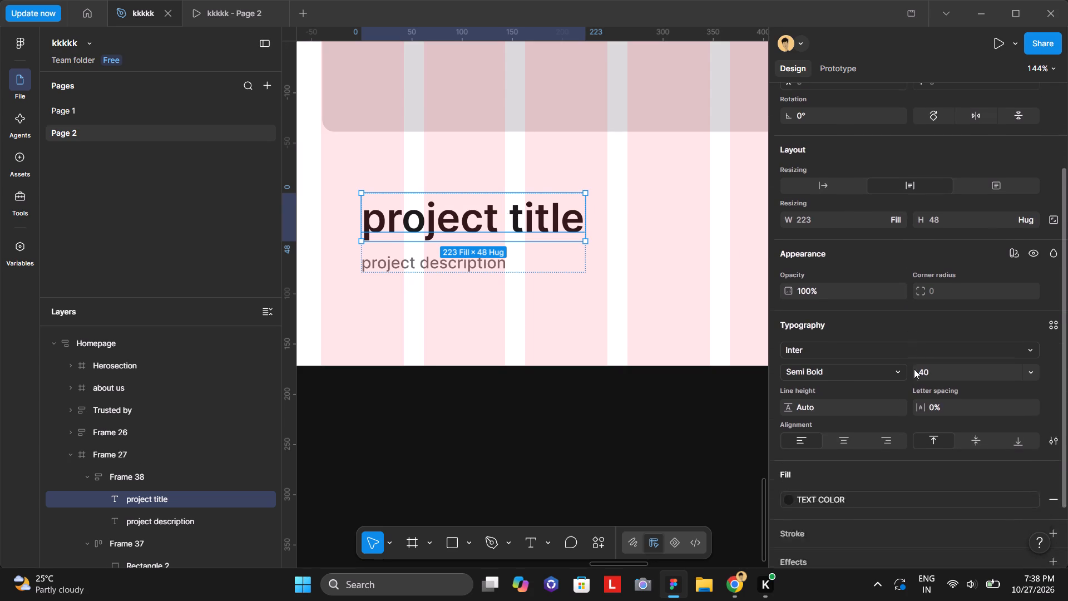
scroll(914, 369, down, 2)
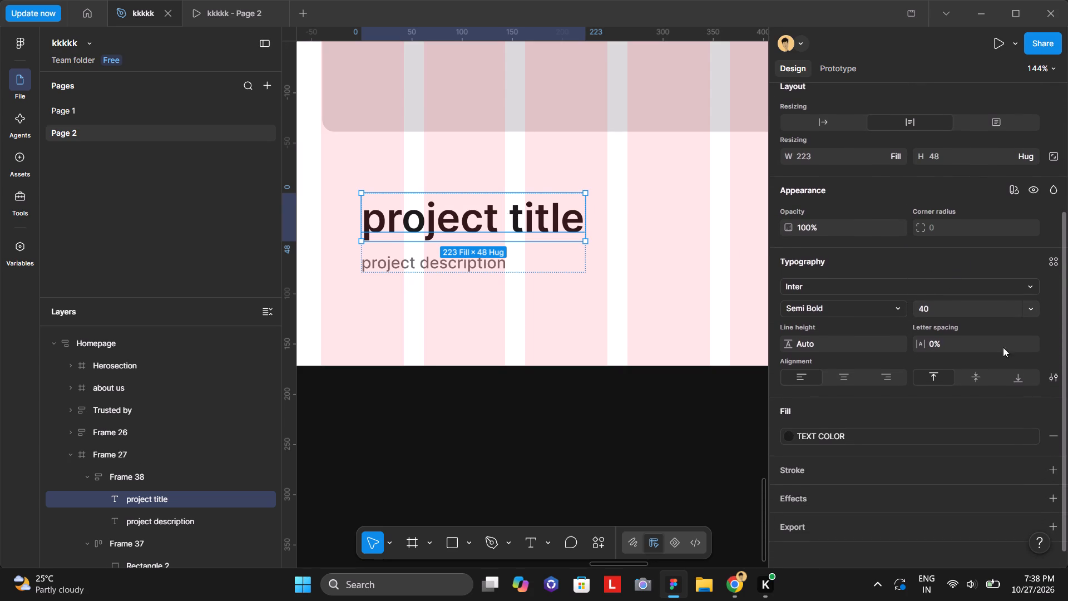
scroll(1003, 347, down, 1)
click(1052, 370)
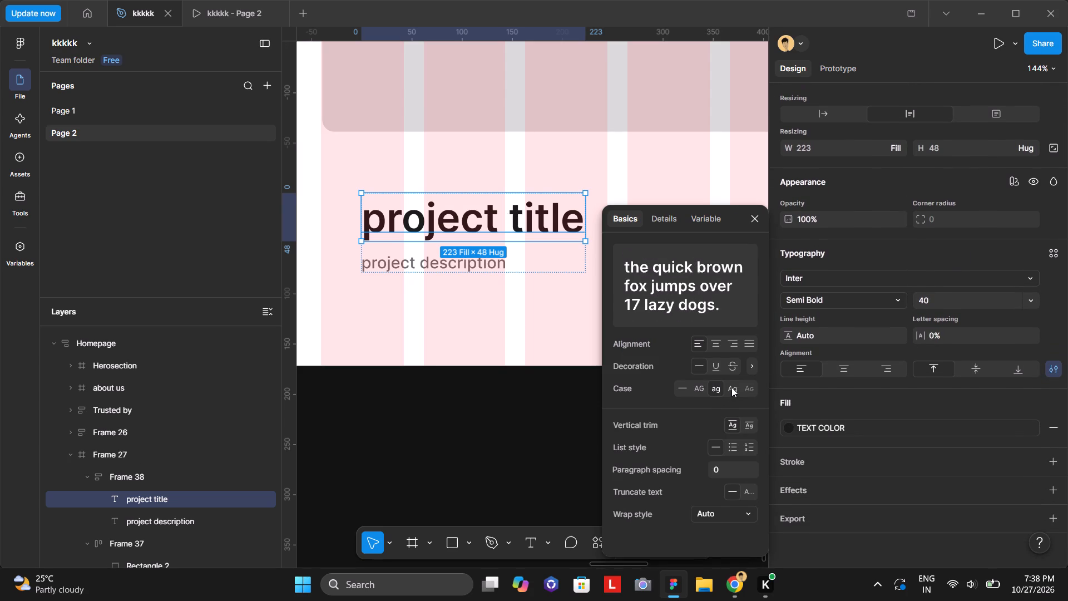
click(731, 387)
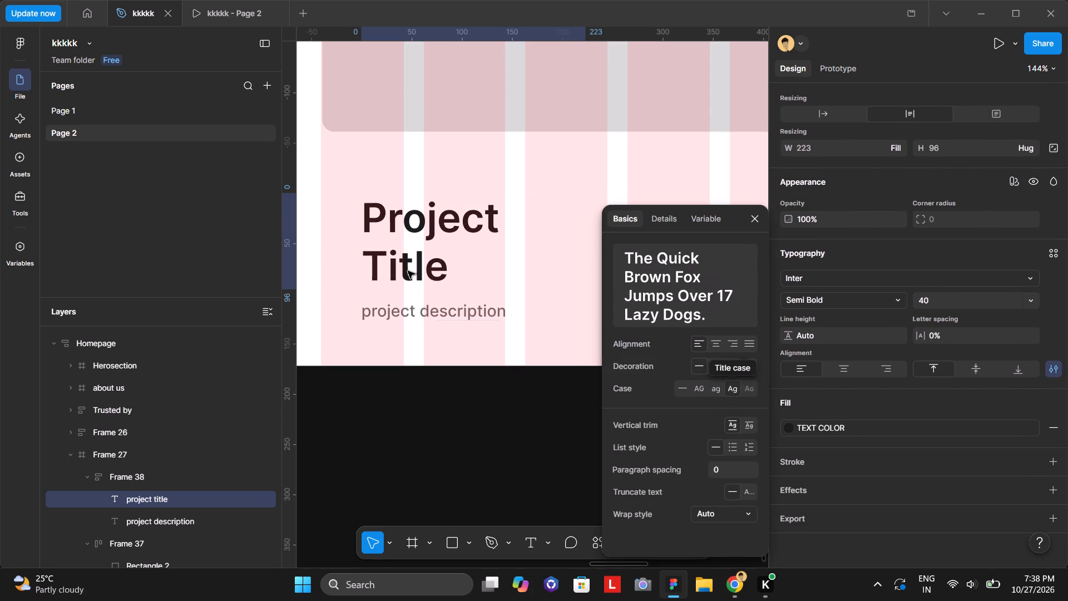
Widen the "project title" text box to 240 so the title fits on a single line.
click(456, 222)
drag(589, 253, 604, 252)
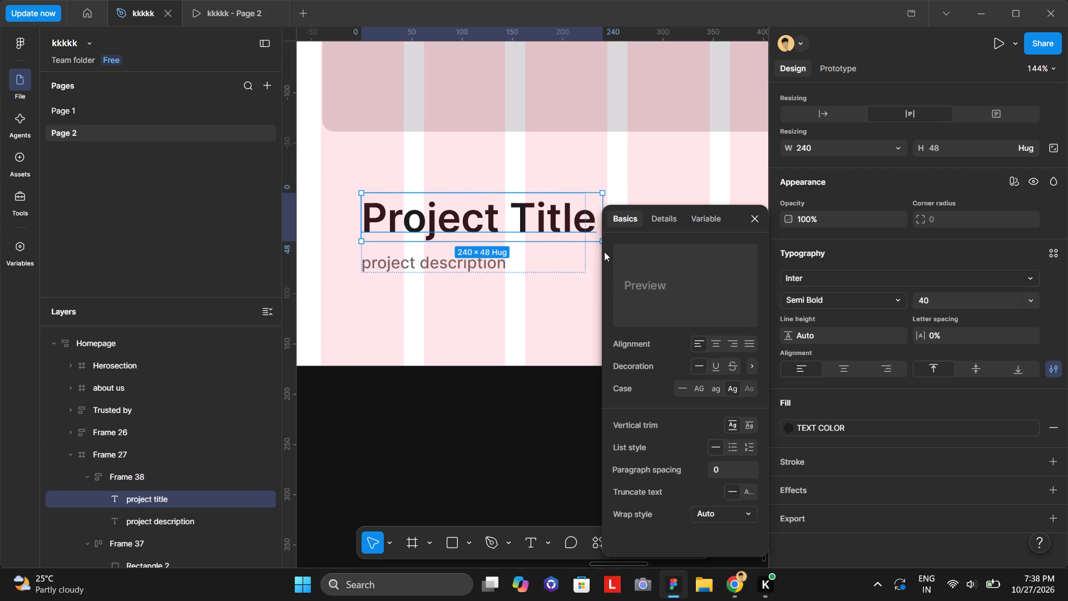
drag(604, 252, 605, 252)
Set the "project description" text's letter case to Title case.
click(503, 267)
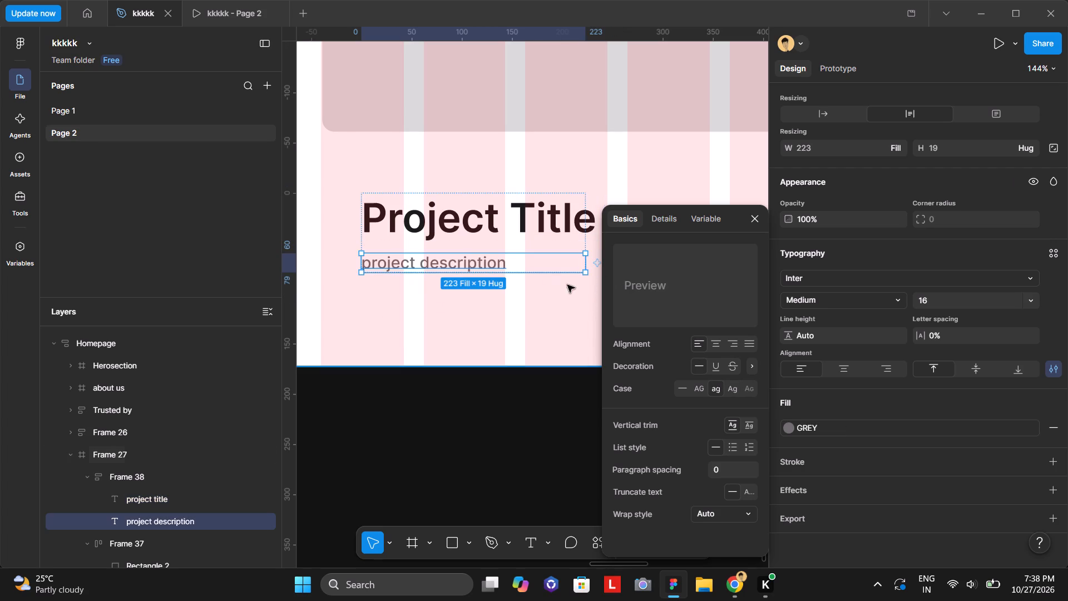
click(729, 389)
click(522, 408)
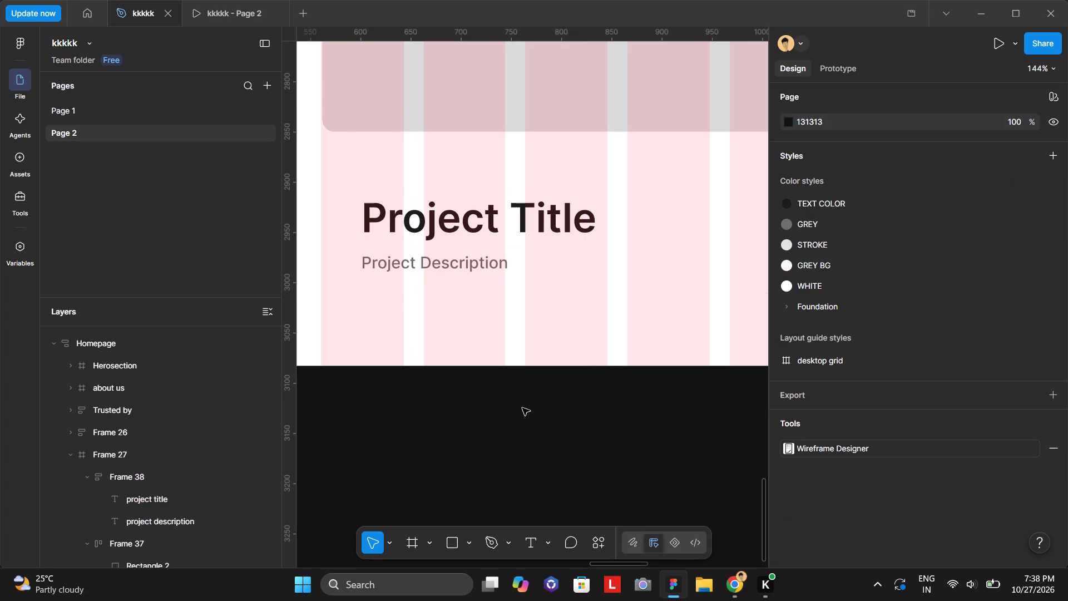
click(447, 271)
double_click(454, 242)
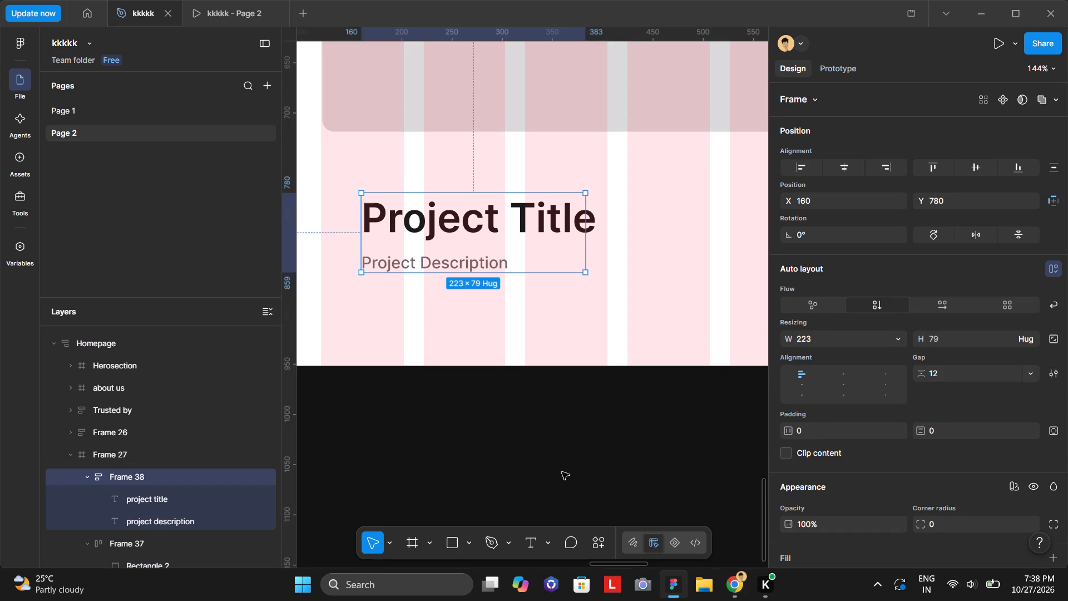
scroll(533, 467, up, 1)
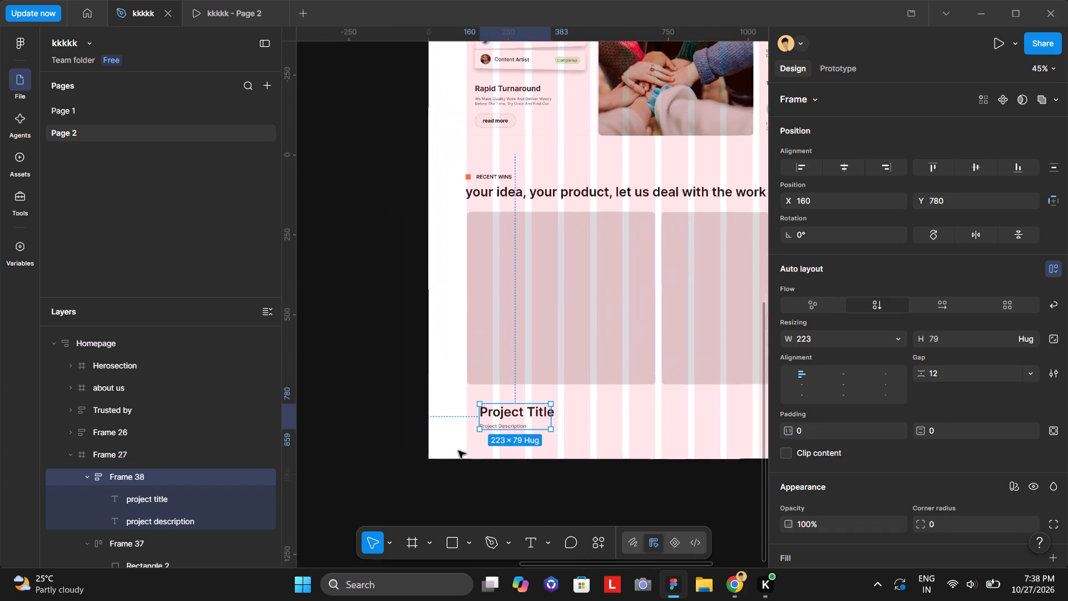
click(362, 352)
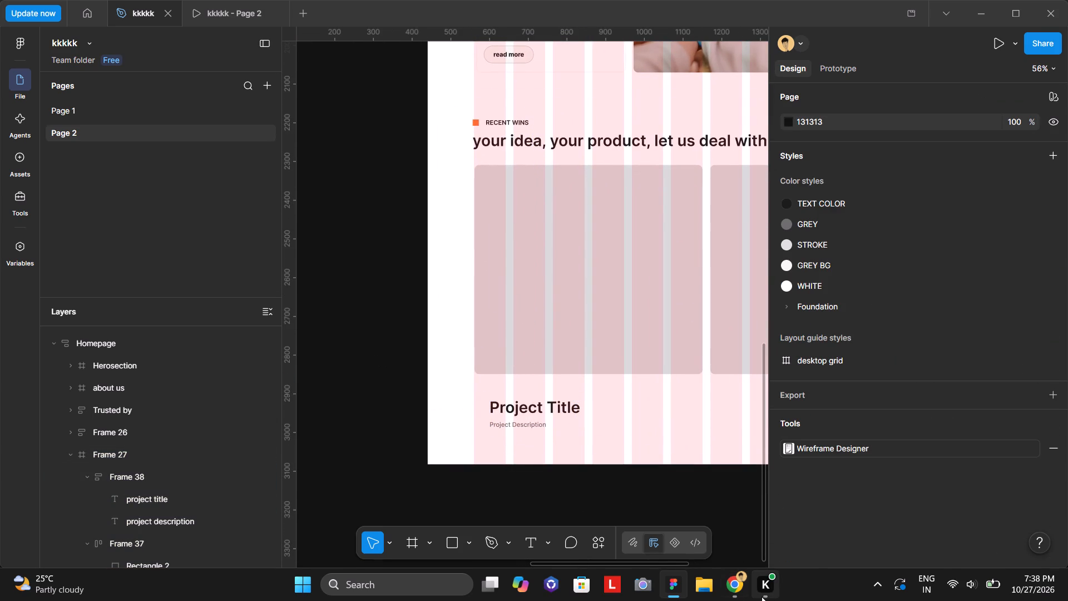
Switch to the tutorial in Chrome, check around 5:38–5:49 how the project text block is placed below the first image placeholder, and return to Figma.
click(741, 585)
click(424, 287)
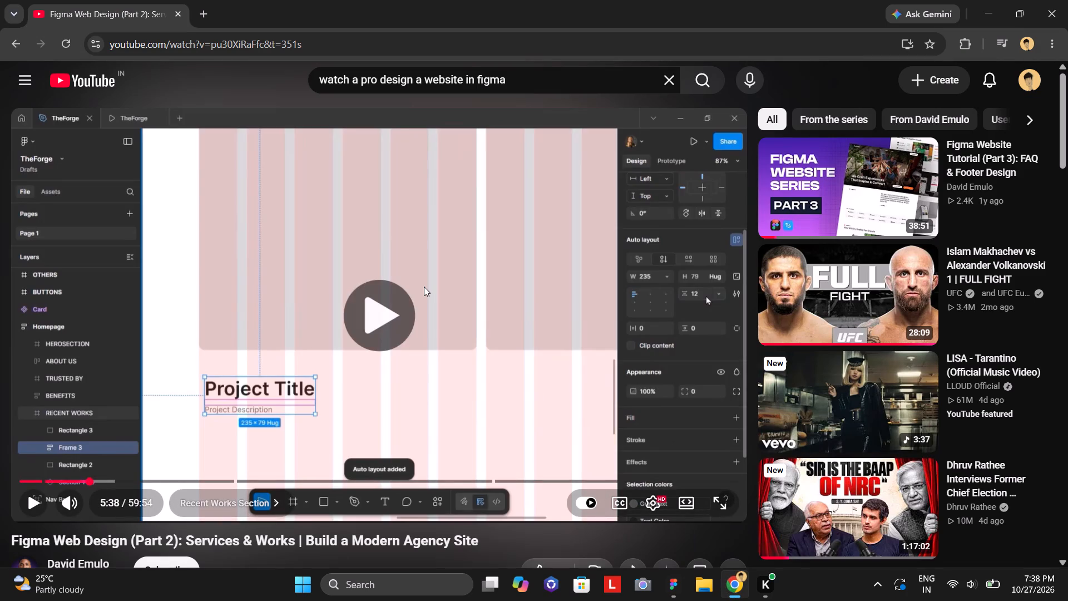
key(Right)
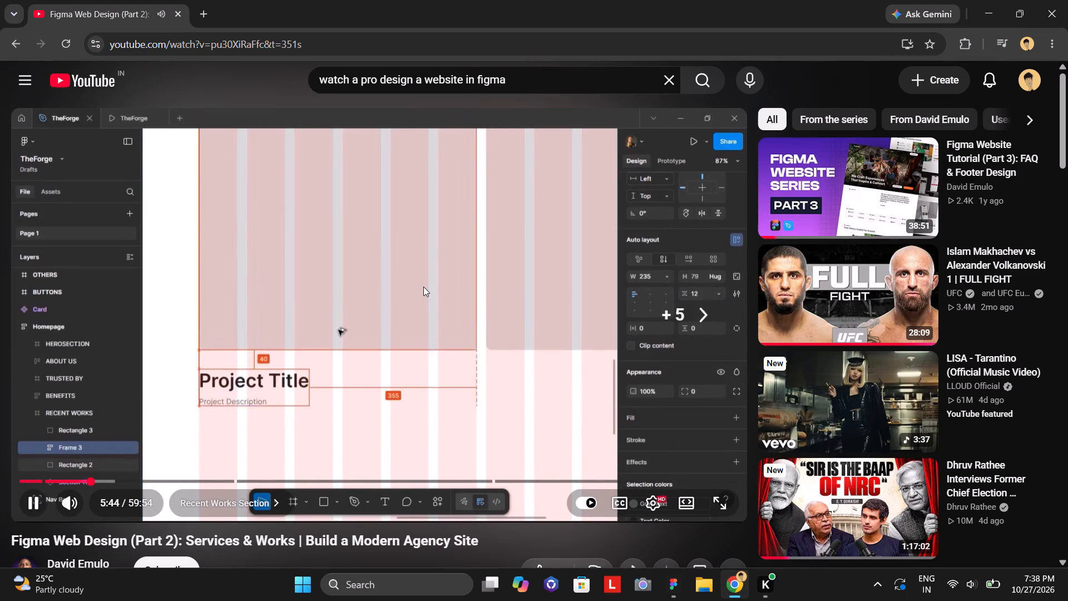
key(Right)
key(Left)
key(Left)
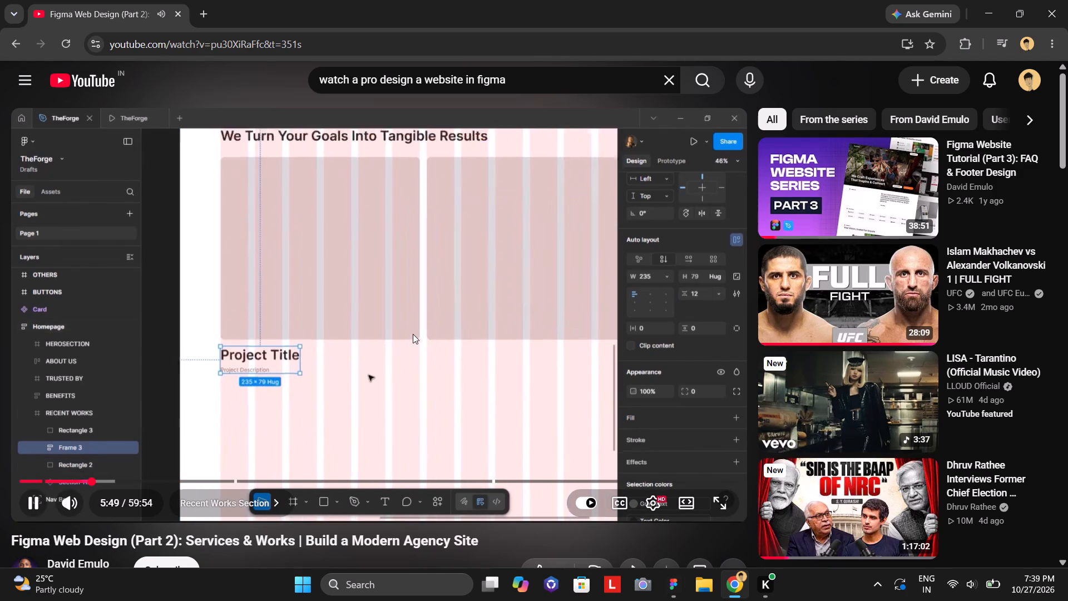
click(450, 341)
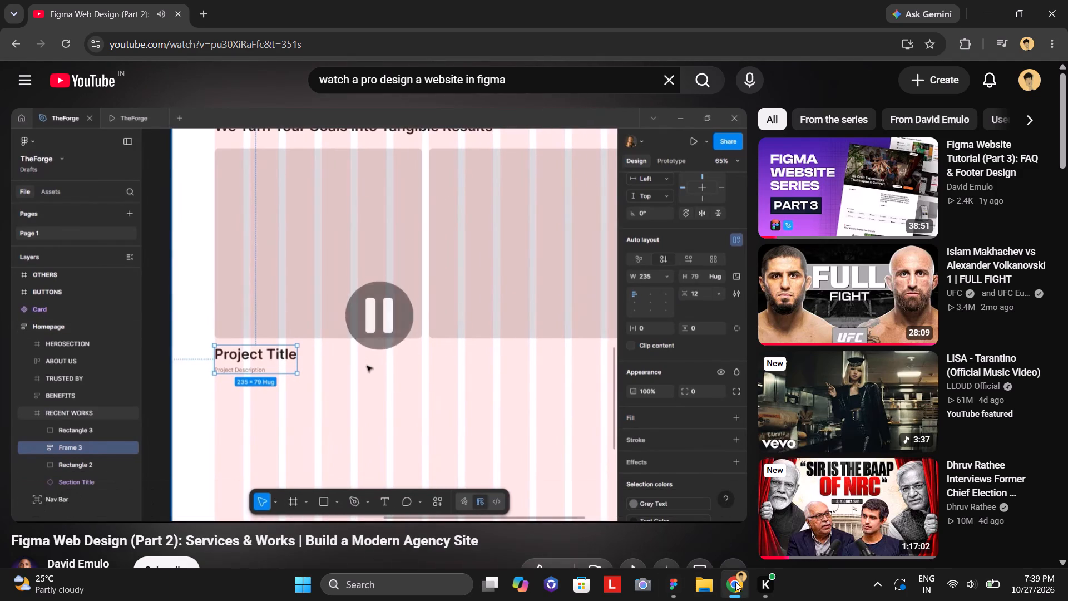
click(657, 583)
click(677, 585)
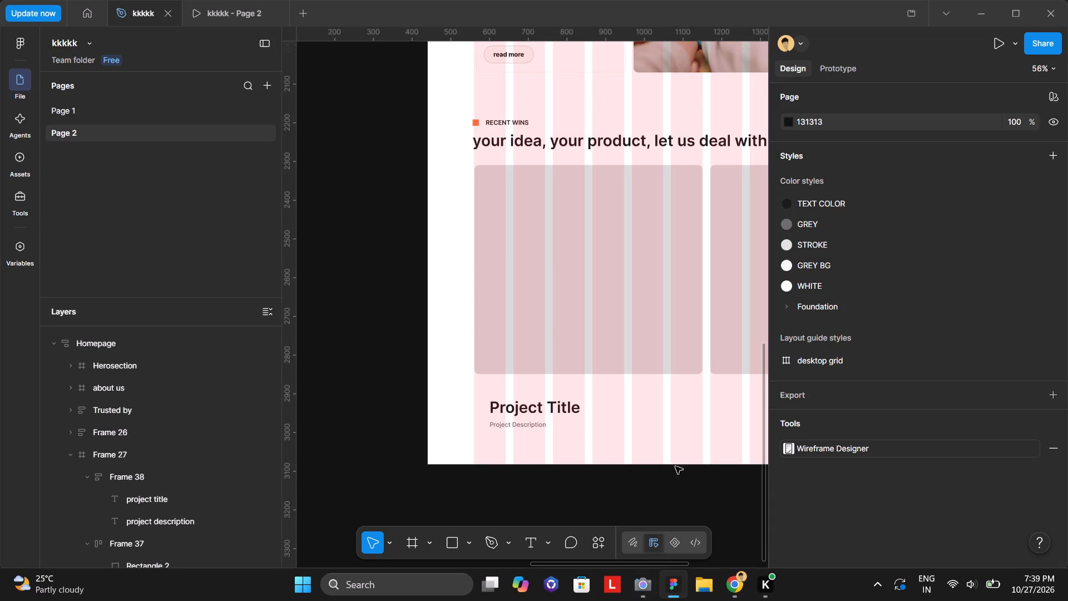
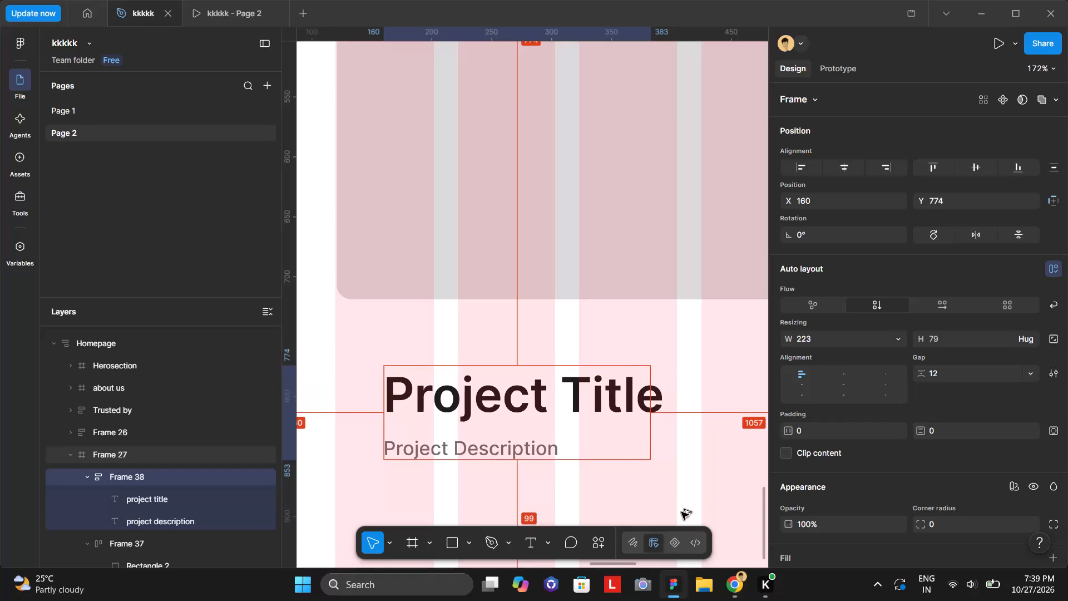
Nudge the project title and description frame up to Y 739, just below the first image placeholder.
key(alt+Up)
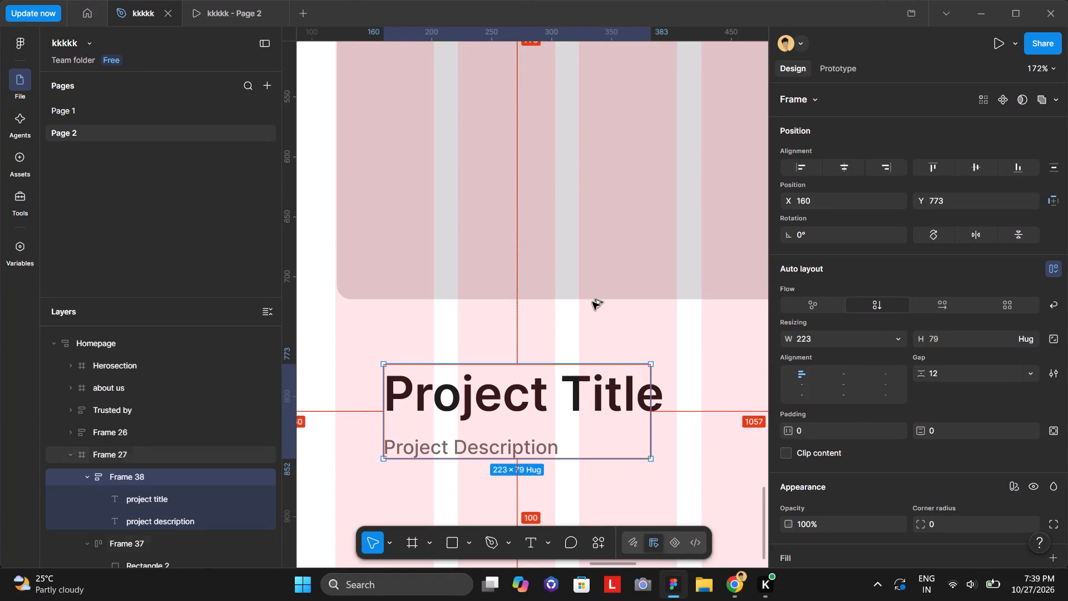
key(alt+Up)
key(alt+Up)
key(alt+Up)
key(alt+Up)
key(alt+Up)
key(alt+Up)
key(alt+Up)
key(alt+Up)
key(alt+Up)
key(alt+Up)
key(alt+Up)
key(alt+Up)
key(alt+Up)
key(alt+Up)
key(alt+Up)
key(alt+Up)
key(alt+Up)
key(alt+Up)
key(alt+Up)
key(alt+Up)
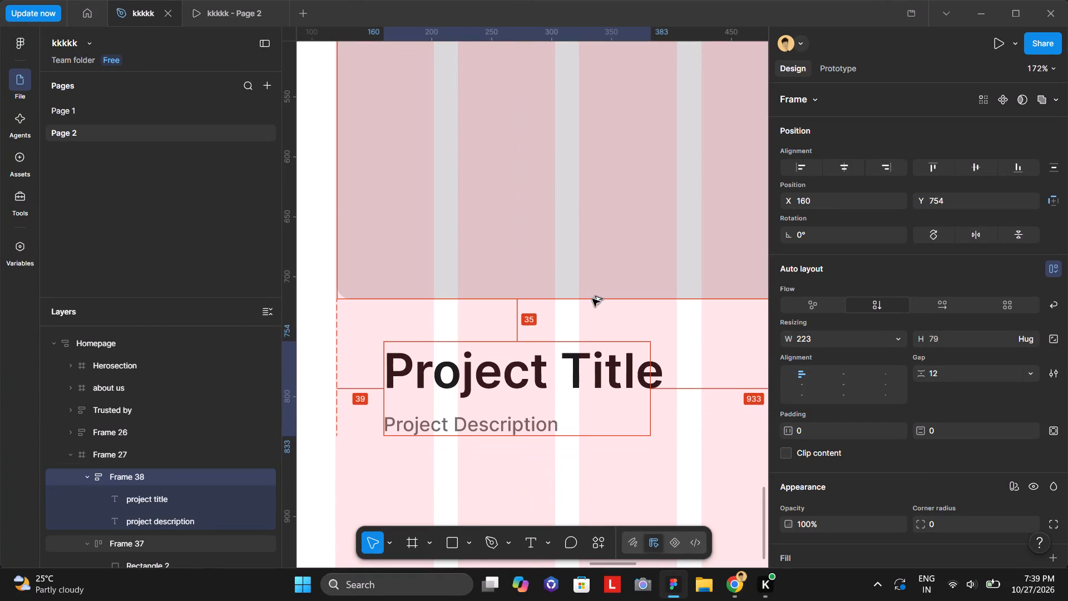
key(alt+Up)
key(alt+Up)
key(alt+Up)
key(alt+Up)
key(alt+Up)
key(alt+Up)
key(alt+Up)
key(alt+Up)
key(alt+Up)
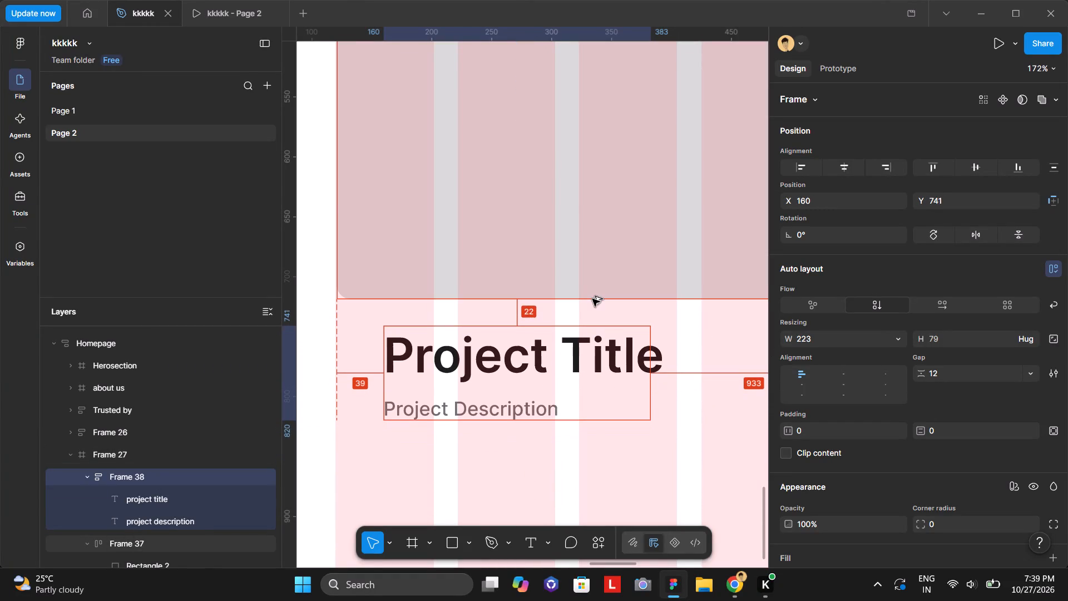
key(alt+Up)
key(alt+Up)
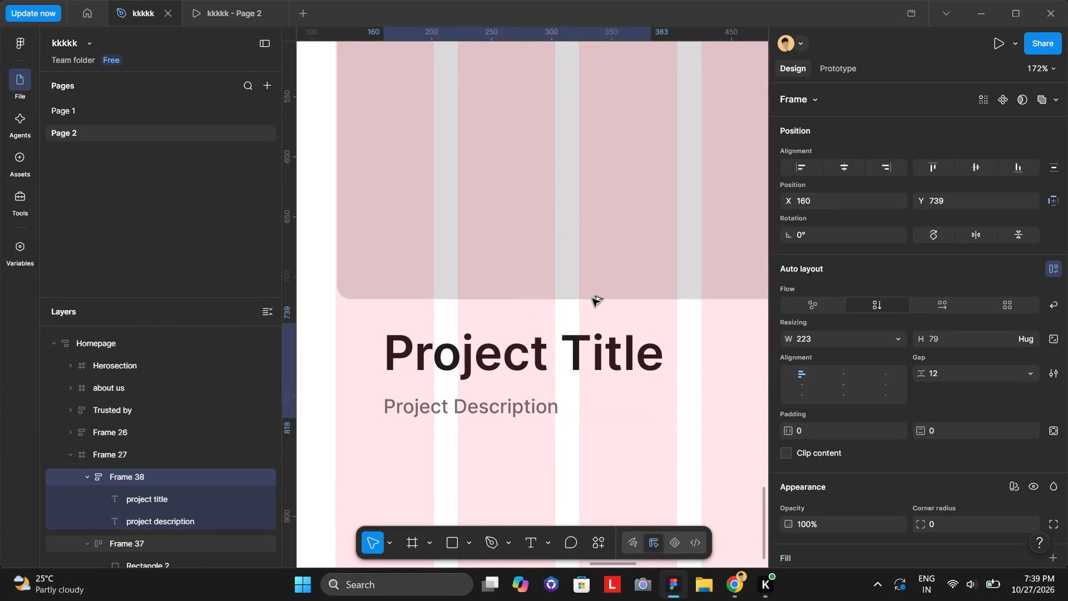
Nudge the project text frame left to X 120, in line with the first image placeholder's left edge, and deselect it.
key(alt+Left)
key(alt+Left)
key(alt+Left)
key(alt+Left)
key(alt+Left)
key(alt+Left)
key(alt+Left)
key(alt+Left)
key(alt+Left)
key(alt+Left)
key(alt+Left)
key(alt+Left)
key(alt+Left)
key(alt+Left)
key(alt+Left)
key(alt+Left)
key(alt+Left)
key(alt+Left)
key(alt+Left)
key(alt+Left)
key(alt+Left)
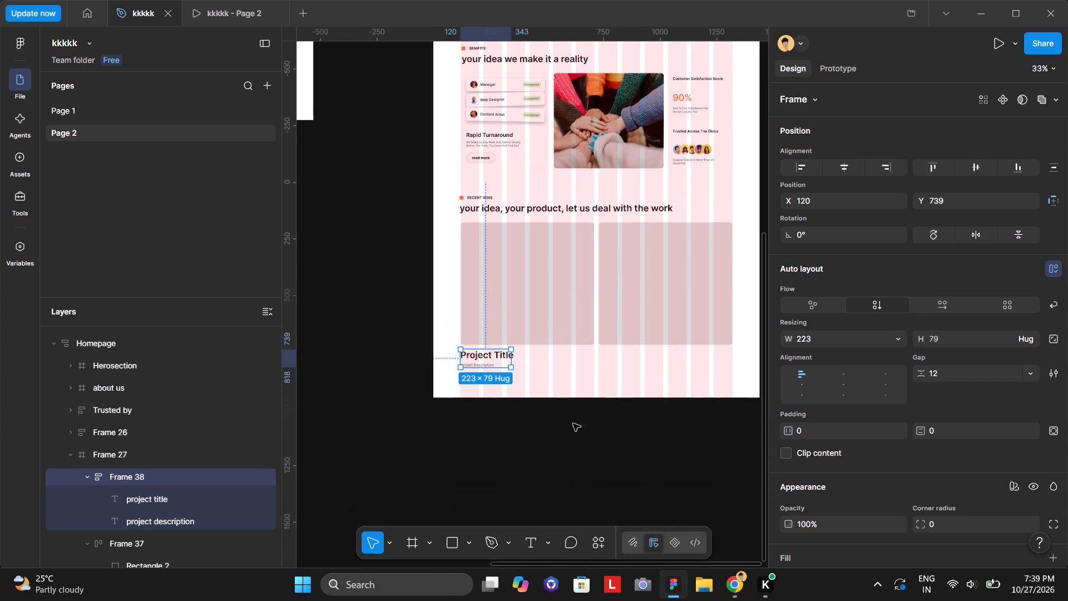
click(573, 426)
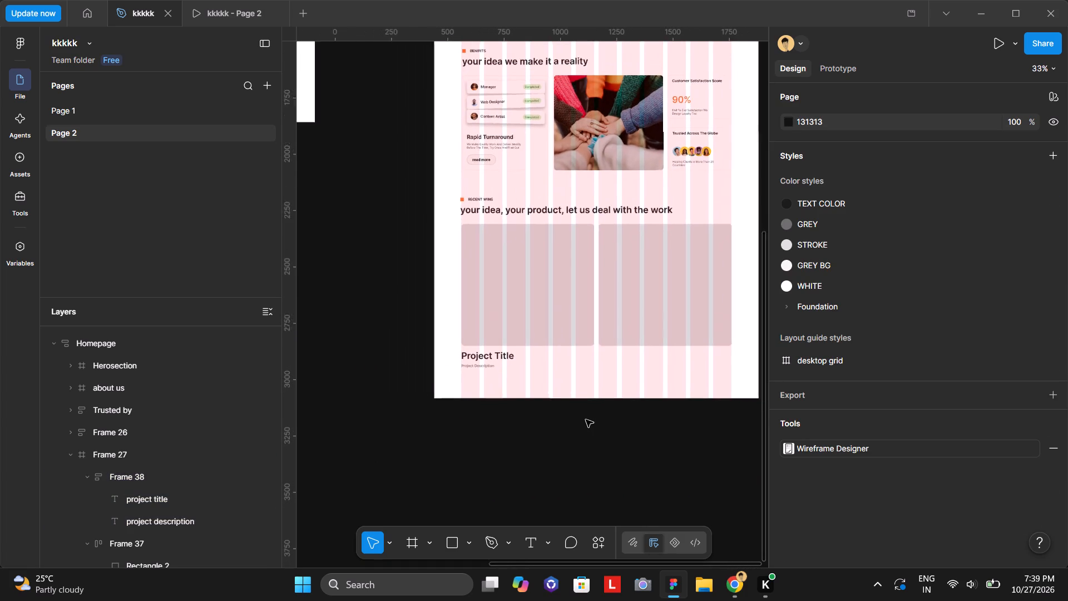
Switch to the tutorial in Chrome, watch from 5:51 to about 6:10, and go back in full screen to around 5:43 to review the project text block.
click(733, 584)
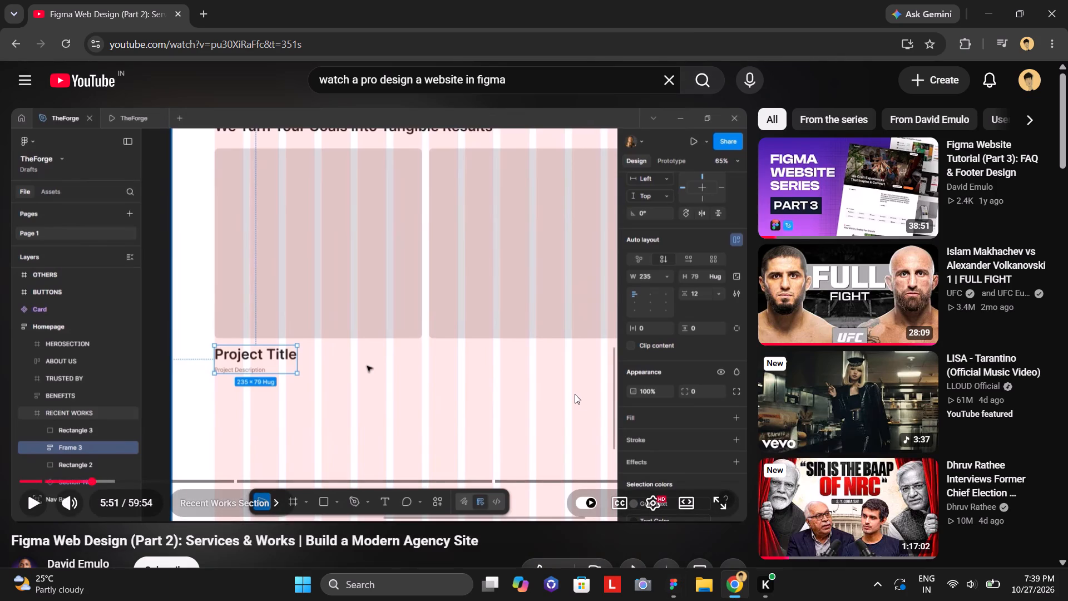
click(573, 393)
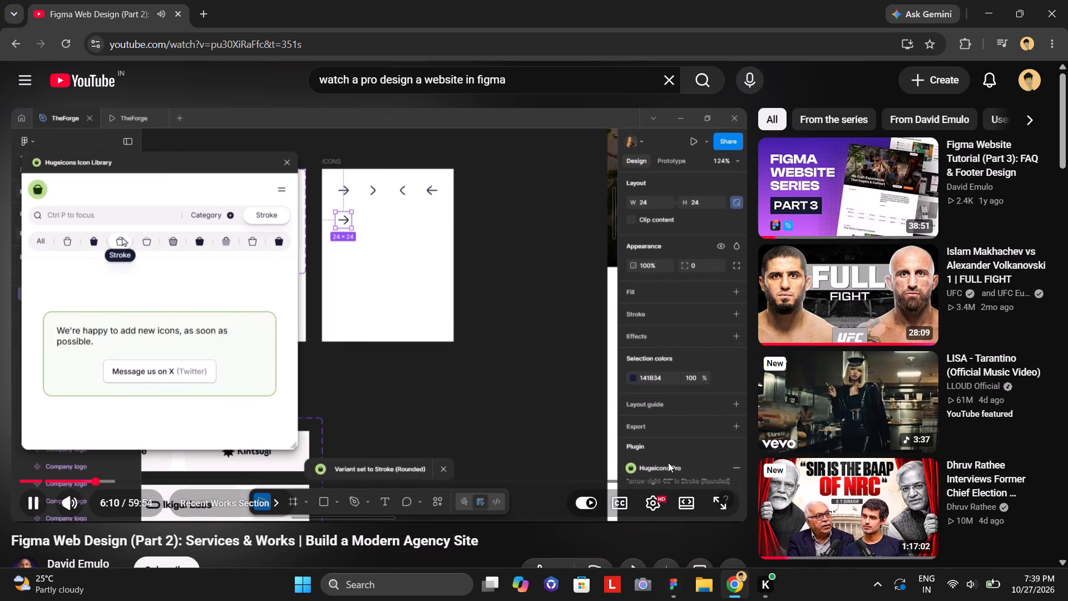
click(715, 504)
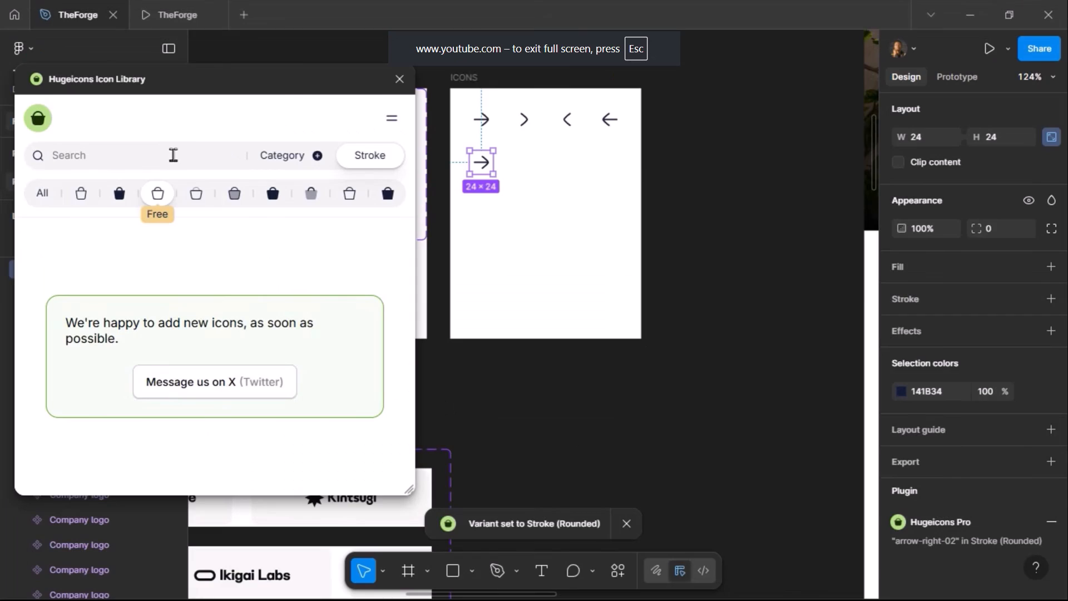
key(Left)
key(Left)
key(Left)
key(Left)
key(Left)
key(Left)
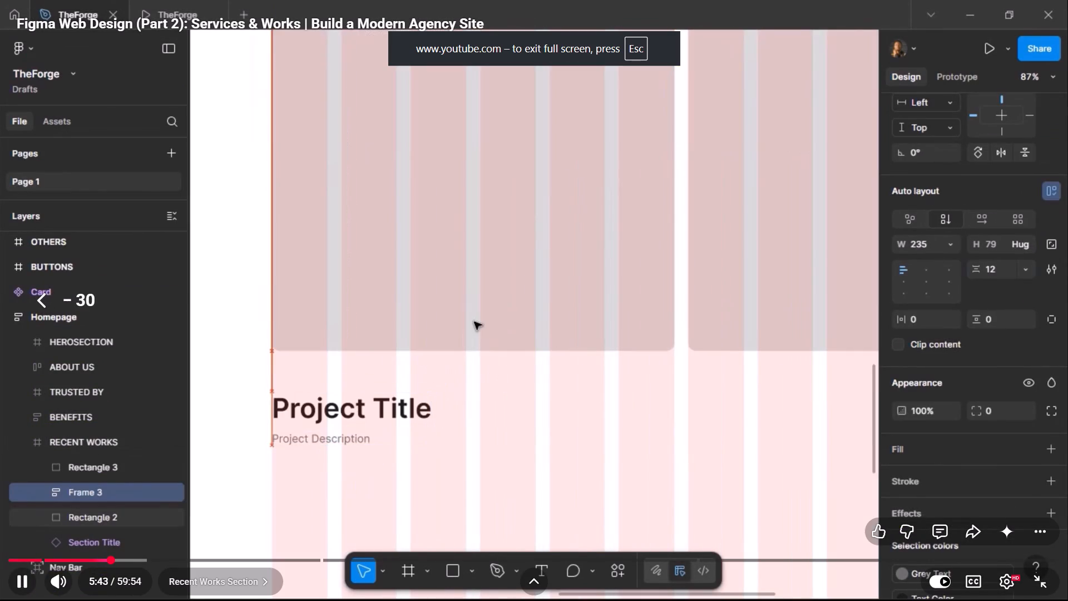
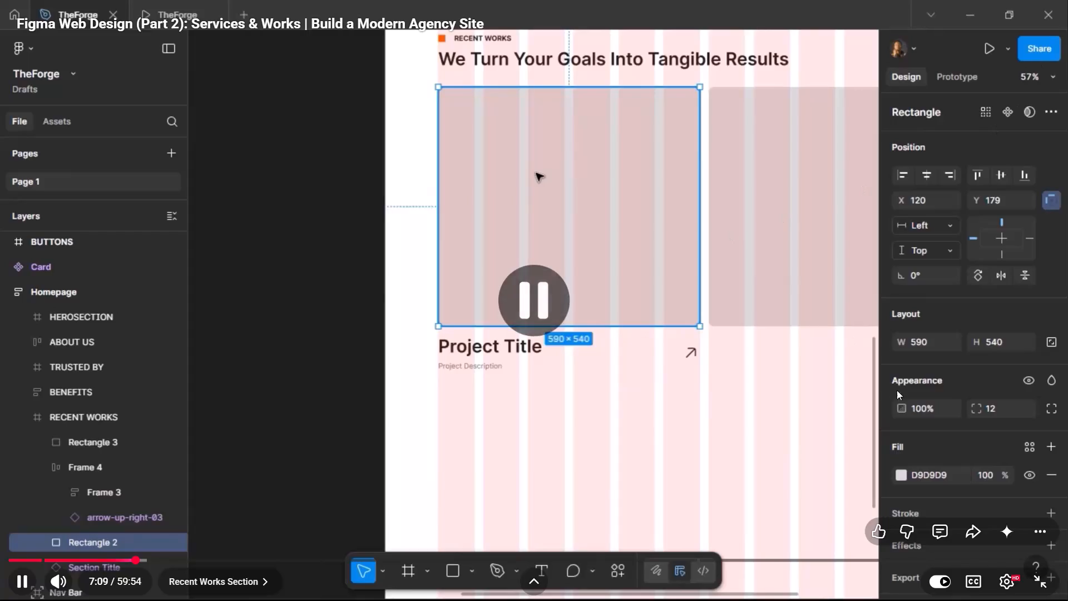
Switch to Figma and duplicate the right-arrow icon in Frame 2, placing the copy directly below the original at X 17, Y 70.
click(1047, 579)
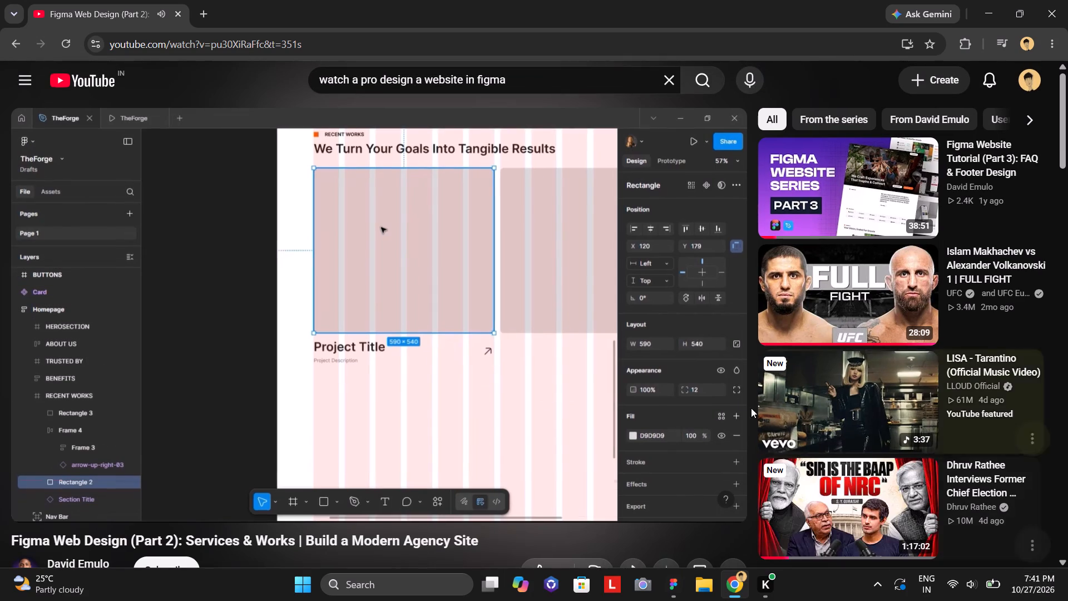
click(678, 590)
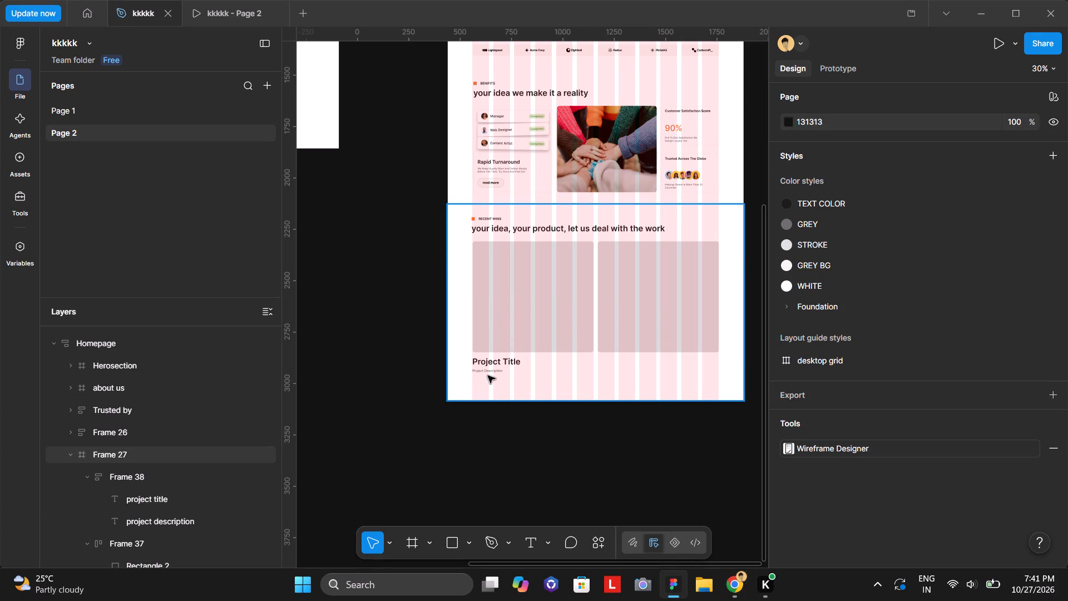
scroll(602, 324, up, 2)
scroll(333, 204, up, 1)
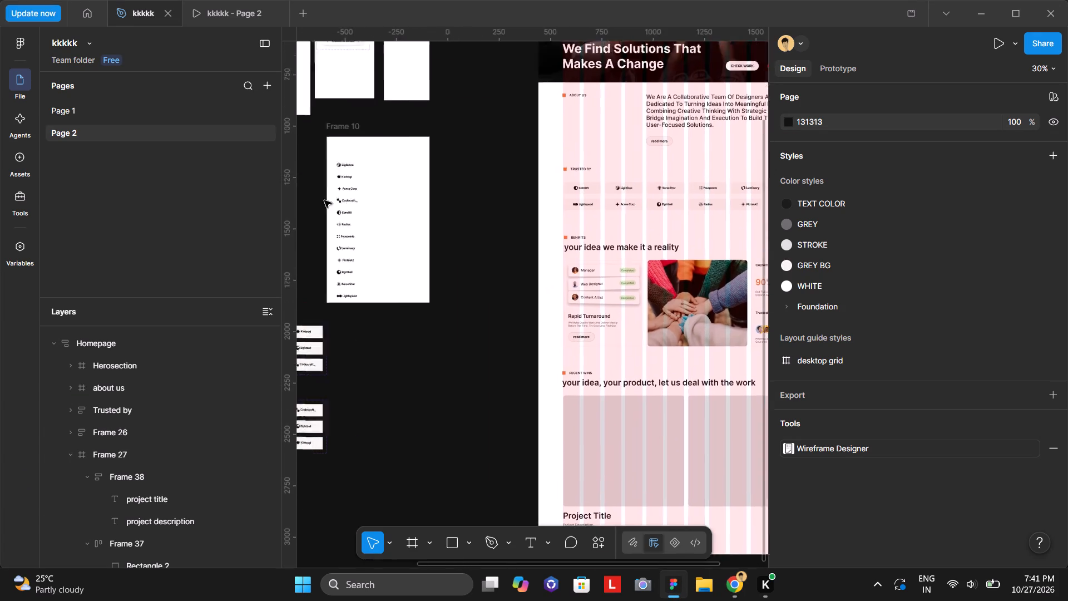
scroll(324, 200, up, 1)
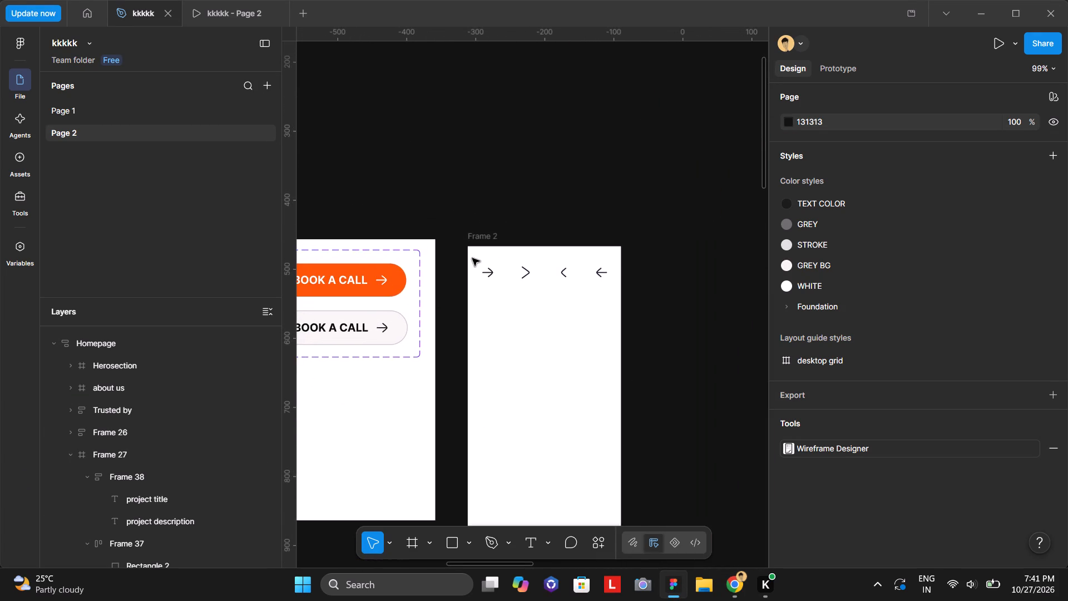
click(459, 271)
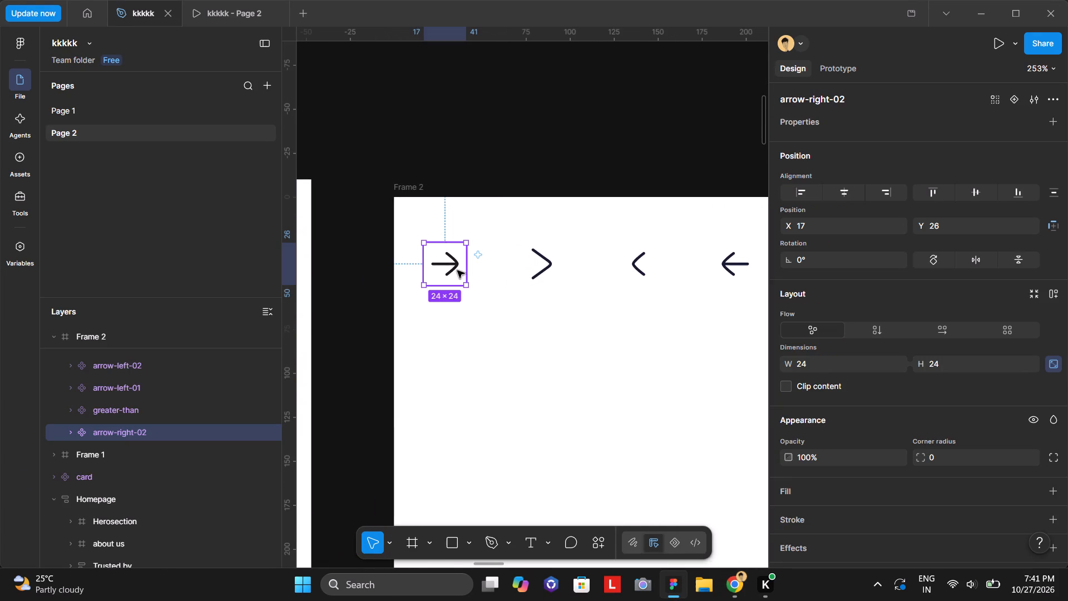
alt+drag(454, 271, 453, 336)
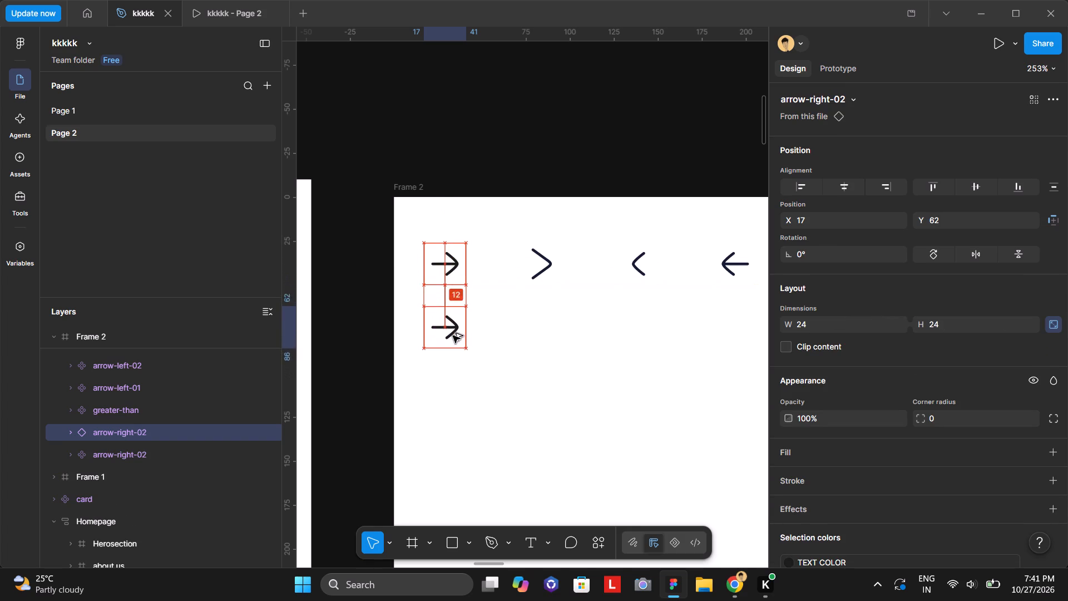
alt+drag(453, 336, 453, 347)
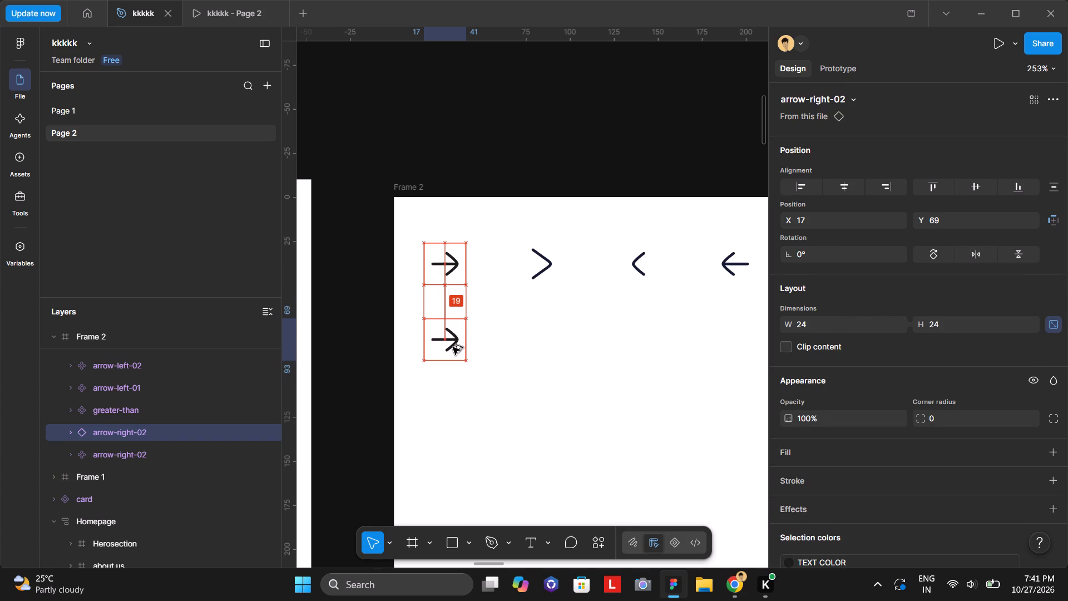
alt+drag(453, 347, 453, 349)
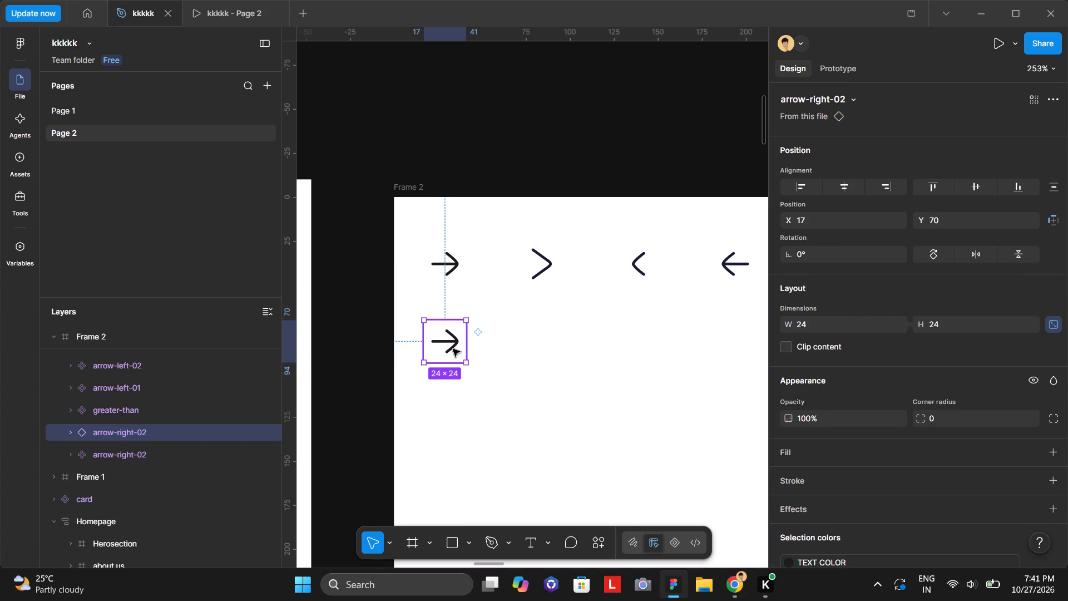
Search the Hugeicons library for "arrow" and swap the duplicated arrow for the arrow-up-right-01 icon.
scroll(936, 408, down, 4)
click(872, 515)
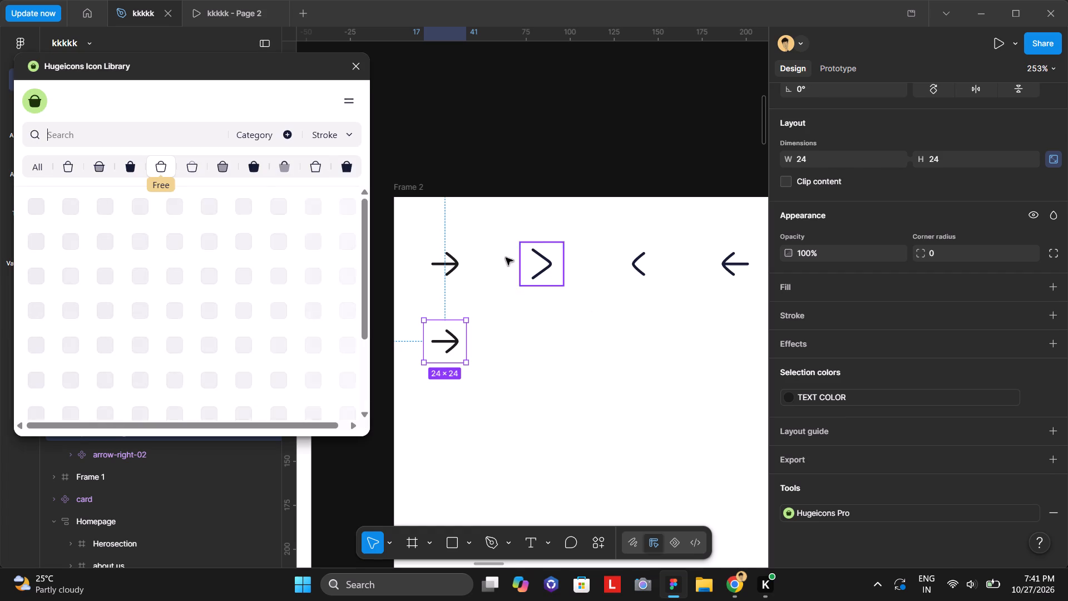
click(198, 136)
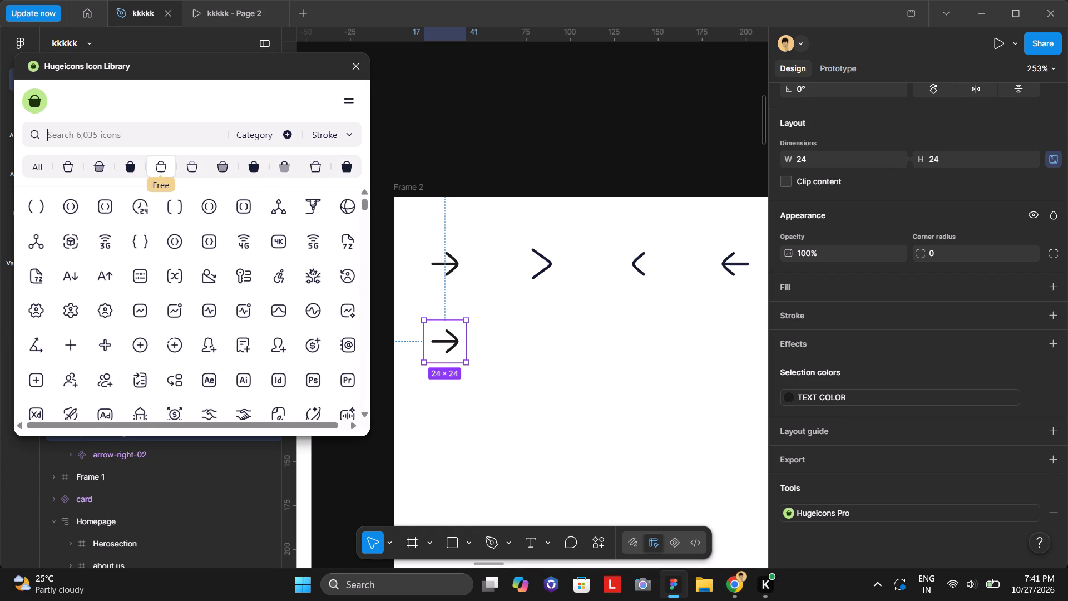
text(arrow)
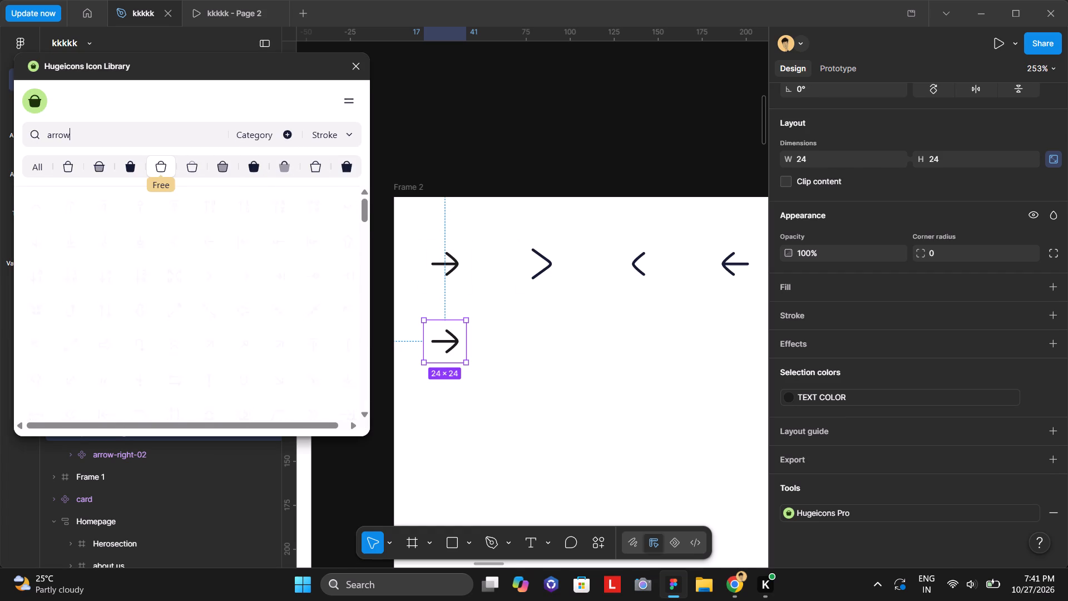
key(Return)
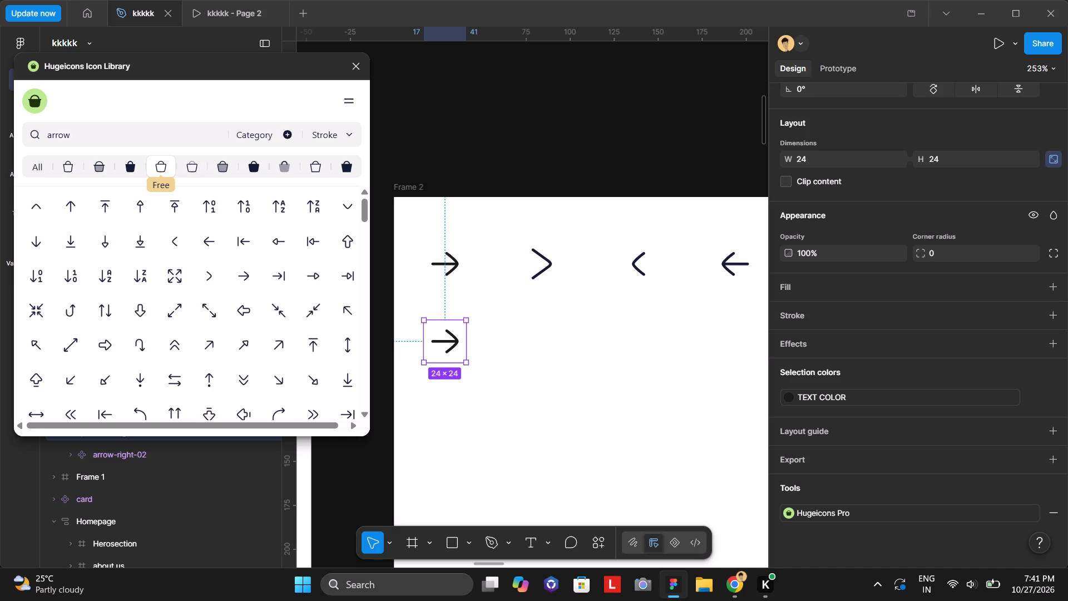
click(212, 349)
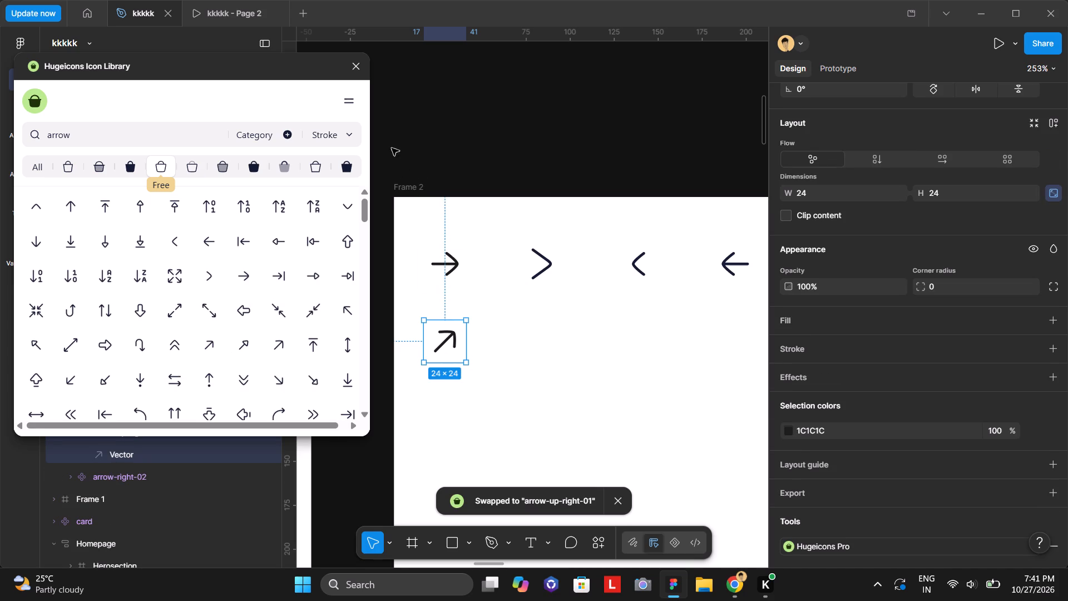
click(355, 70)
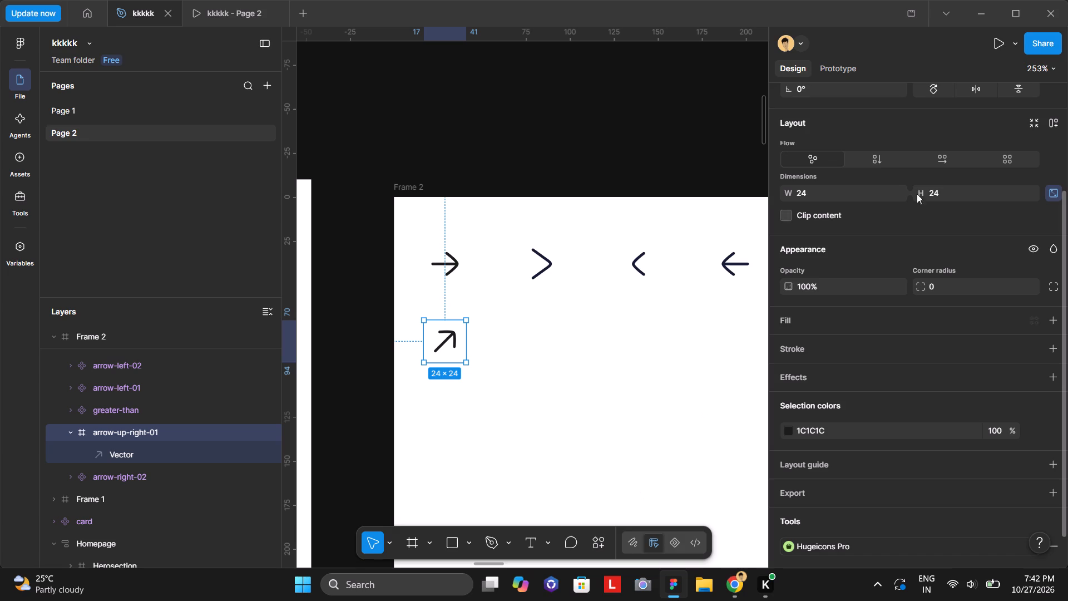
Turn the new diagonal arrow icon in Frame 2 into a component.
scroll(892, 183, up, 3)
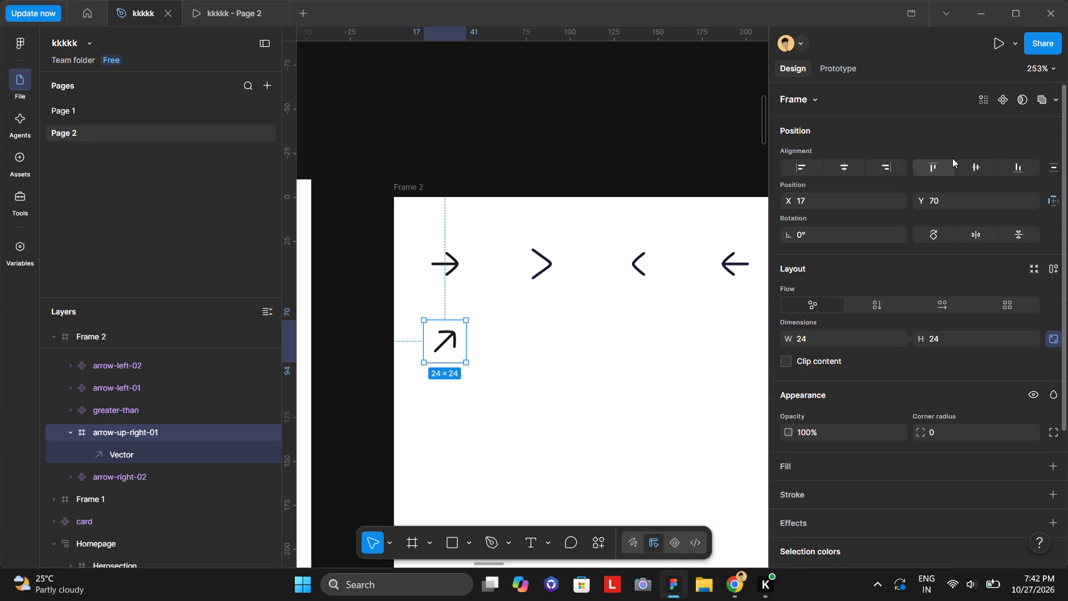
click(1002, 101)
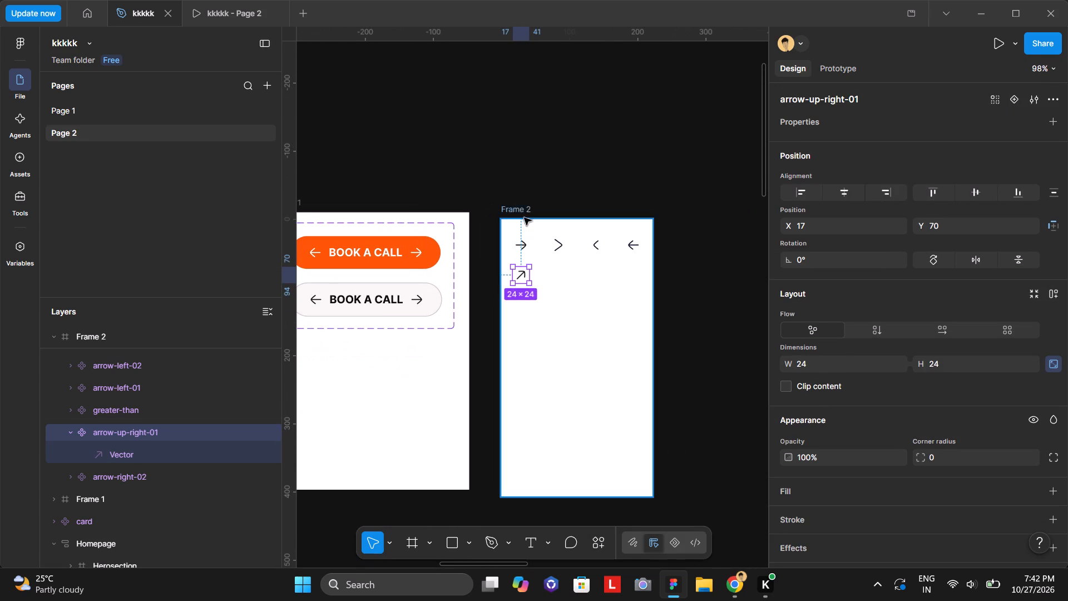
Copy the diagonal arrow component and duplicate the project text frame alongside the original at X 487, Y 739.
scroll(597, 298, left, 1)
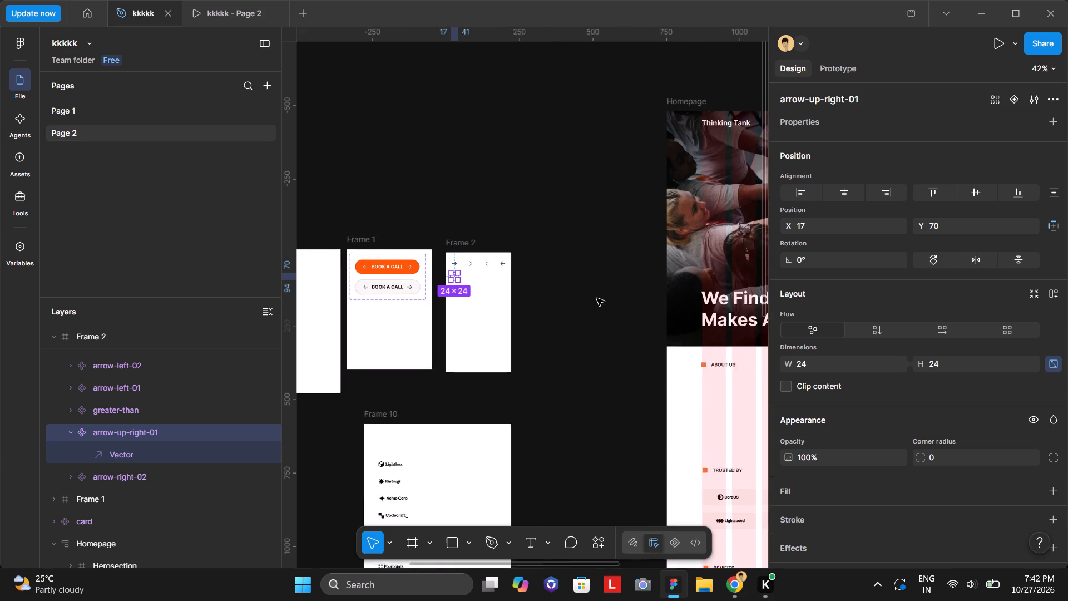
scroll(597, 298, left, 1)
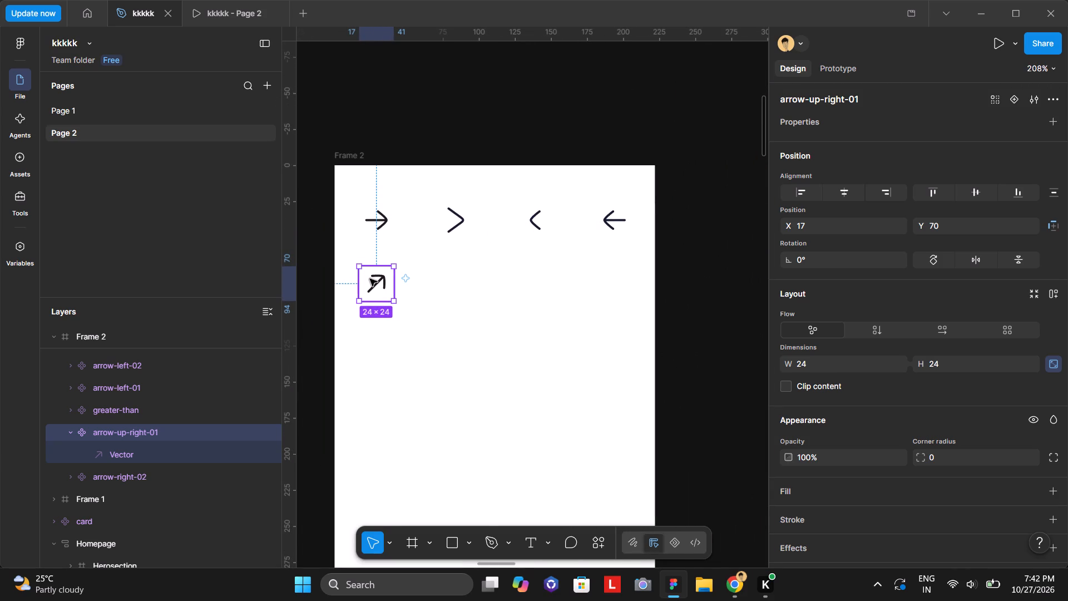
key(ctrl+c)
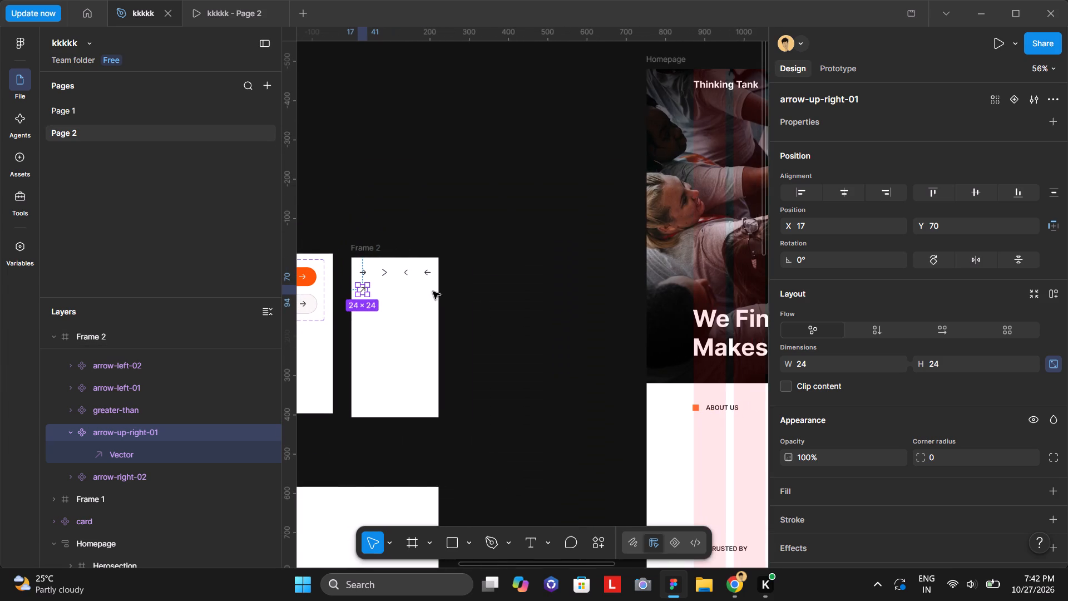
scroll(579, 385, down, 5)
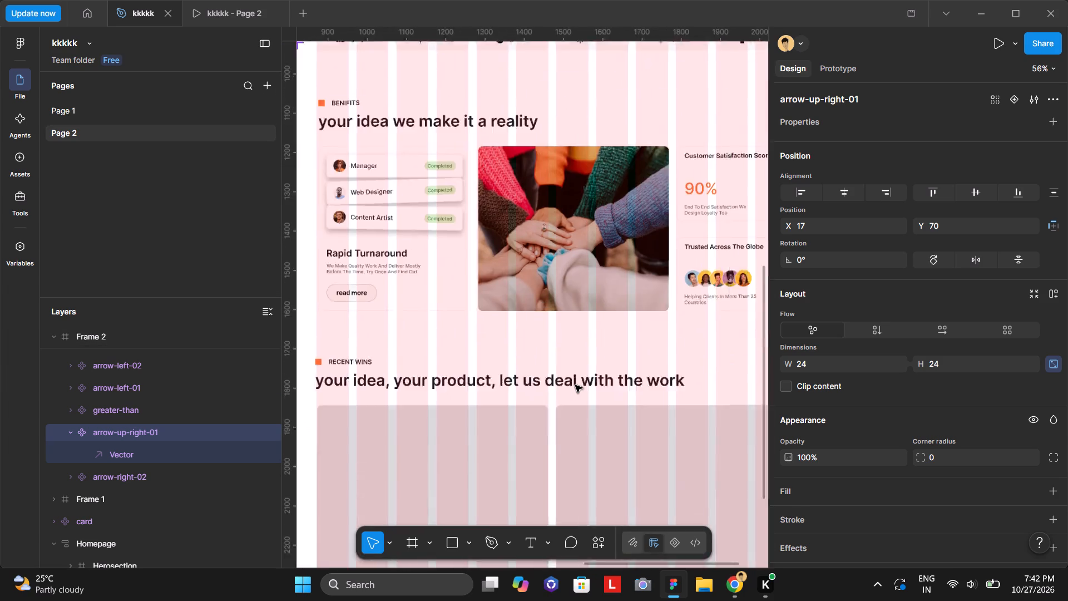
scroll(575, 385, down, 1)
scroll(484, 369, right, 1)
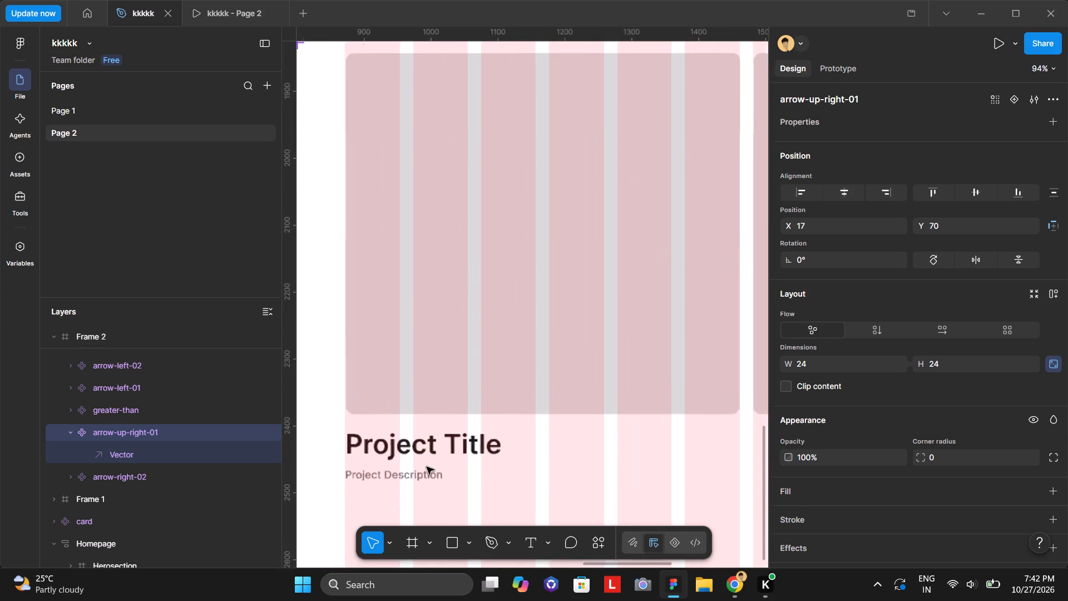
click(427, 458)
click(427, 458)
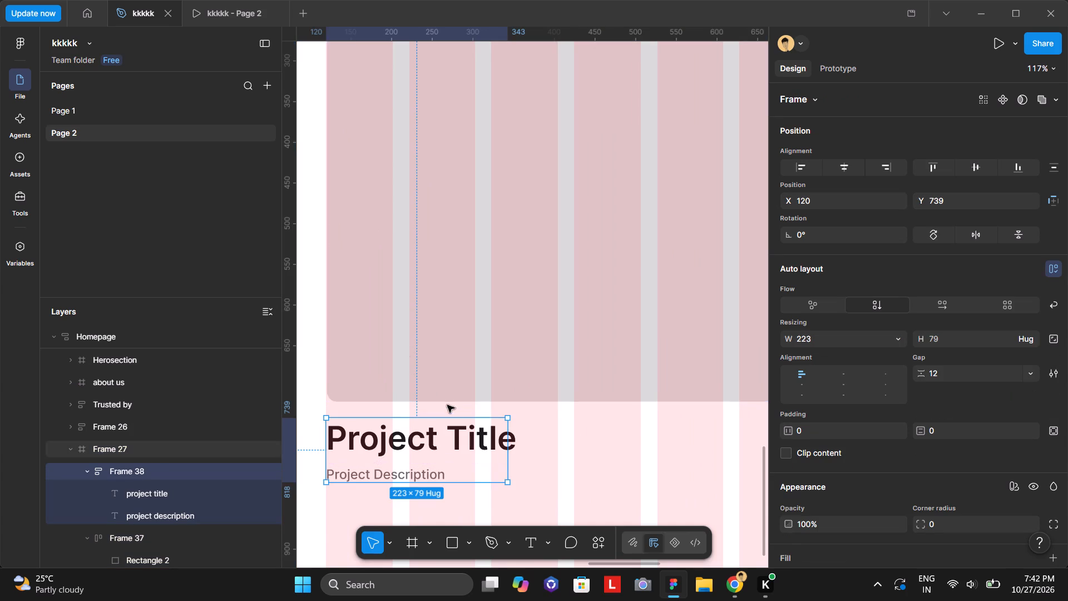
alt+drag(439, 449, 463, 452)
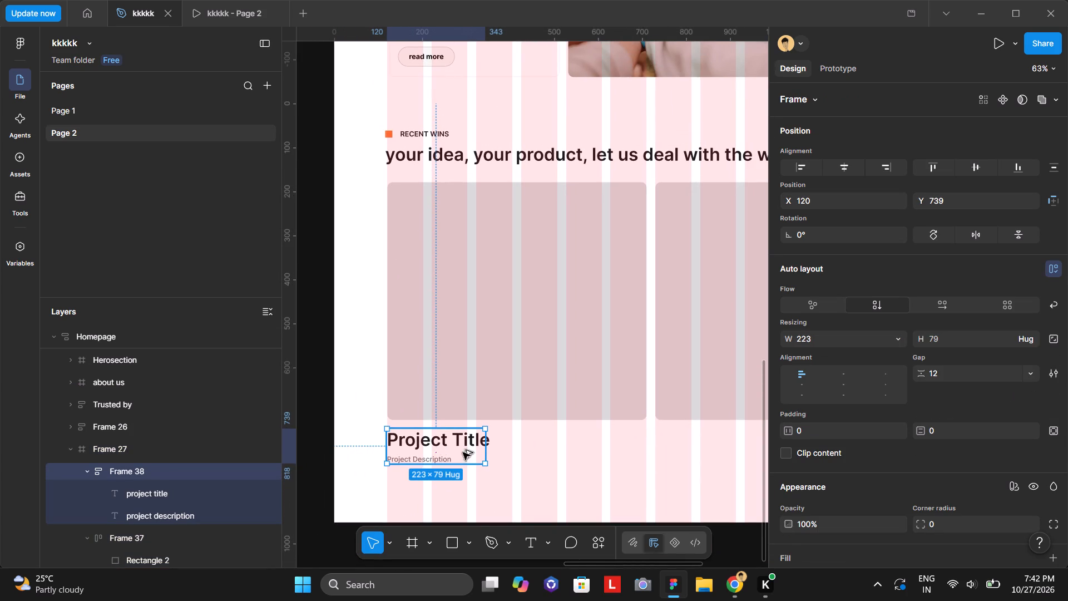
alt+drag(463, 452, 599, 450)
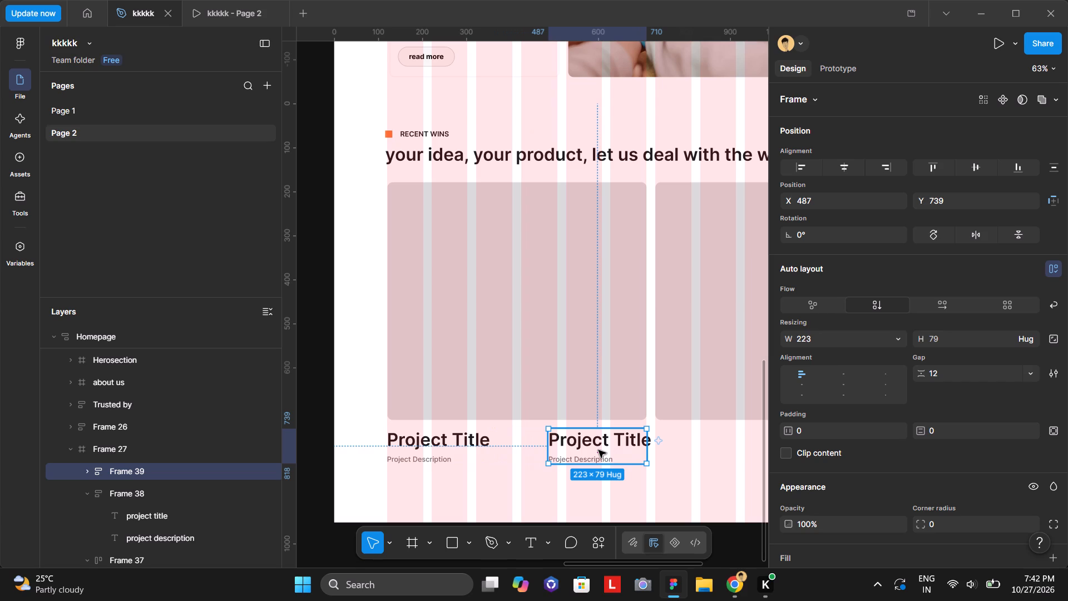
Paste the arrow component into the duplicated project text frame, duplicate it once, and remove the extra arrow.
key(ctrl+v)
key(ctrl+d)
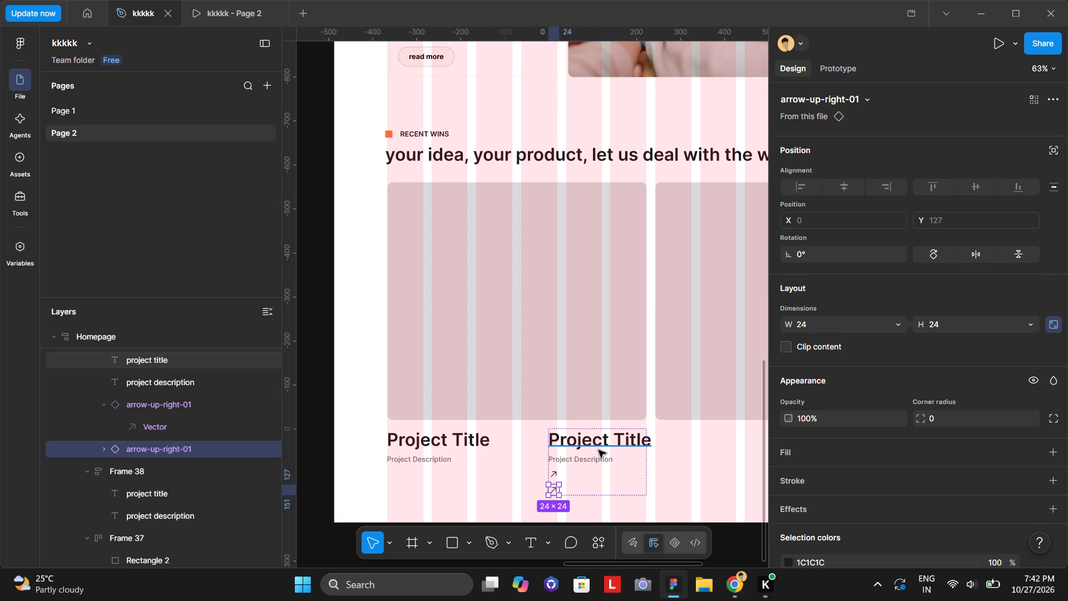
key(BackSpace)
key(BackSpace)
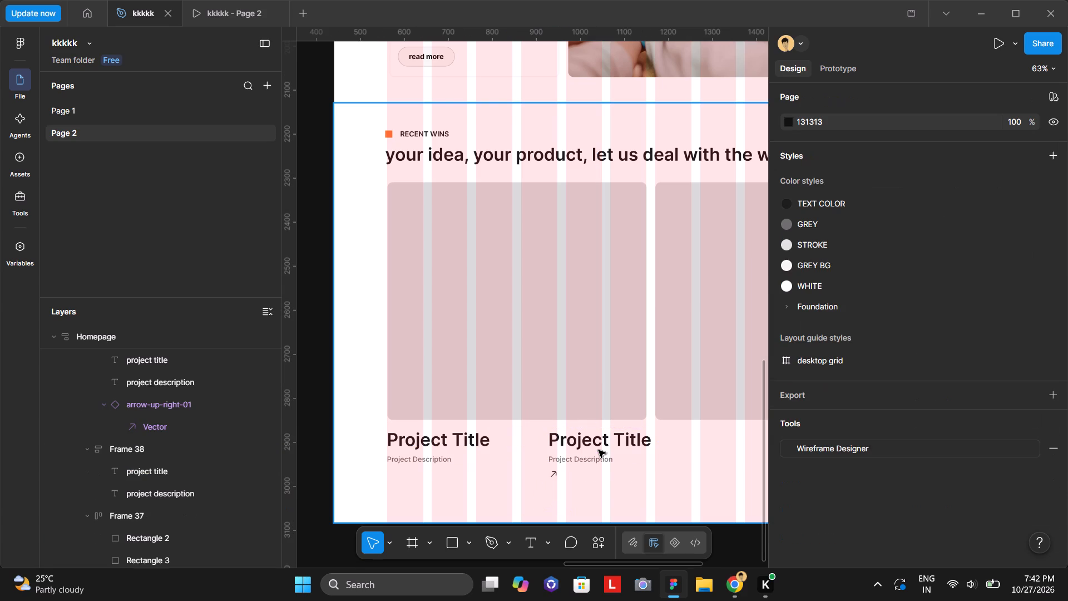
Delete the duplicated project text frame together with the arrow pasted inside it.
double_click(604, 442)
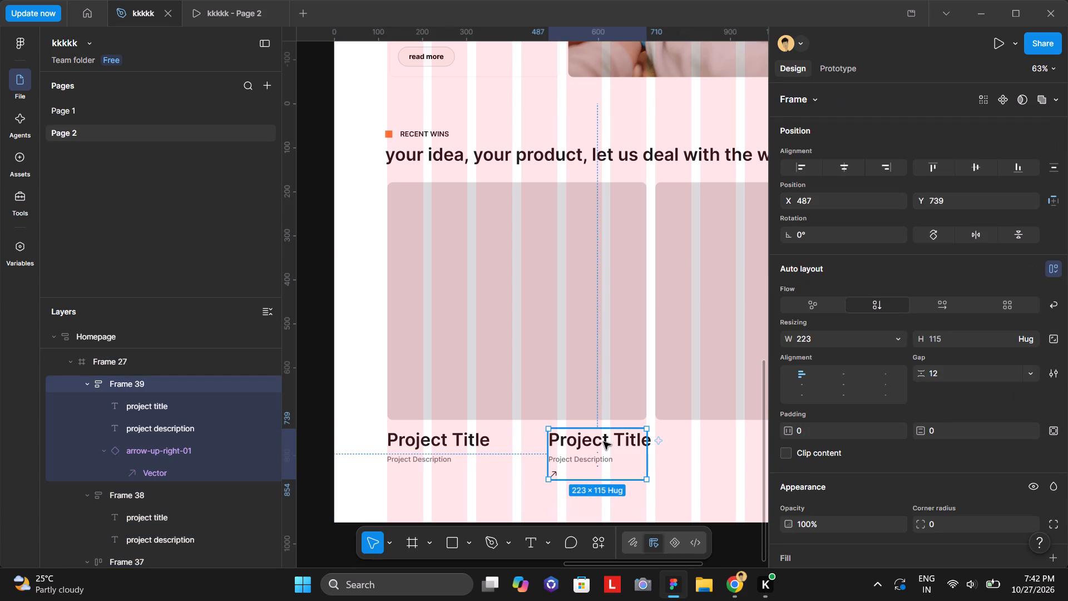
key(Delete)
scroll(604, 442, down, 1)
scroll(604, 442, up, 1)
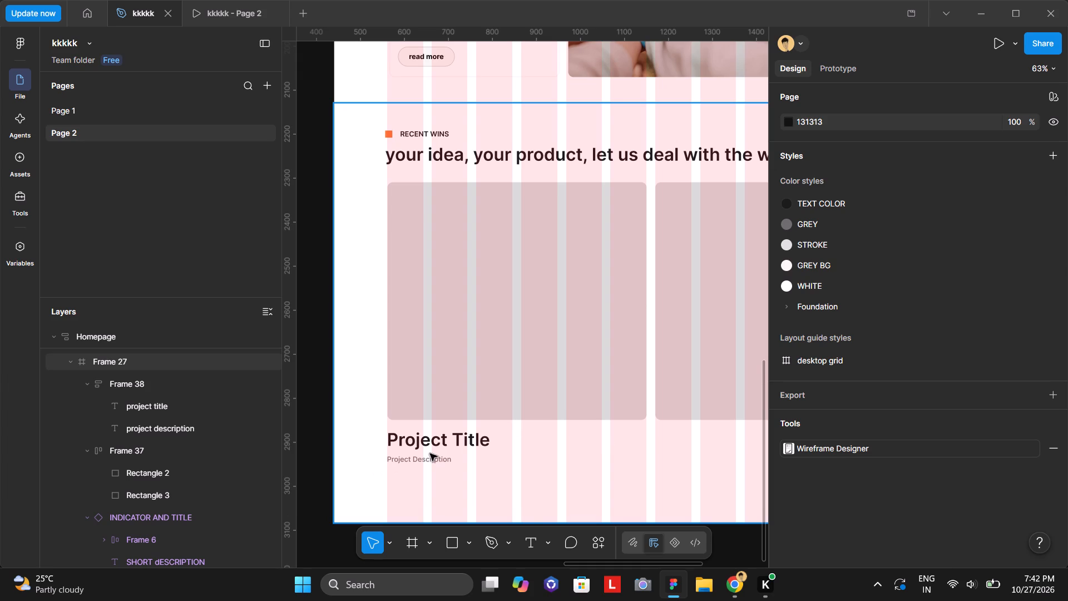
Switch to the tutorial in Chrome and rewind to about 6:36 to review how the arrow is placed beside the project title.
click(746, 584)
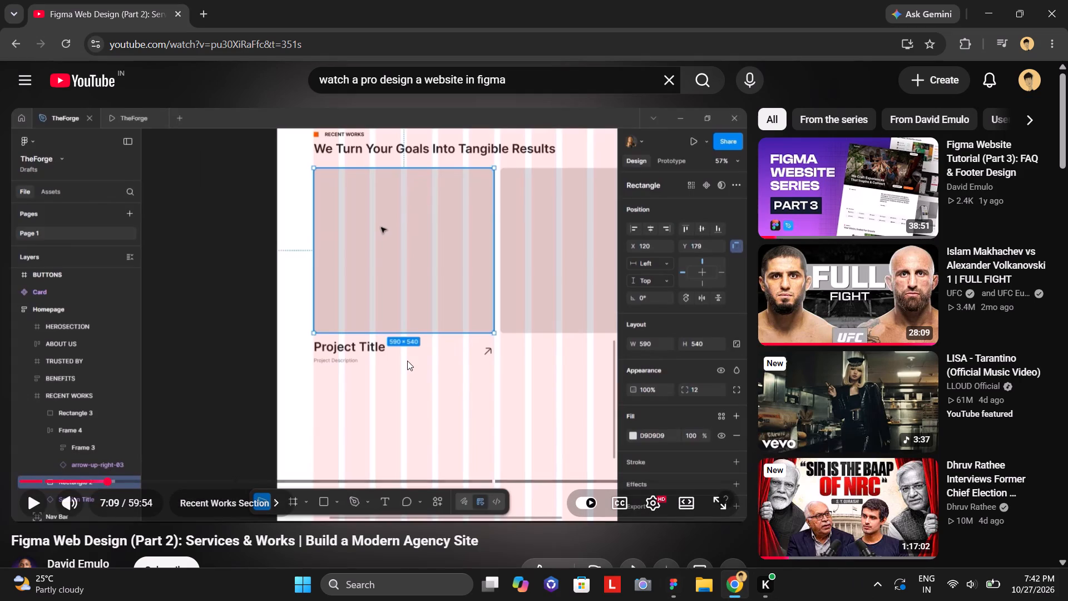
key(Down)
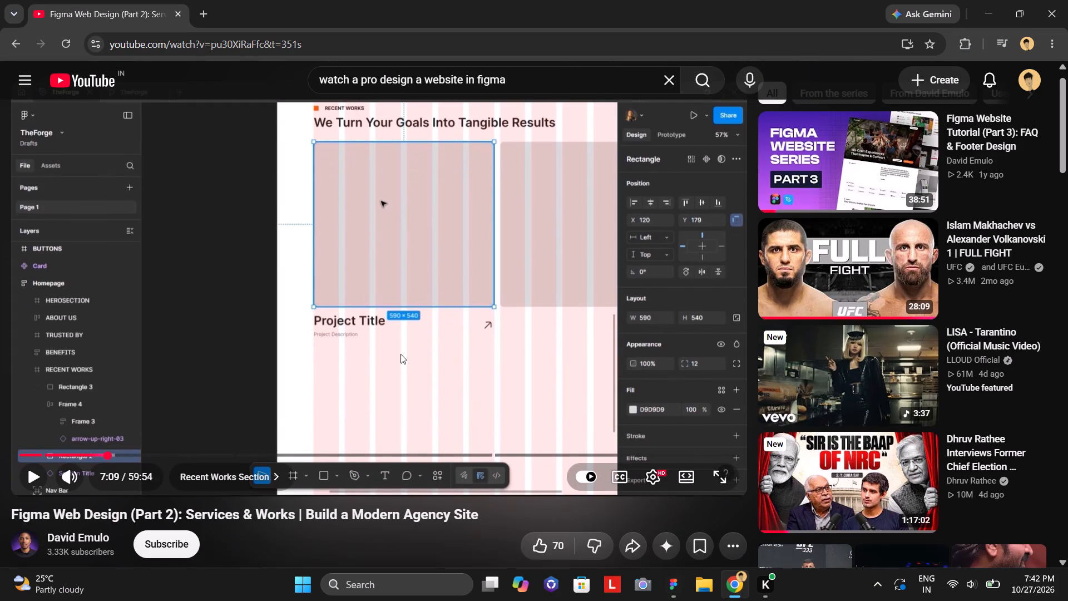
click(390, 335)
key(Left)
key(Left)
key(Left)
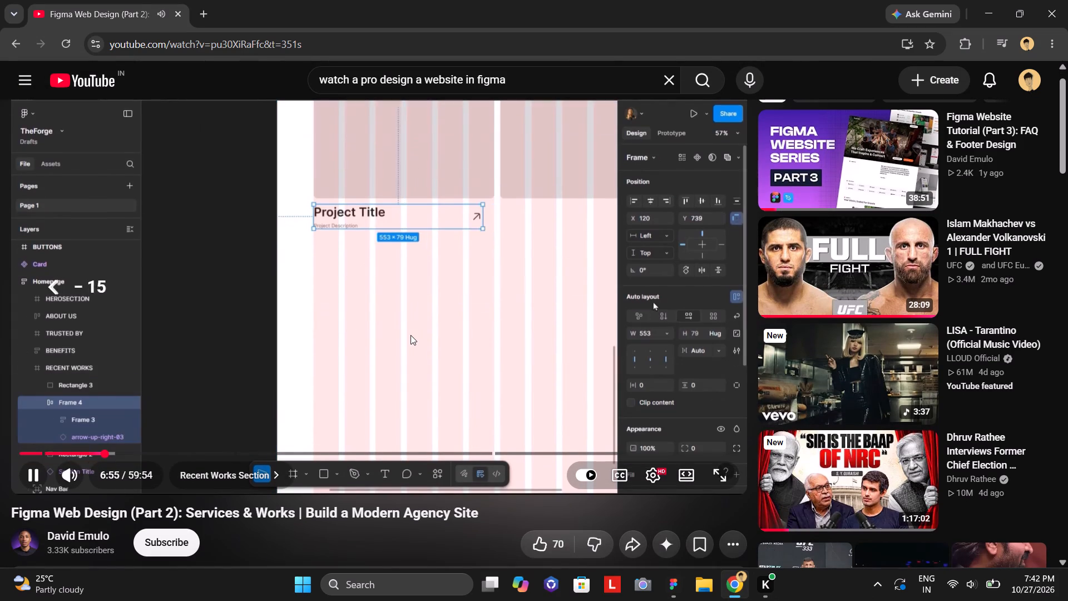
key(Left)
key(Left)
key(Left)
key(Left)
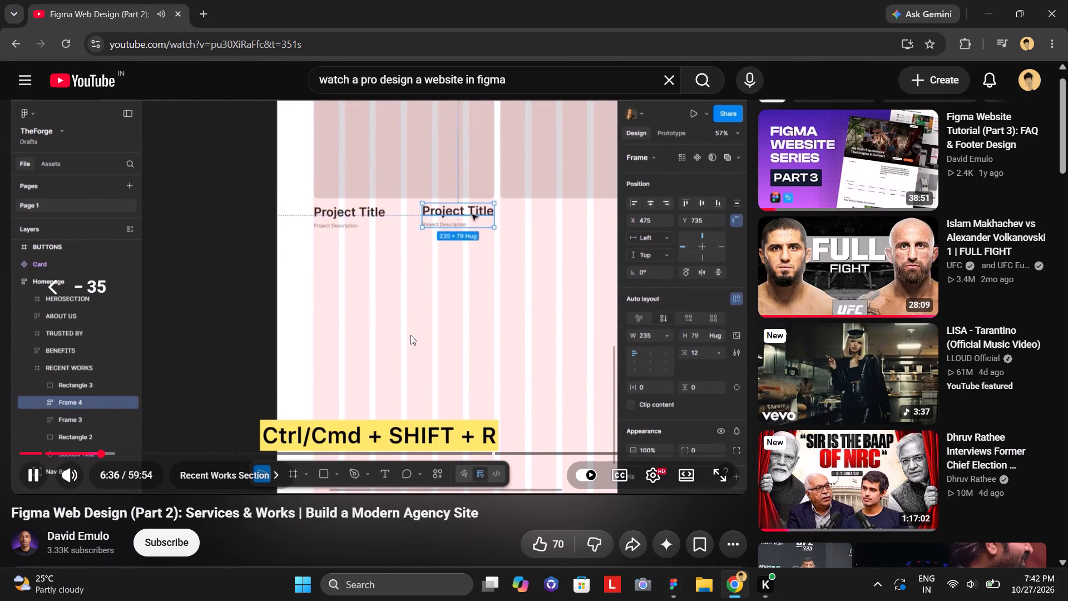
key(Left)
key(Right)
key(Right)
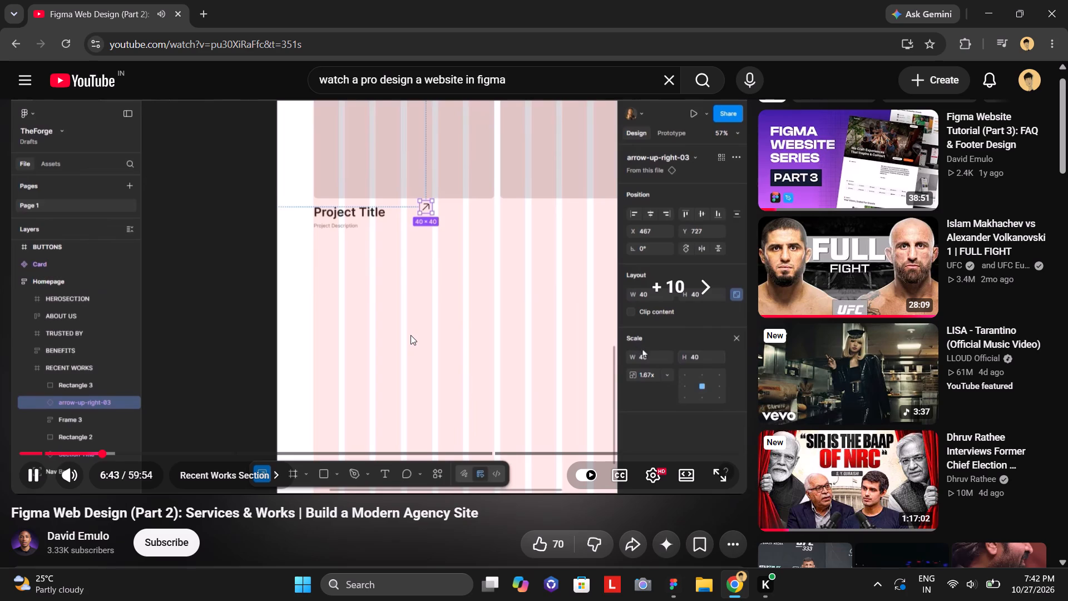
key(Right)
key(Left)
key(Left)
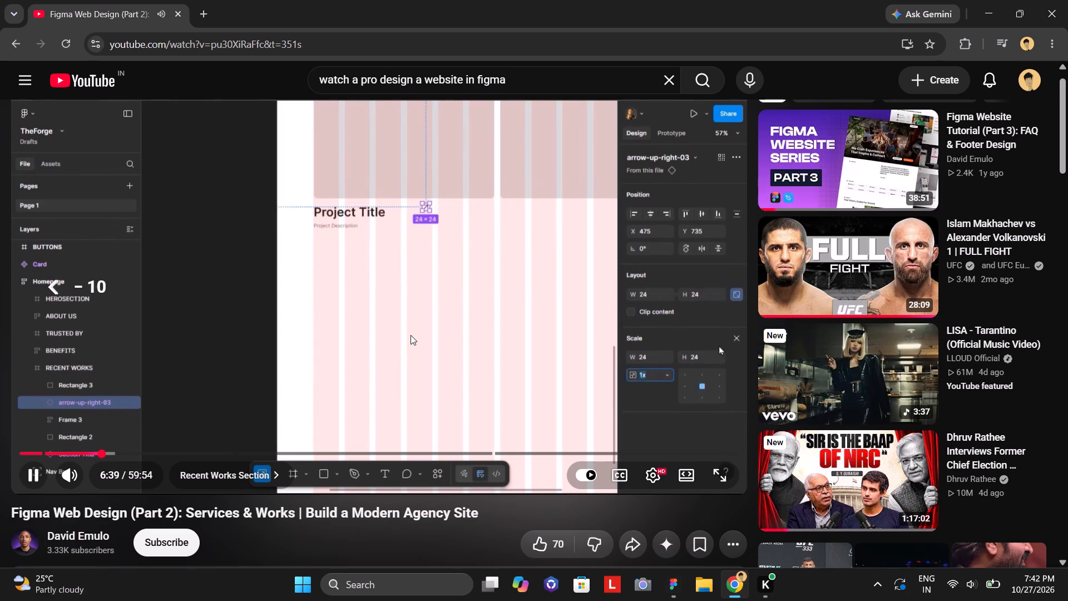
key(Left)
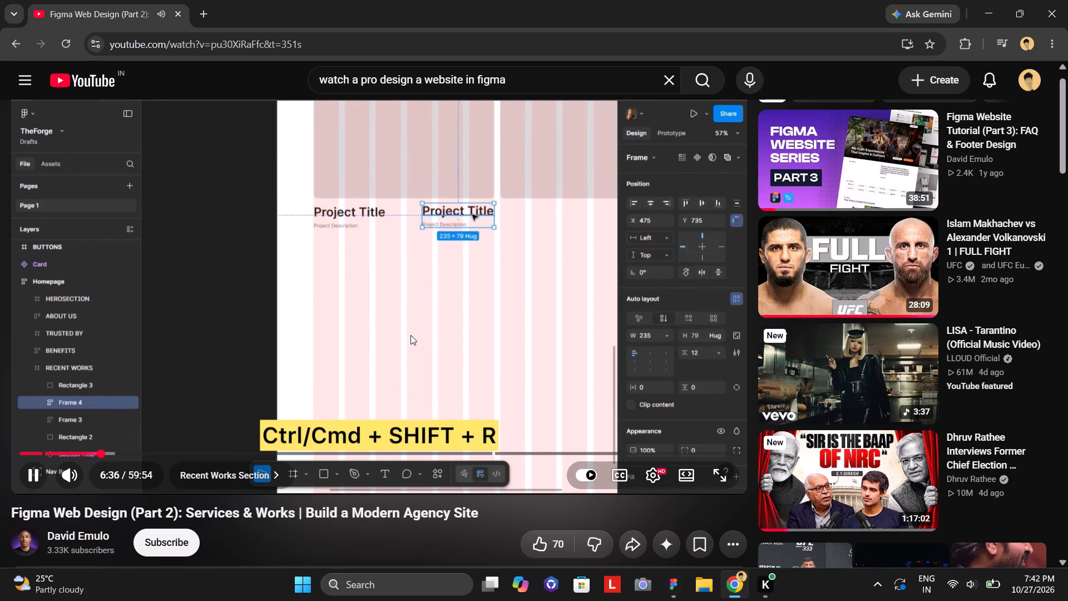
Pause the tutorial, switch to Figma and copy the diagonal arrow component from Frame 2.
click(445, 284)
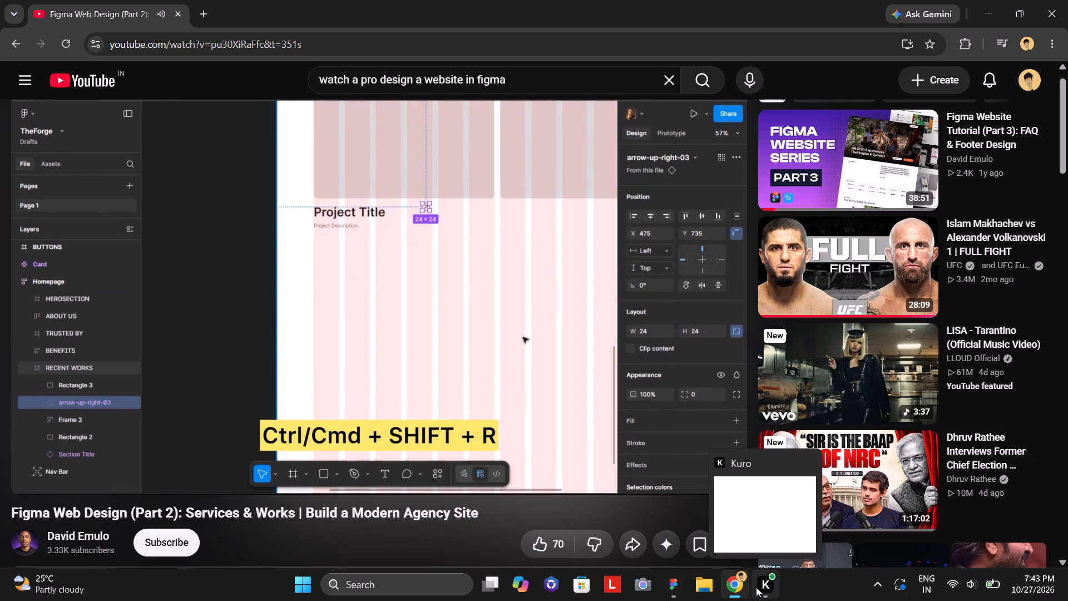
click(679, 588)
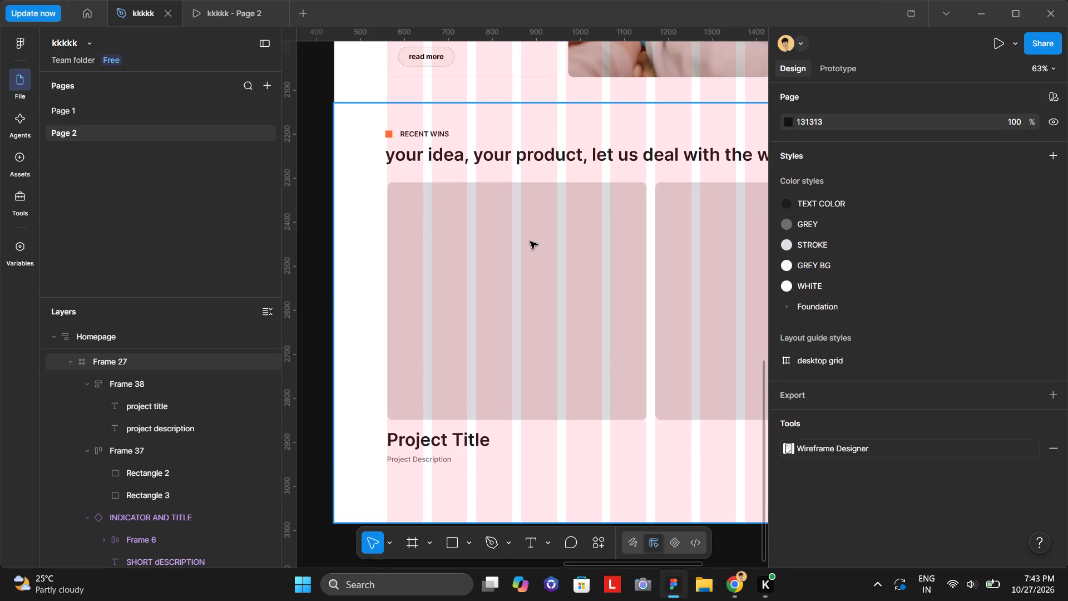
scroll(328, 195, right, 2)
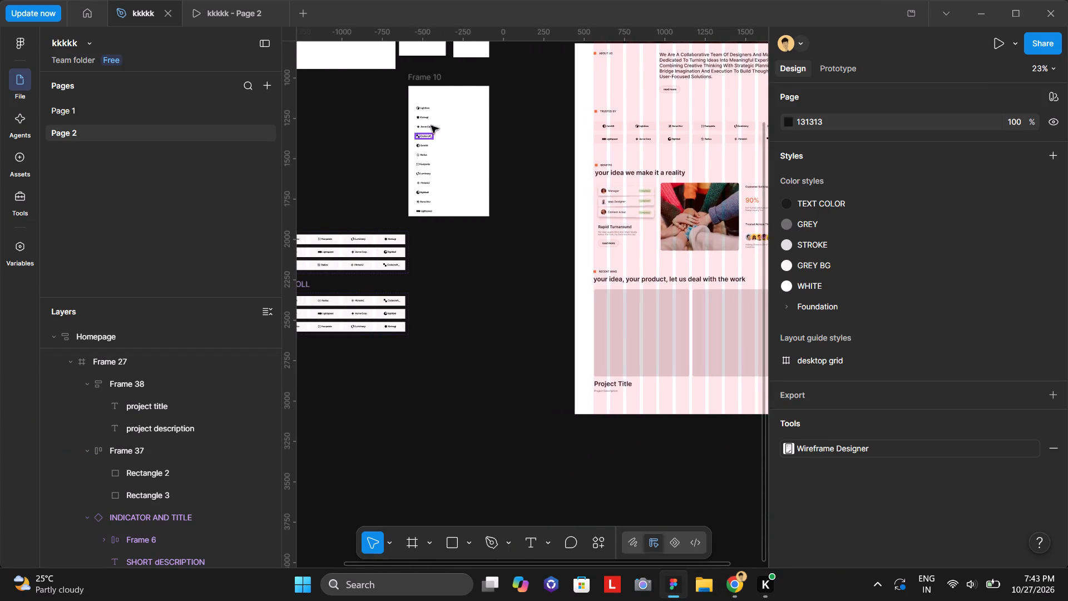
scroll(446, 110, up, 2)
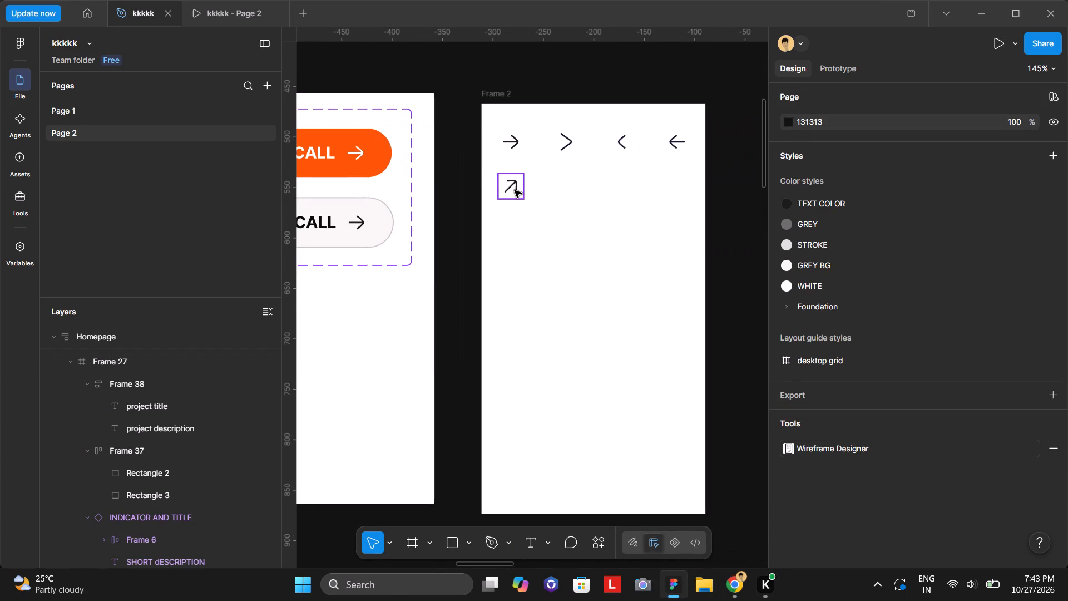
click(515, 190)
right_click(515, 190)
click(507, 276)
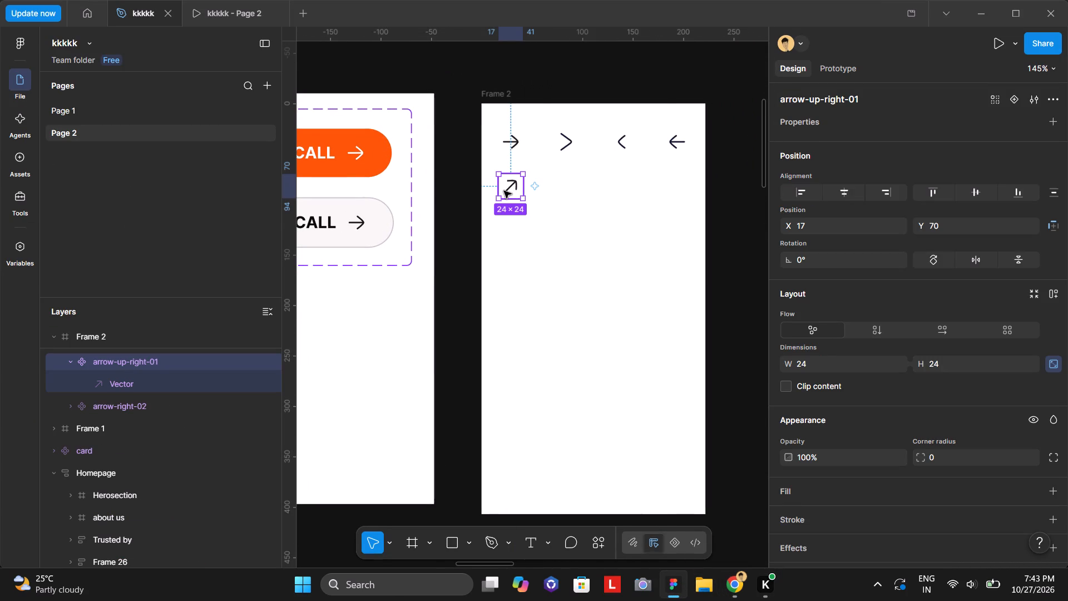
key(ctrl+c)
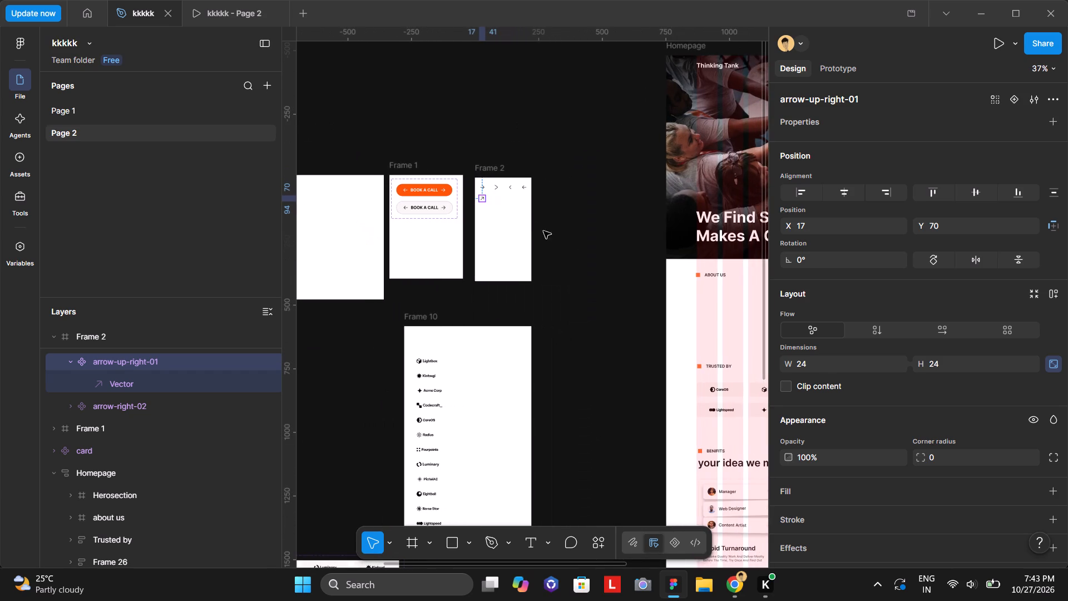
Duplicate the project title and description frame beside the original at X 487, Y 739.
scroll(613, 253, left, 2)
scroll(604, 253, down, 3)
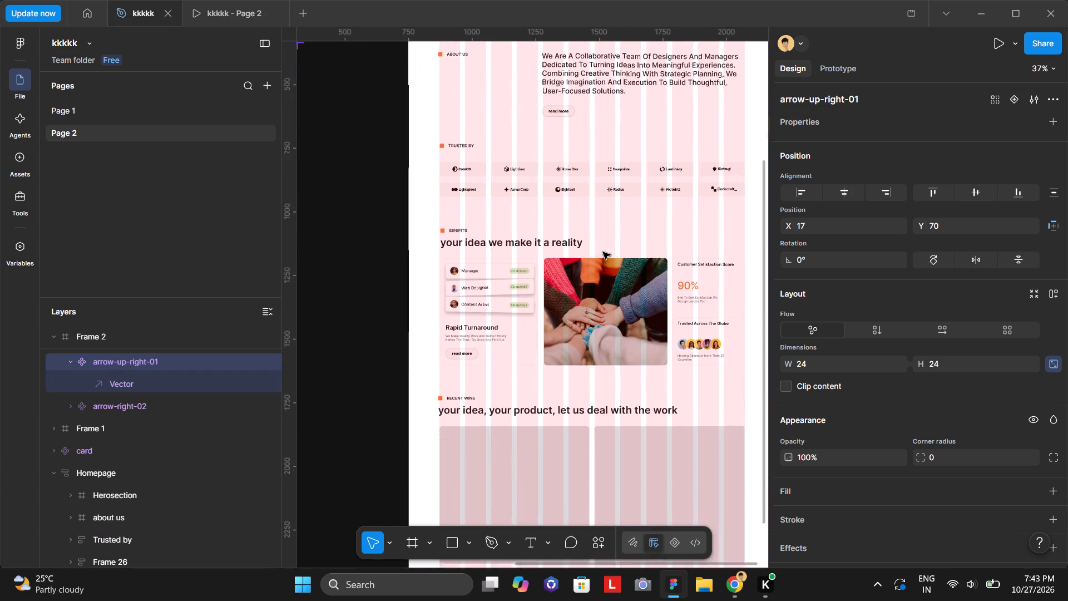
scroll(603, 252, down, 1)
scroll(457, 417, down, 1)
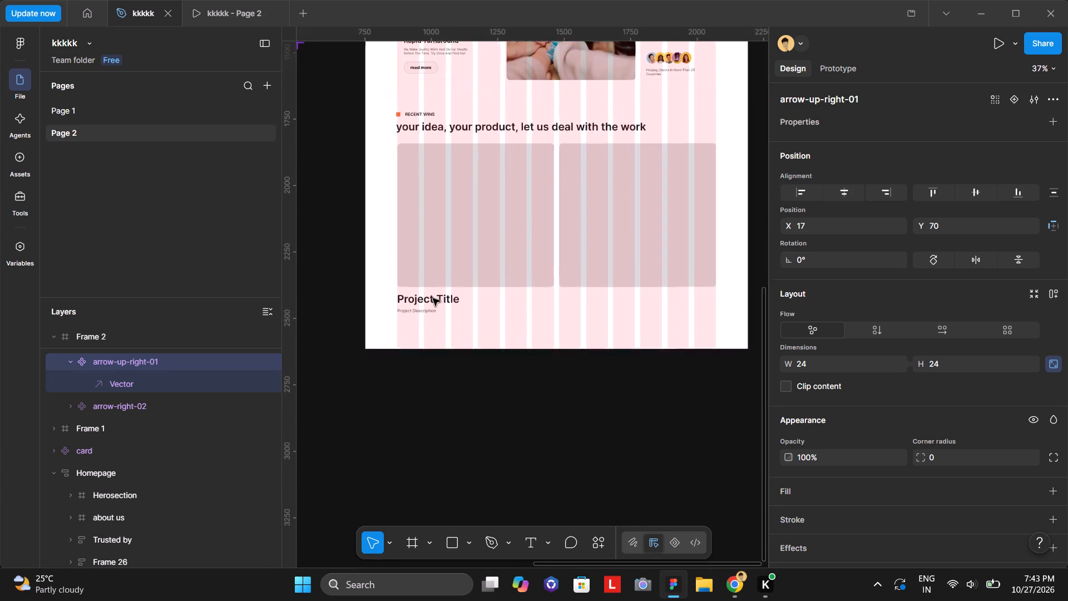
double_click(424, 302)
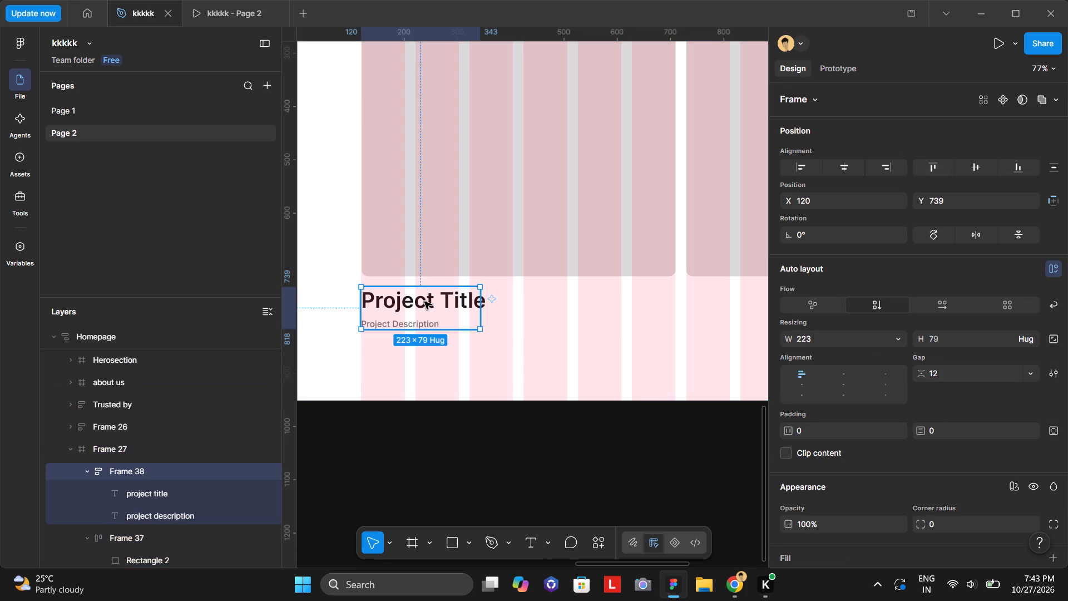
alt+drag(413, 312, 506, 311)
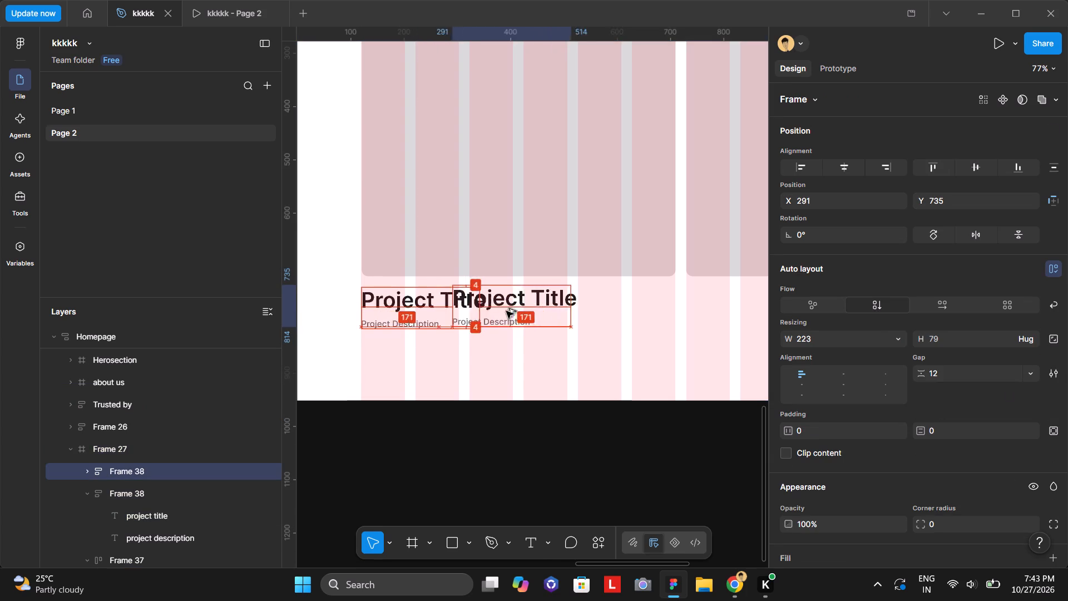
alt+drag(506, 311, 572, 312)
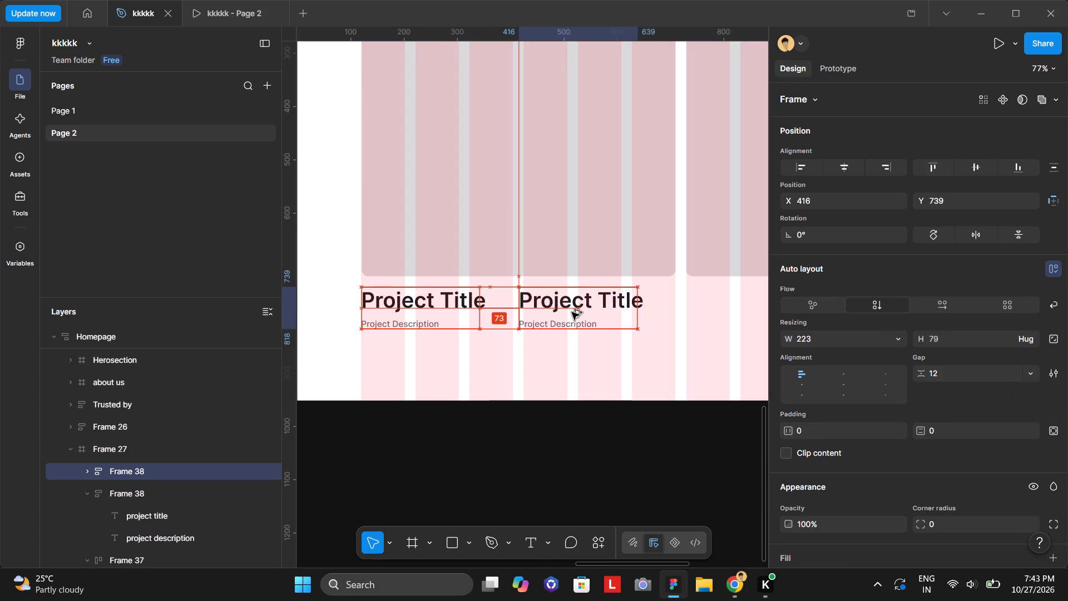
alt+drag(572, 312, 573, 313)
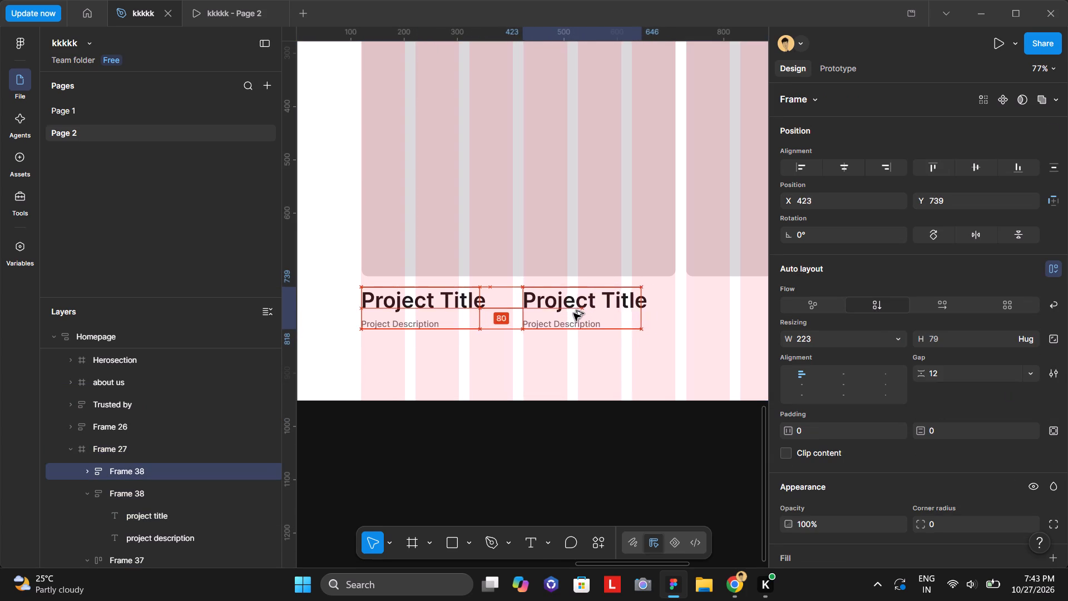
alt+drag(573, 313, 575, 313)
drag(595, 309, 597, 309)
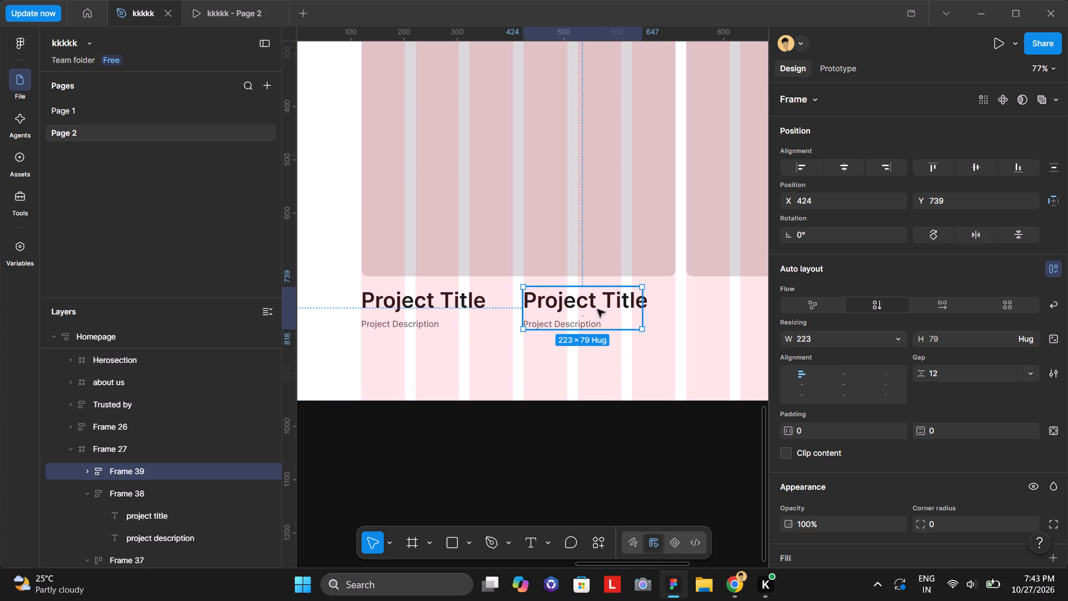
drag(597, 309, 627, 309)
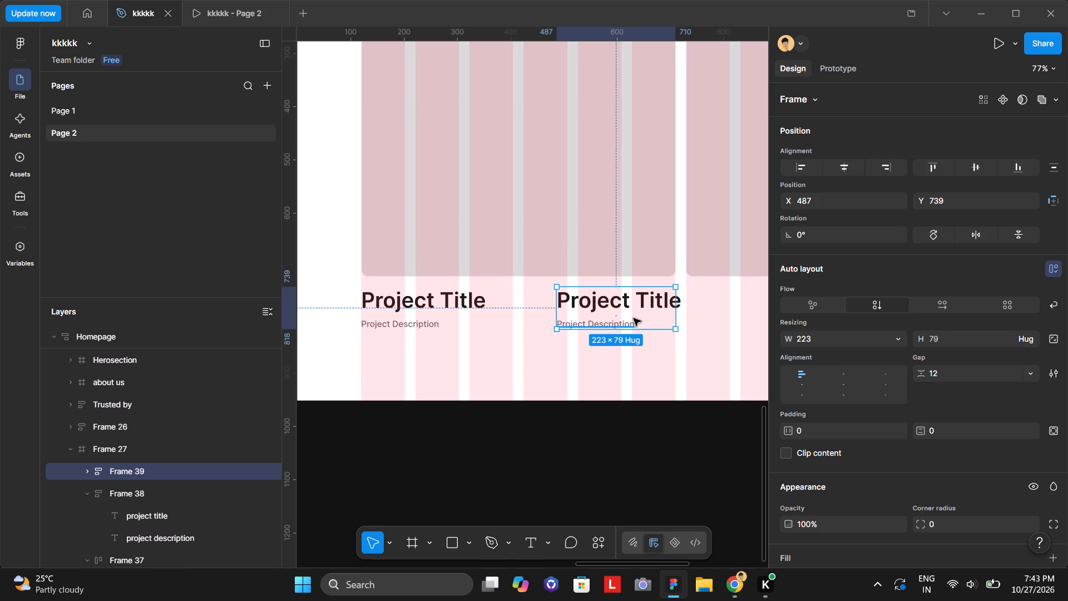
Replace the duplicated text frame with the copied arrow and move the arrow to X 695, Y 751.
key(ctrl+shift+r)
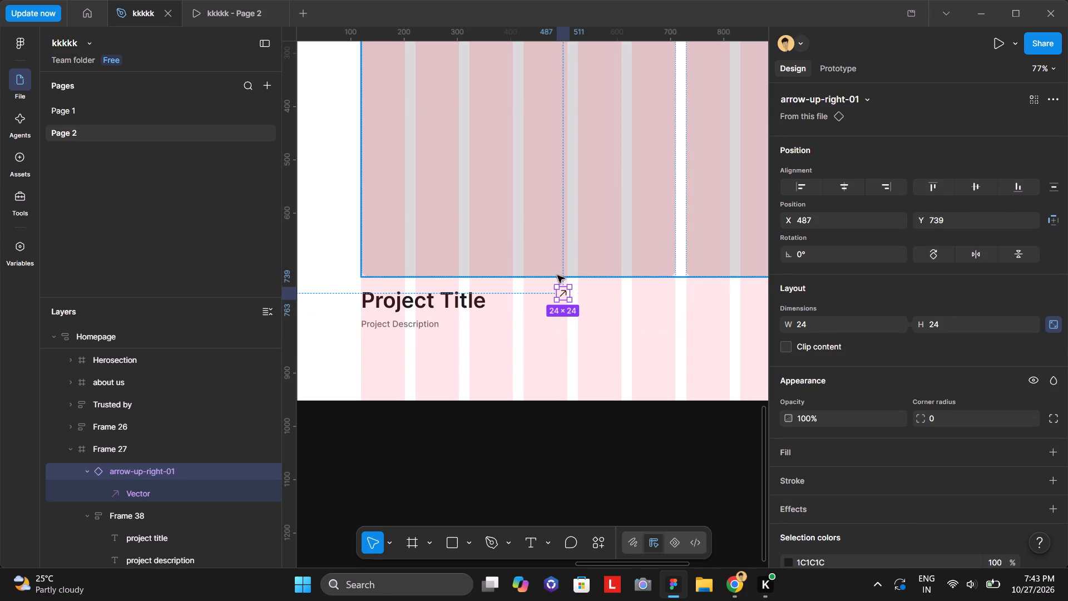
drag(559, 297, 626, 307)
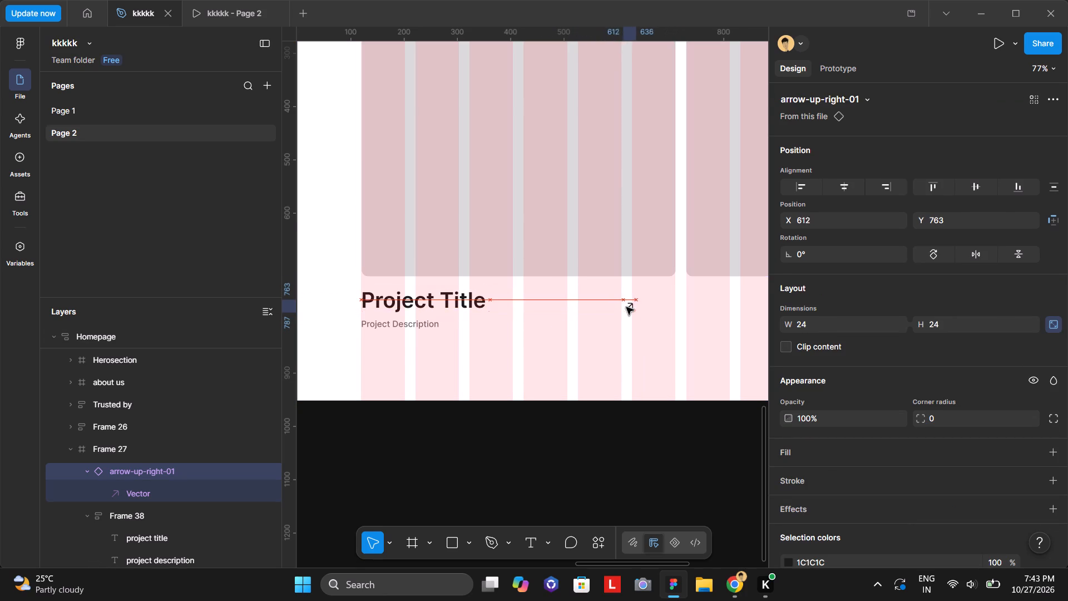
drag(626, 307, 666, 301)
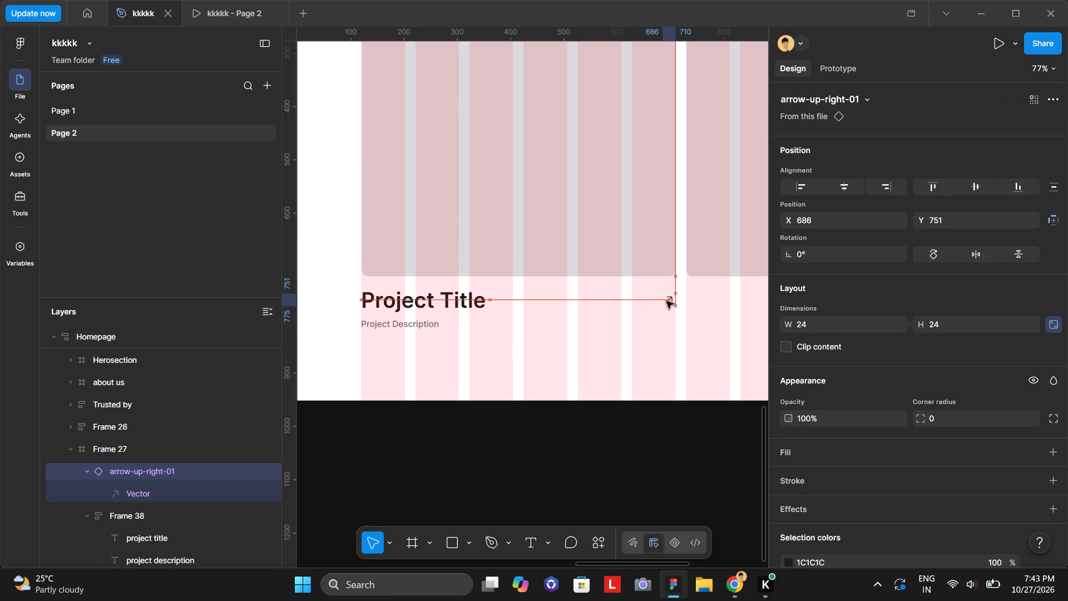
drag(666, 301, 667, 301)
Resize the arrow icon beside the project title to 40 × 40.
click(961, 328)
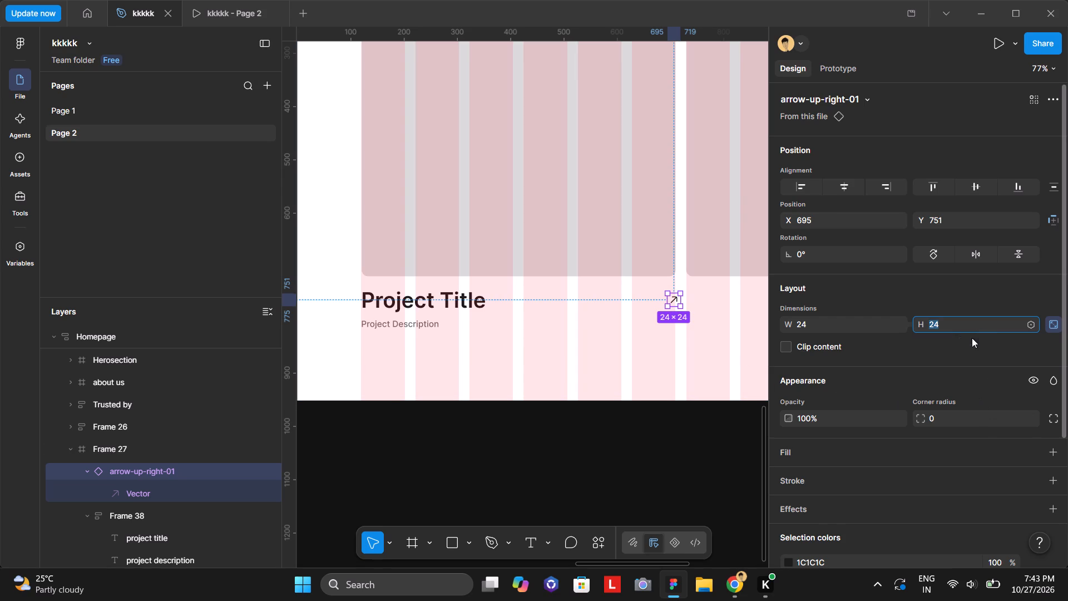
text(40)
key(Return)
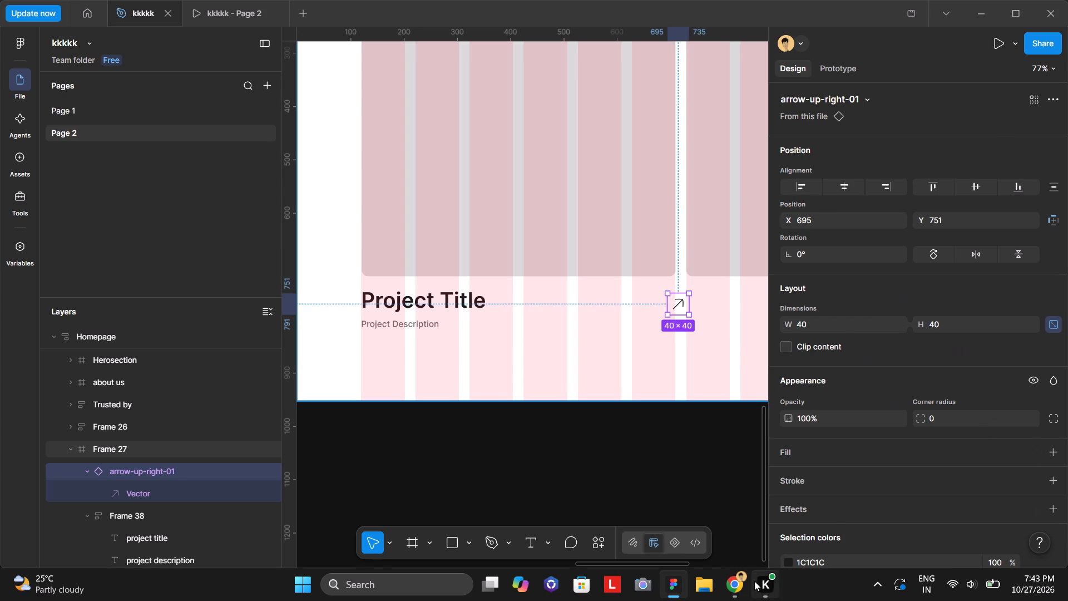
Switch to the tutorial in Chrome and play on to about 6:48 to see how the arrow is positioned beside the title.
click(734, 586)
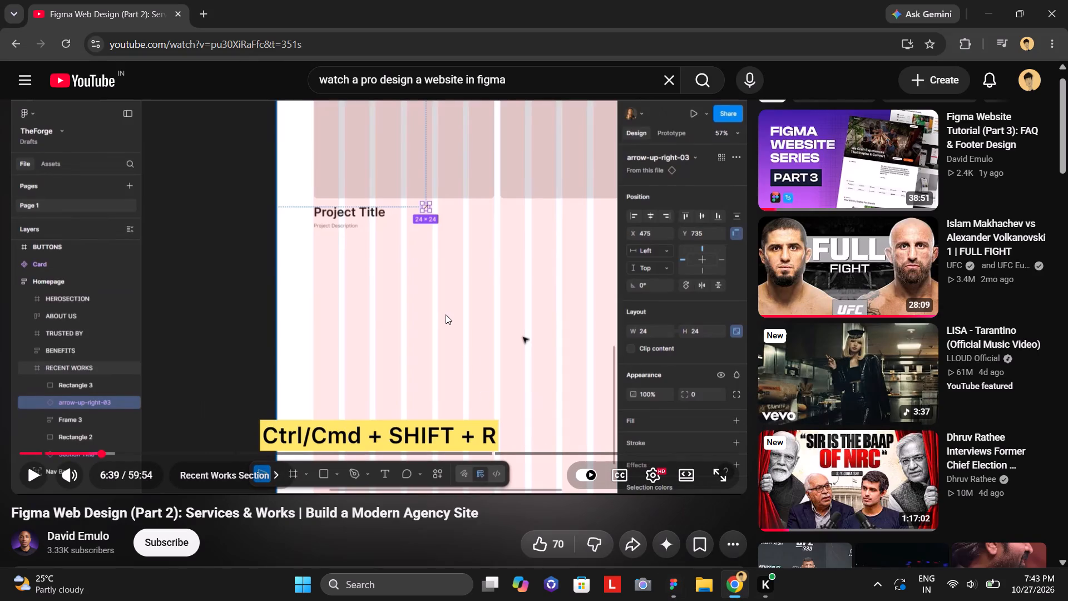
click(446, 314)
key(Right)
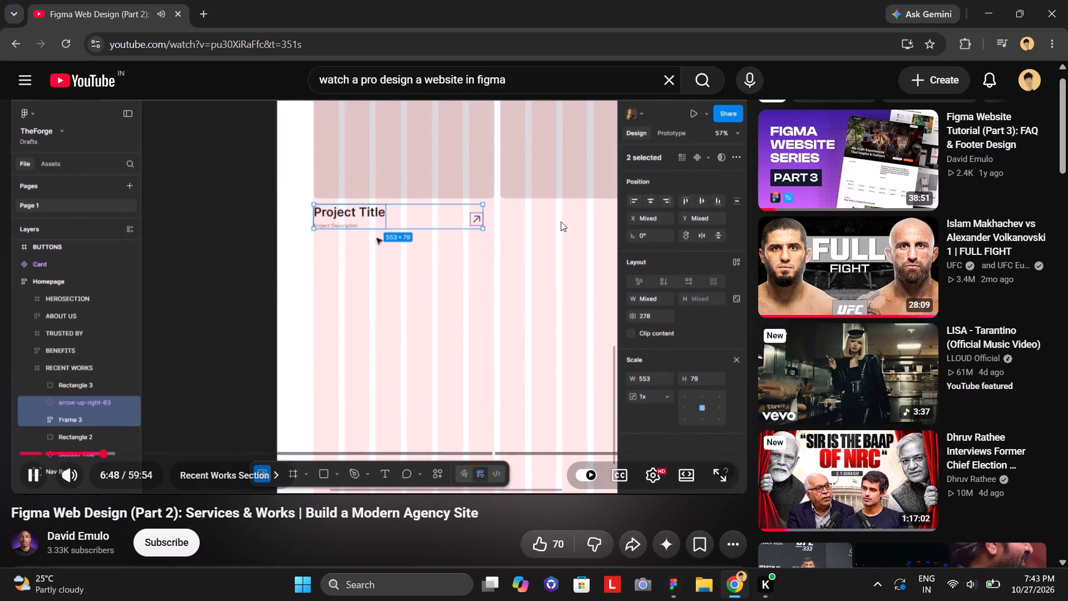
click(555, 258)
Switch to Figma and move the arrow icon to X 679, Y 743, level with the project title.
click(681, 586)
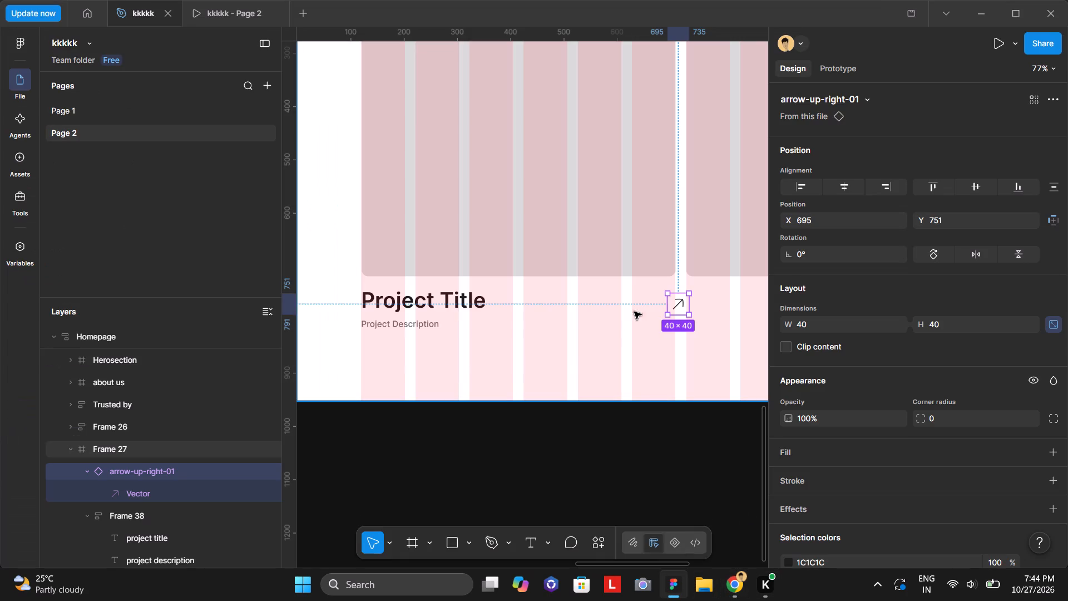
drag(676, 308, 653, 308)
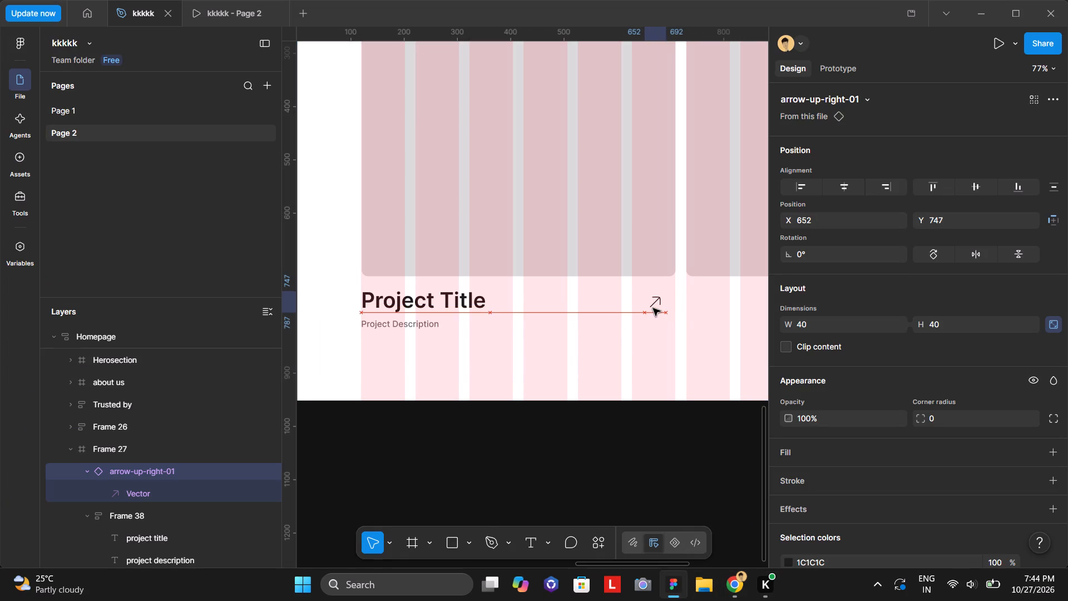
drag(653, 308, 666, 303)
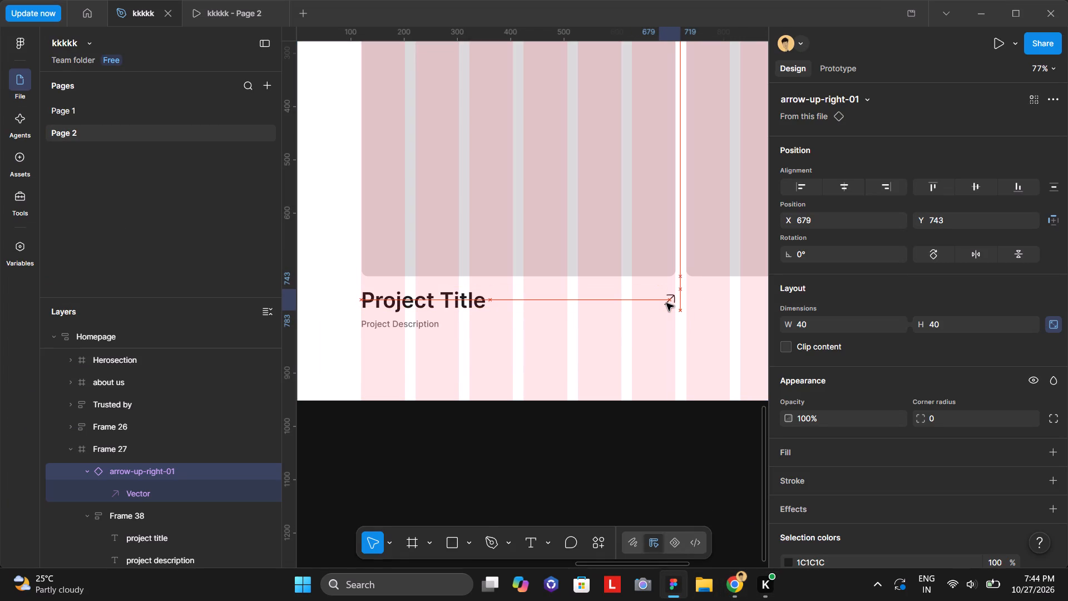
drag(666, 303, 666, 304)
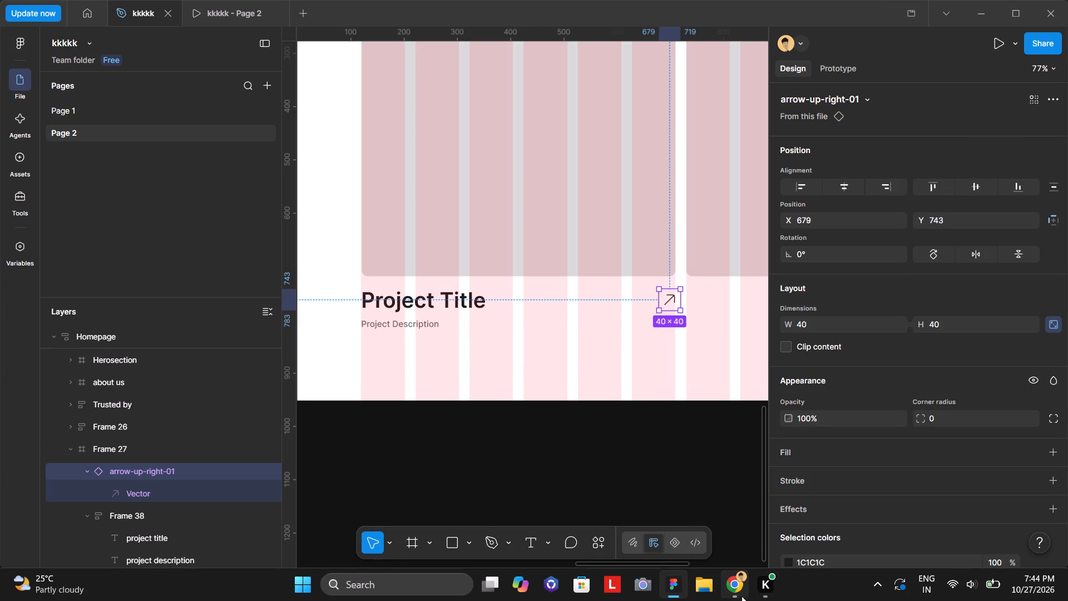
Switch to the tutorial in Chrome and replay the part around 6:48 to compare the arrow's placement with the project text.
click(743, 584)
click(570, 363)
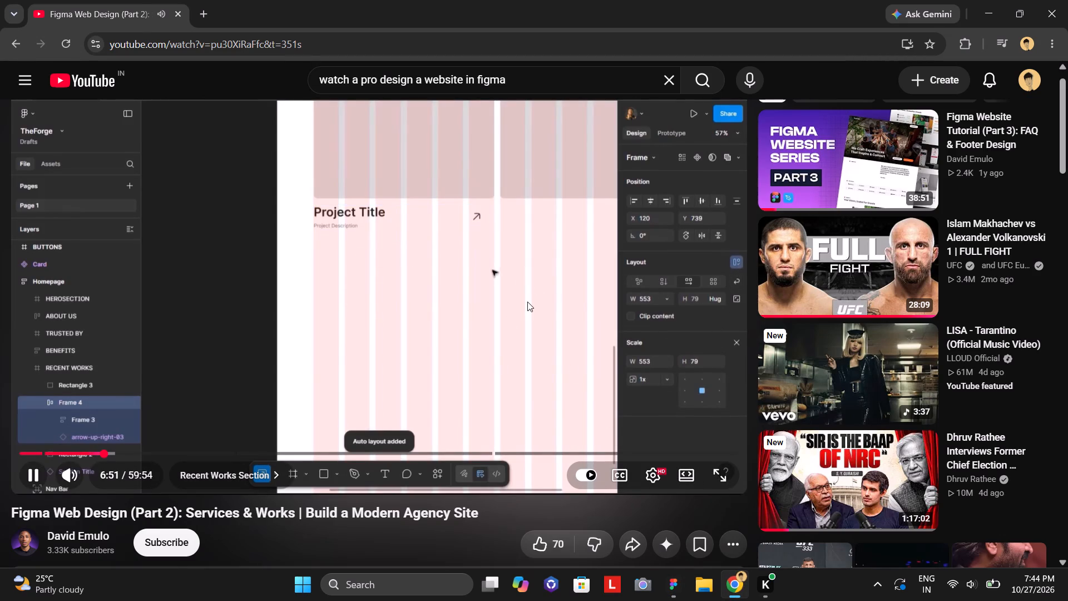
key(Left)
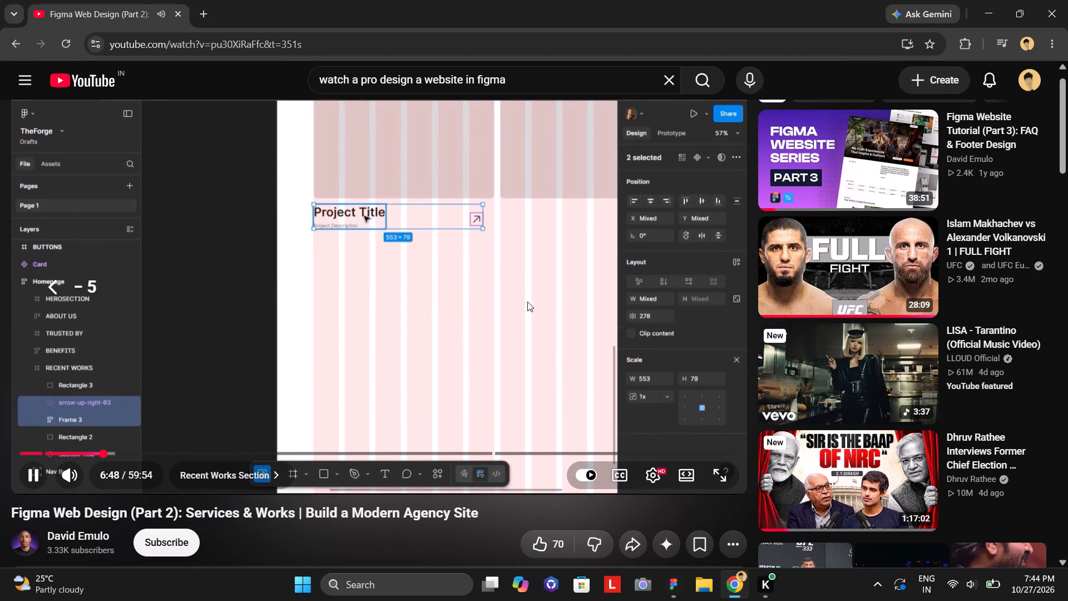
click(497, 257)
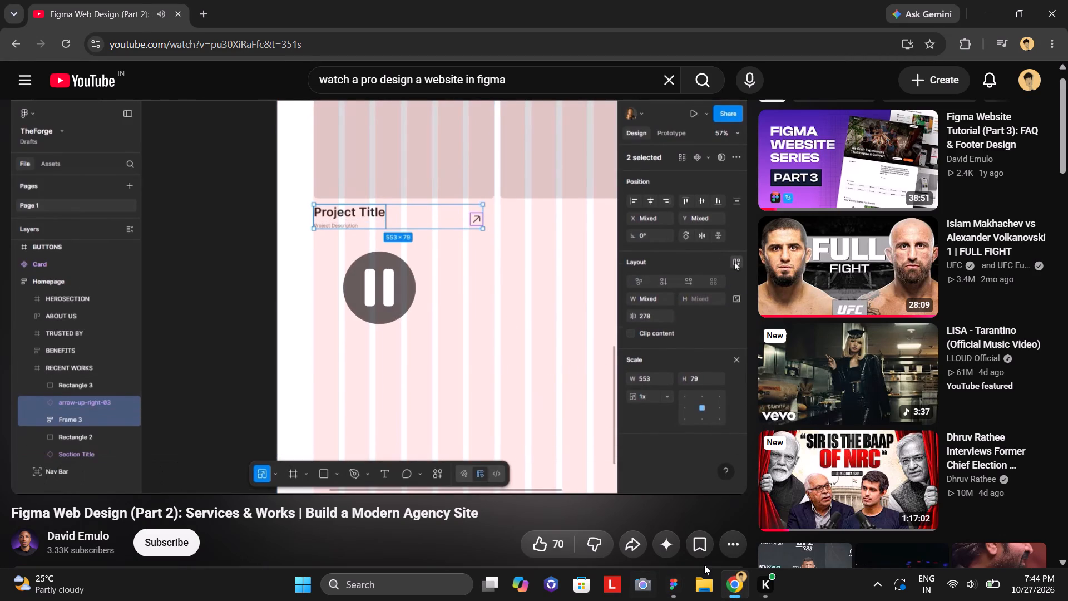
Switch to Figma and move the arrow icon to X 659, Y 769, keeping its 40 × 40 size.
click(675, 589)
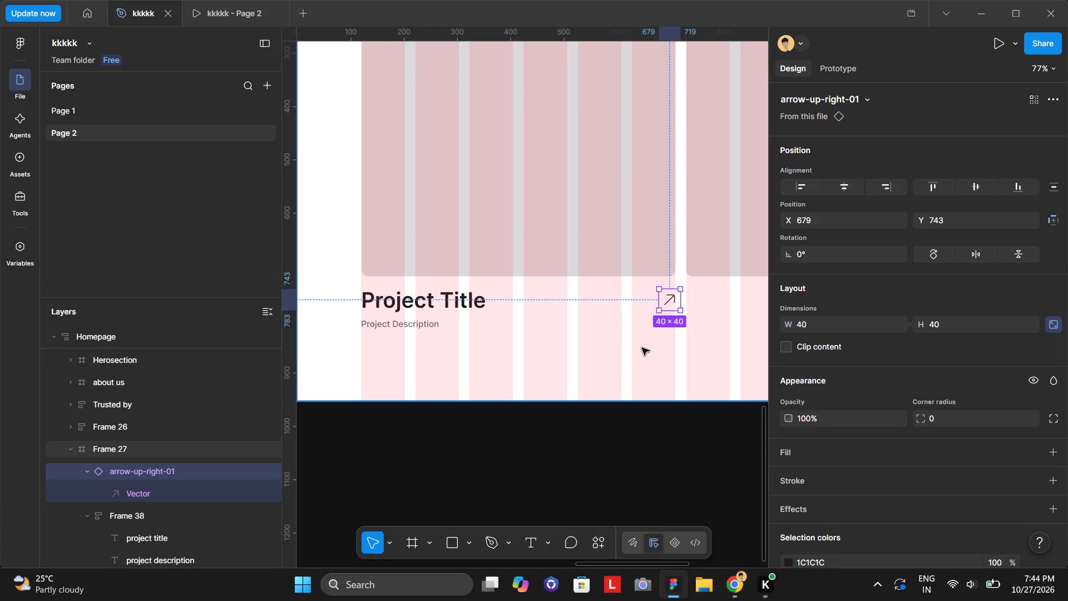
drag(670, 308, 670, 319)
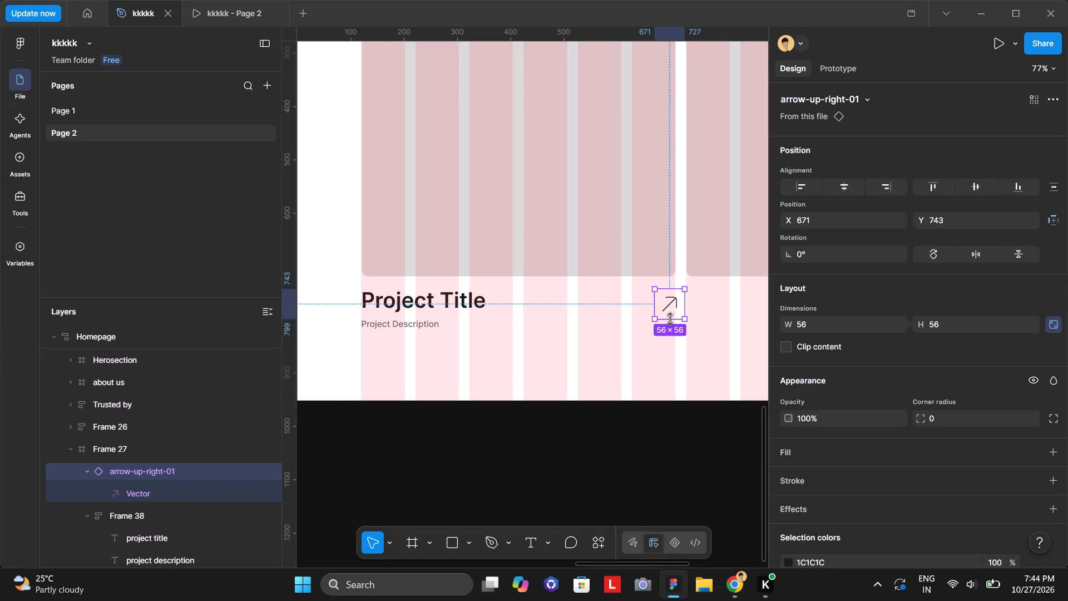
key(ctrl+z)
drag(668, 302, 669, 306)
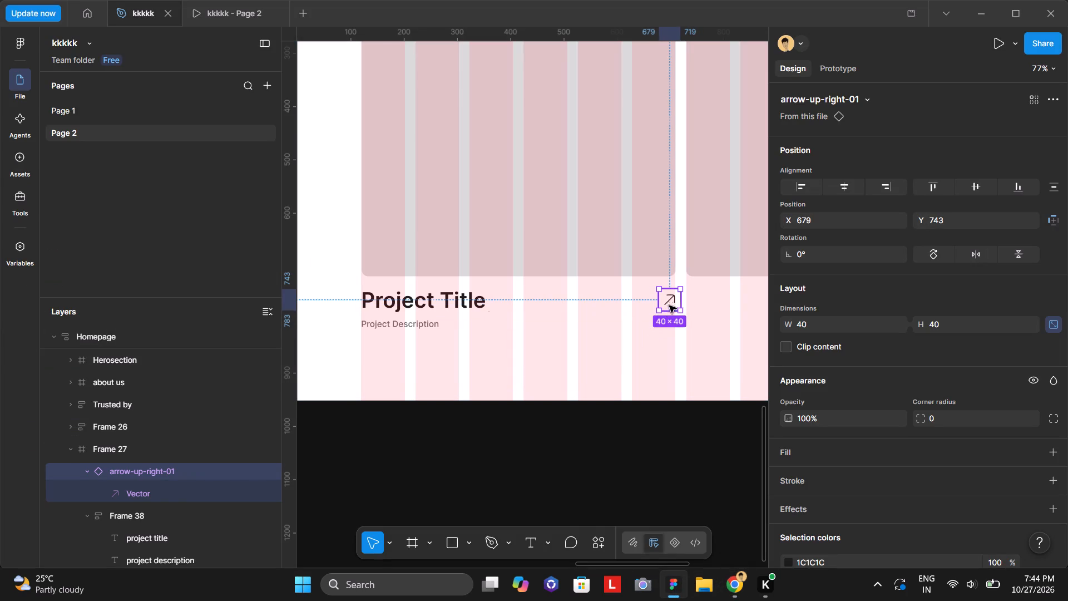
drag(669, 306, 667, 316)
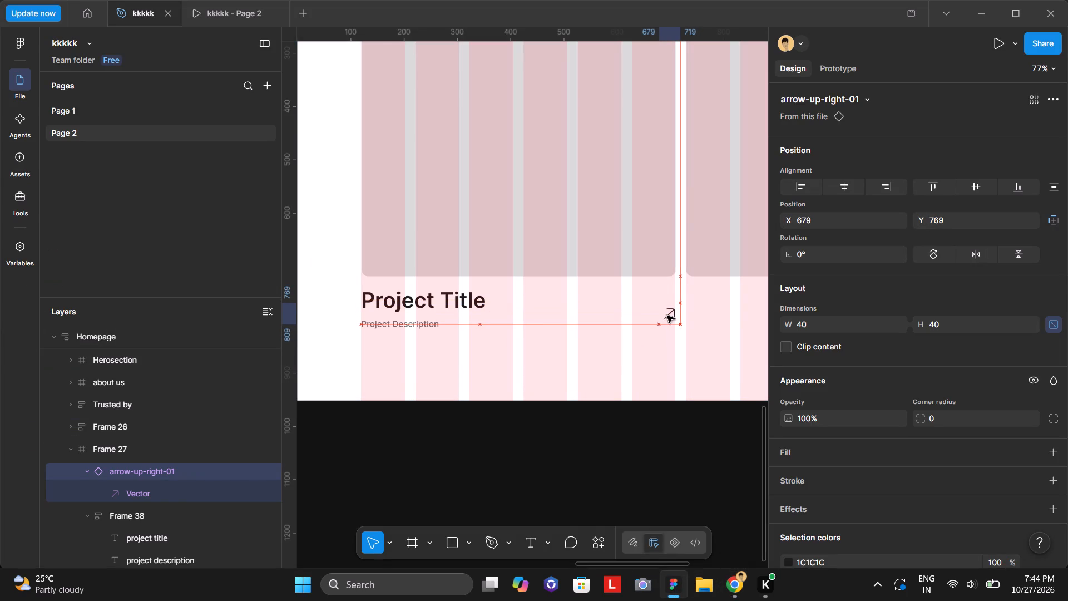
drag(667, 316, 664, 316)
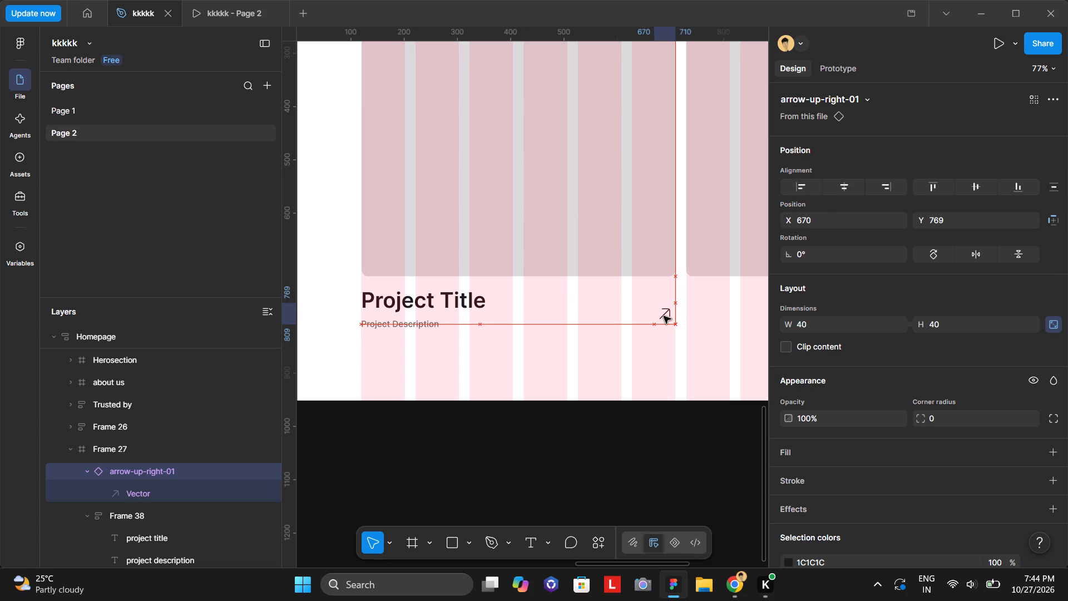
drag(664, 316, 658, 316)
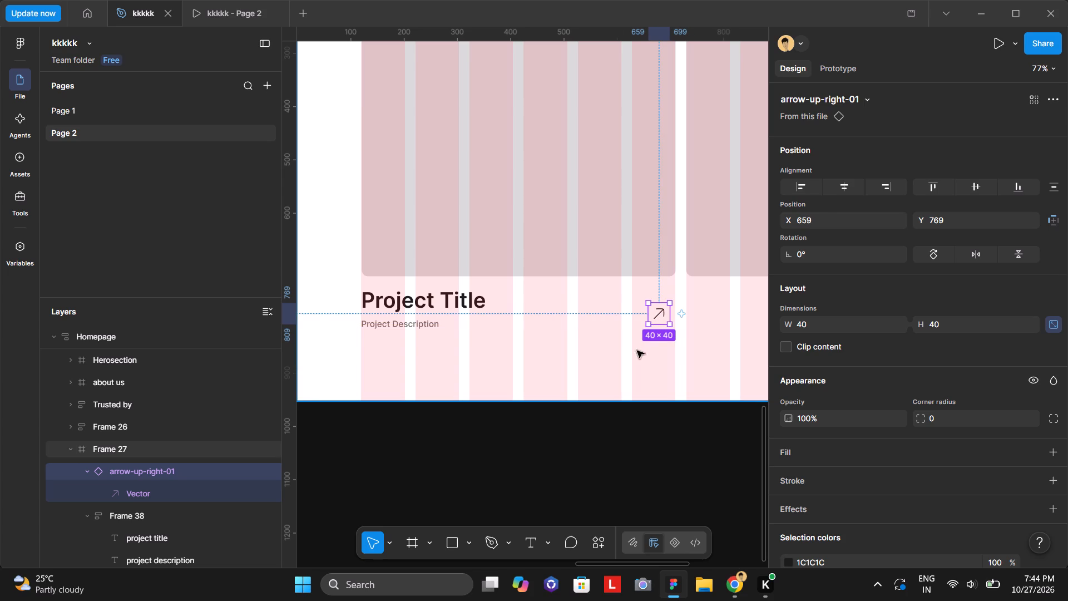
Combine the project title and description frame with the arrow icon in one horizontal auto layout frame.
shift+click(396, 308)
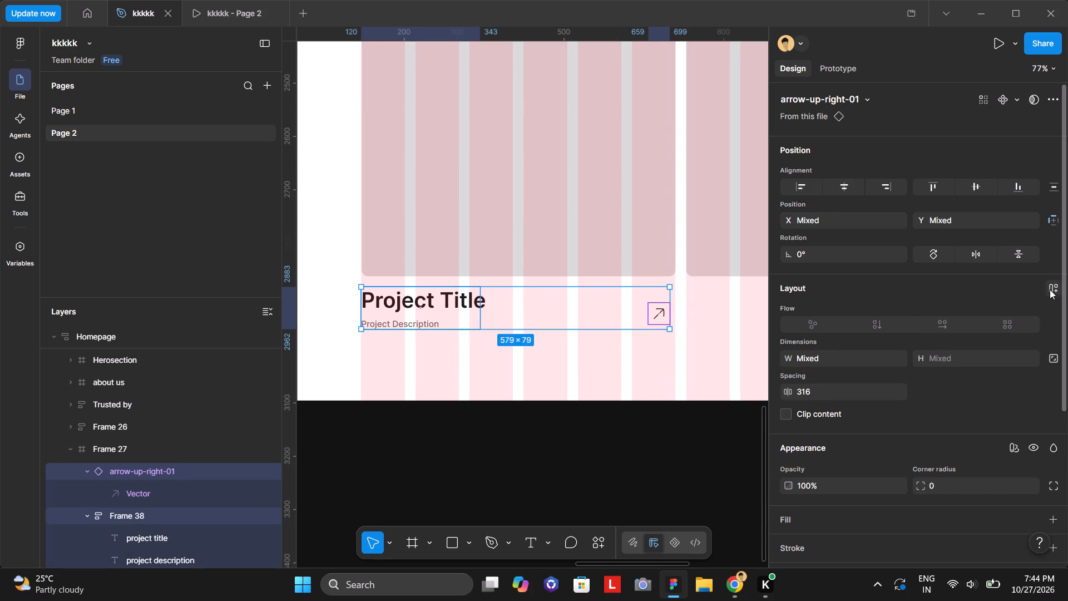
click(1050, 289)
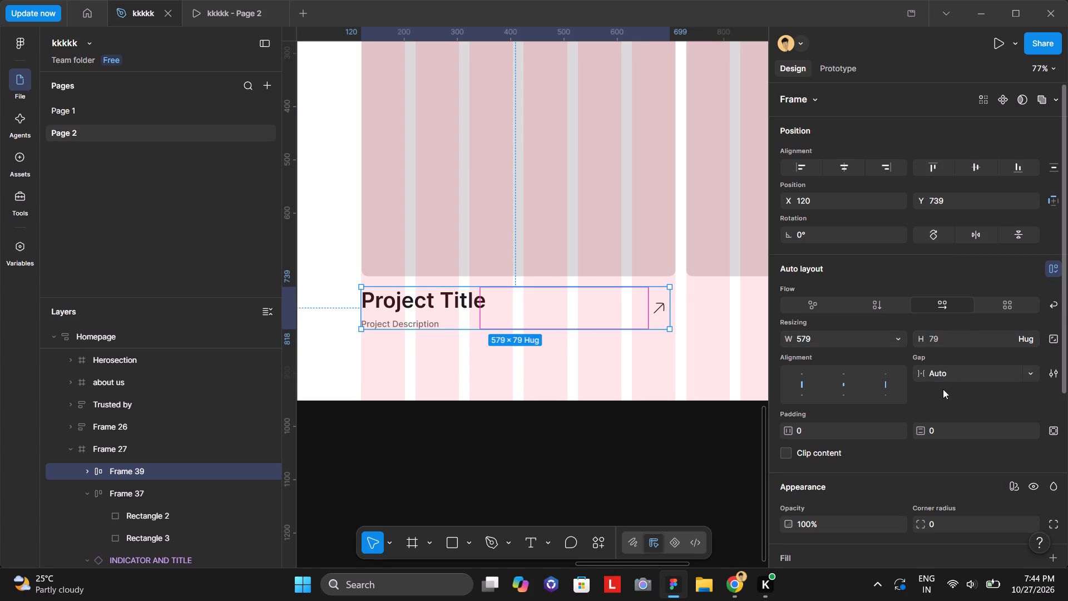
Switch to the tutorial in Chrome and play on to about 6:59 to check the title row's auto layout settings.
click(735, 588)
click(597, 382)
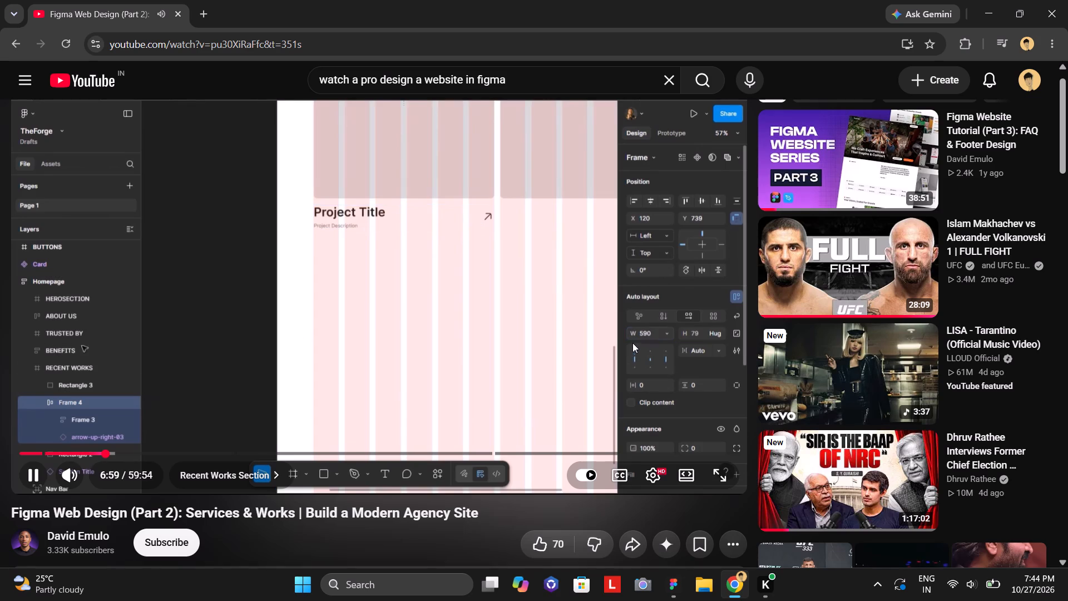
click(630, 319)
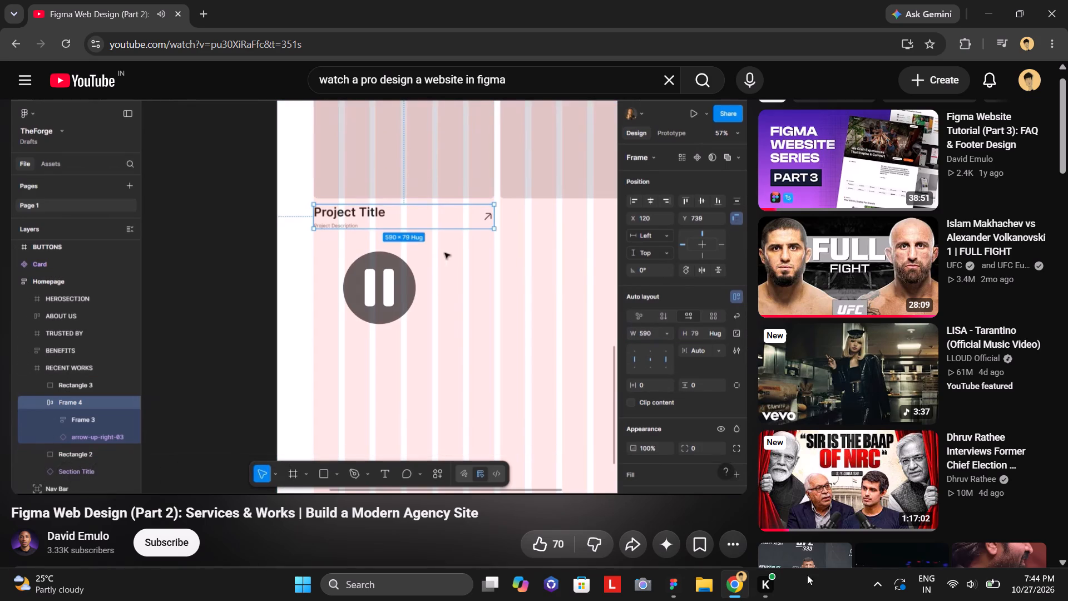
Switch to Figma and set the width of the title-and-arrow auto layout frame to 590.
click(666, 588)
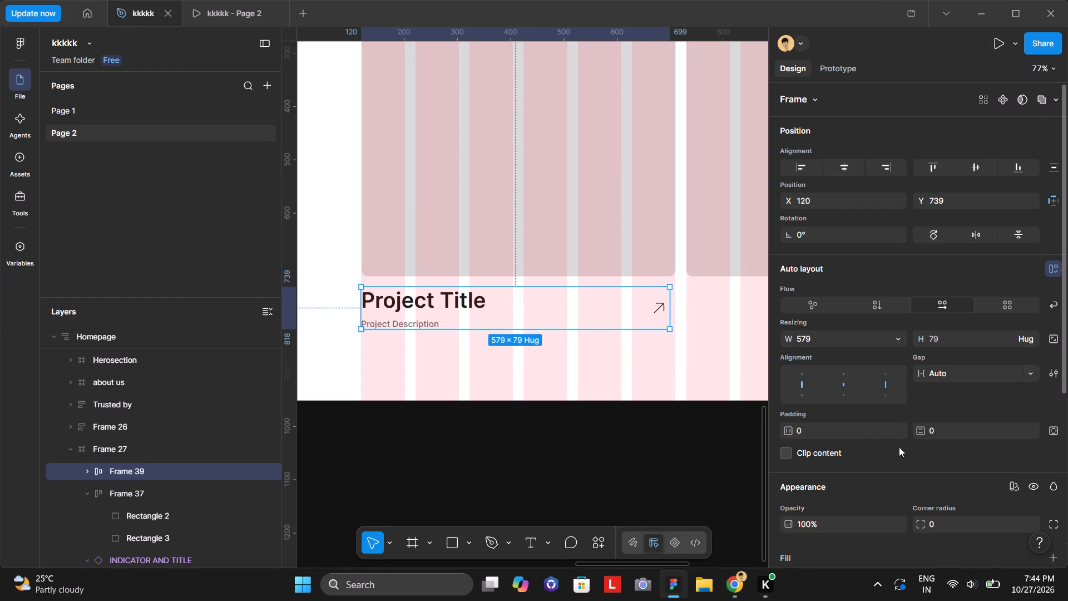
click(863, 340)
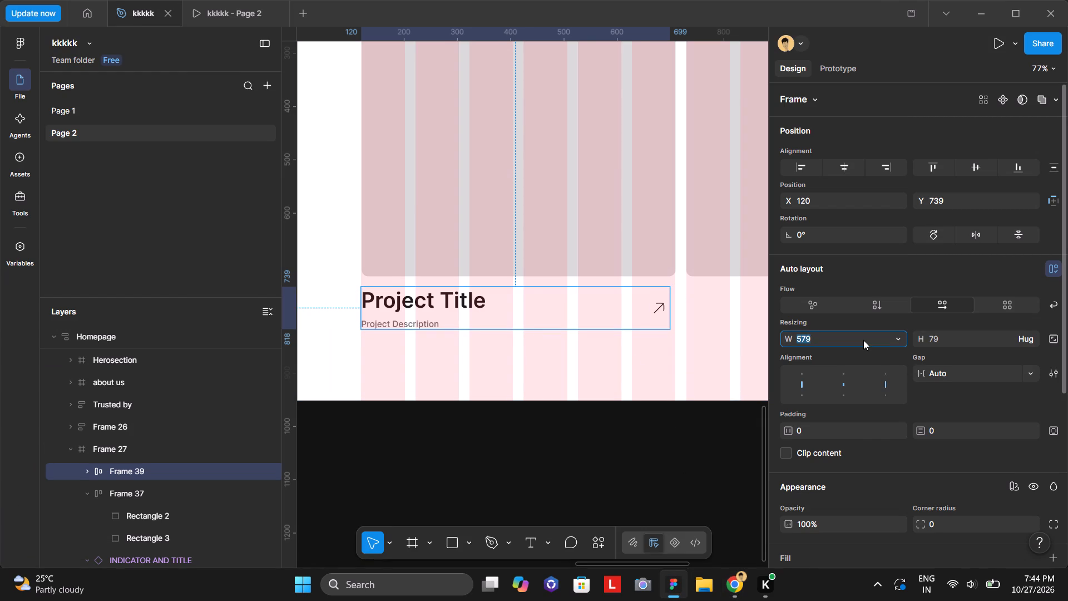
text(590)
key(Return)
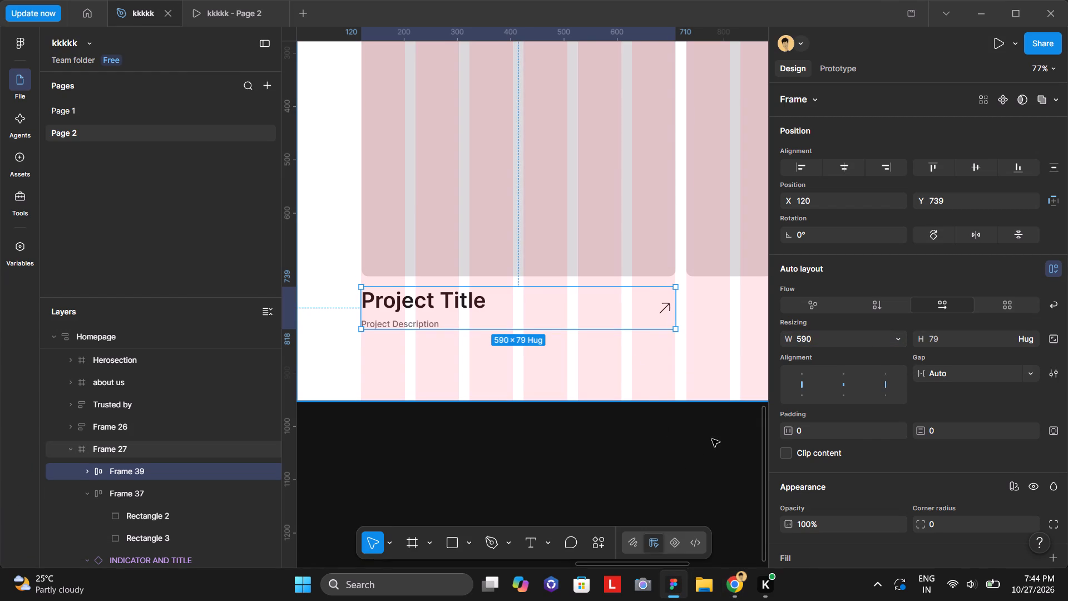
Switch to the tutorial in Chrome and watch full screen to about 7:32 to see how the project card is grouped and named.
click(743, 580)
click(612, 347)
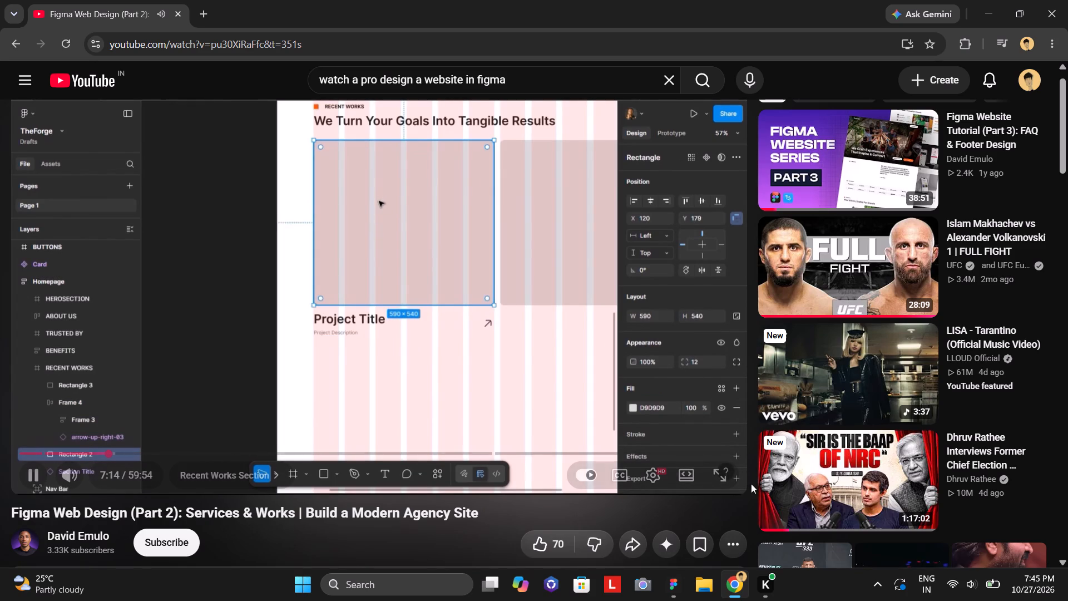
click(733, 481)
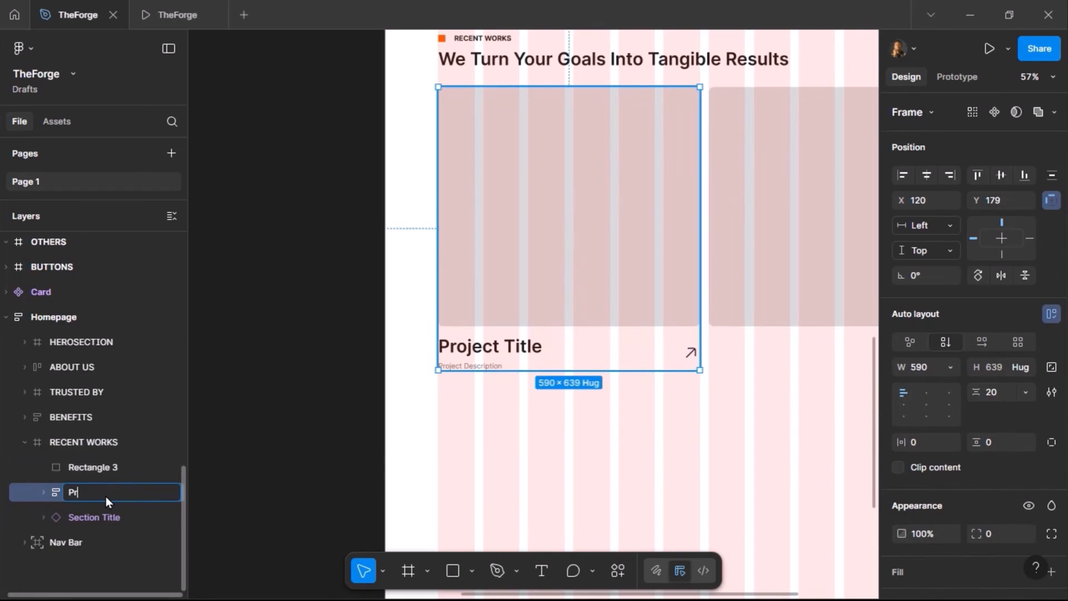
key(space)
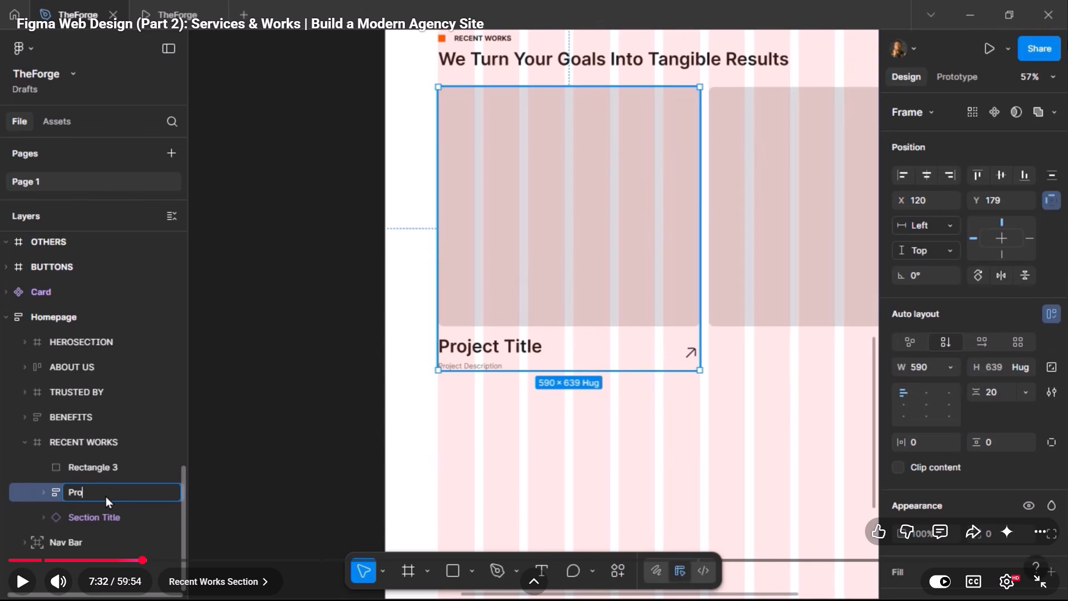
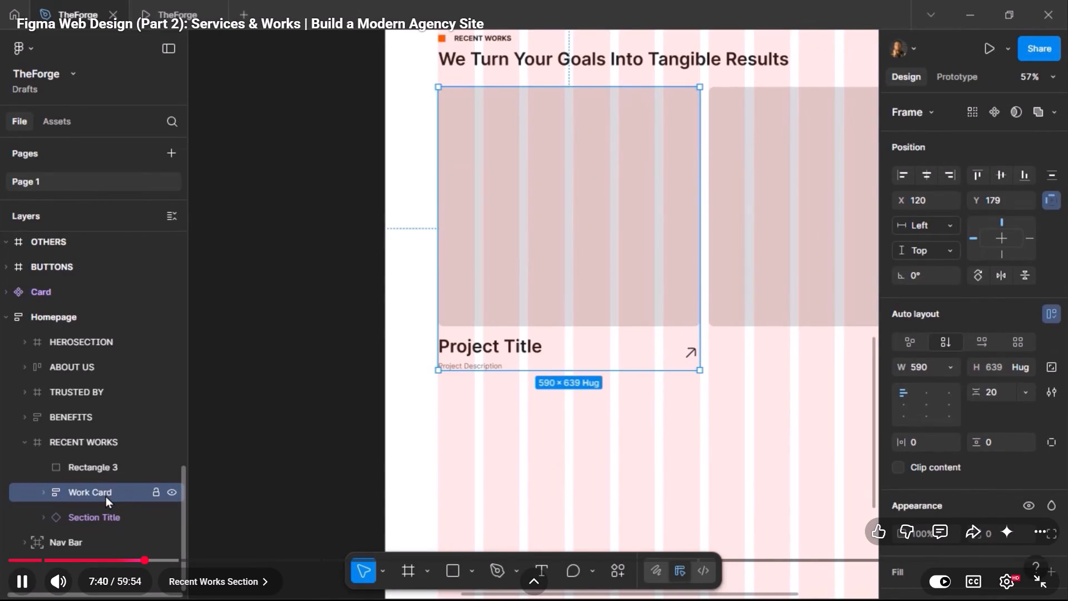
Rewind the tutorial video to about 7:15 to rewatch how the image and title row are combined into a card.
key(Left)
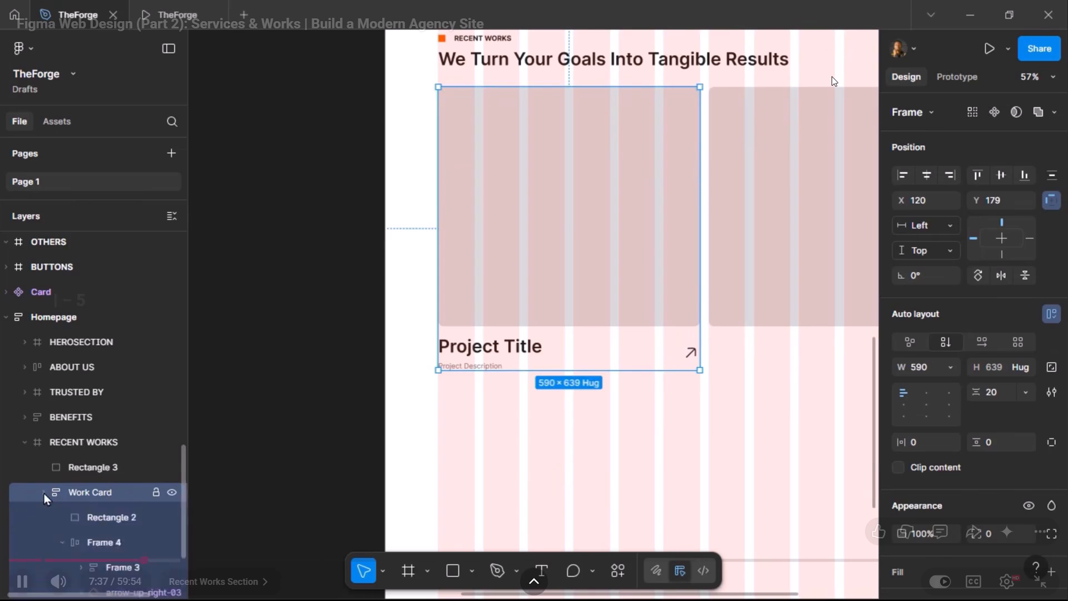
key(Left)
key(Left)
key(Left)
key(Left)
key(Left)
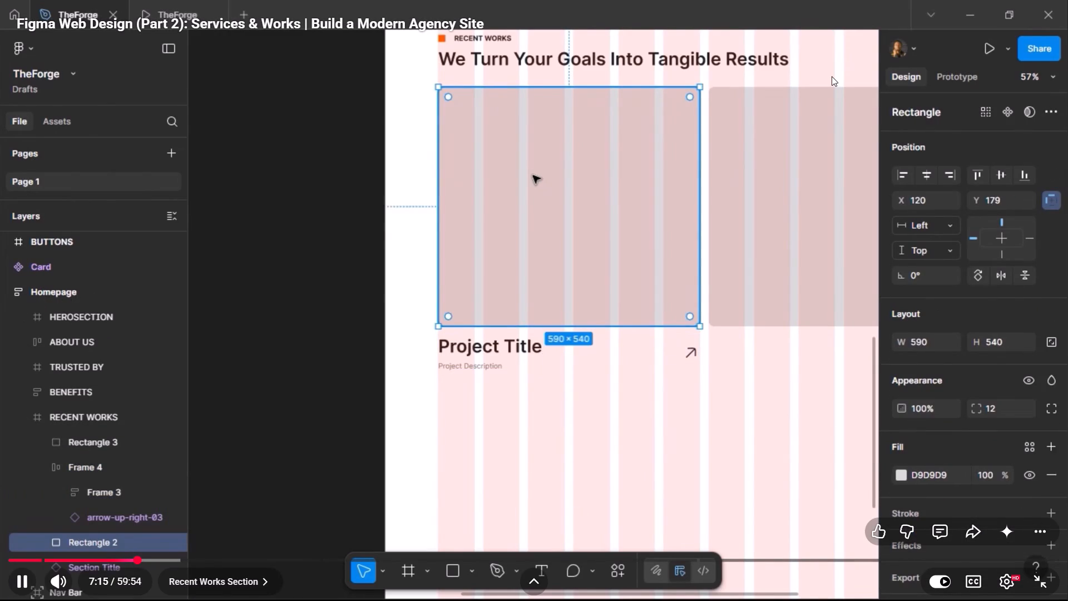
Set the tutorial video's playback speed to 1.5.
click(1008, 582)
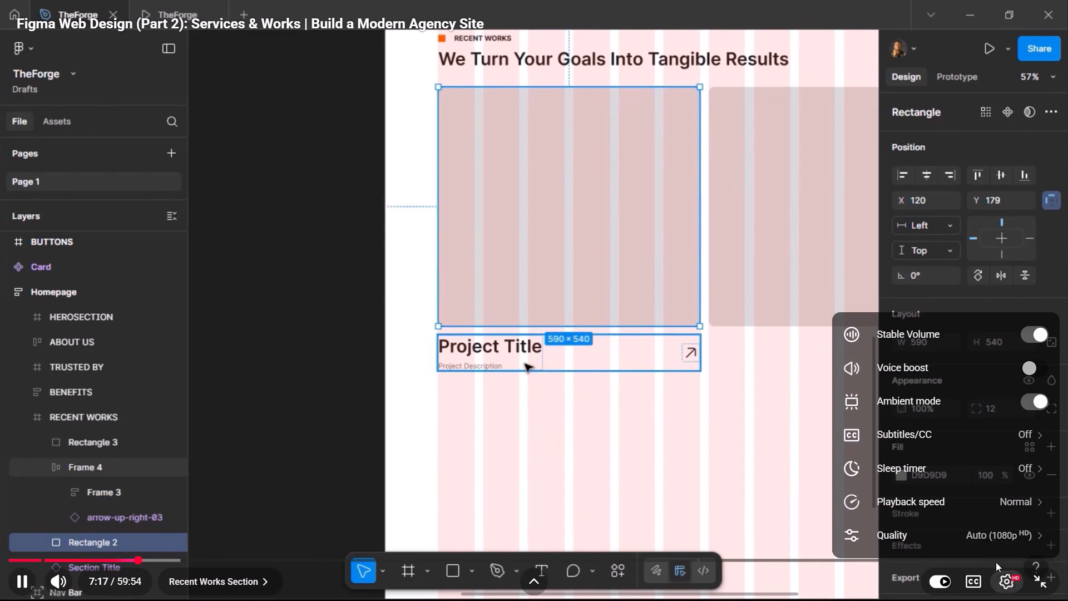
click(952, 505)
click(939, 520)
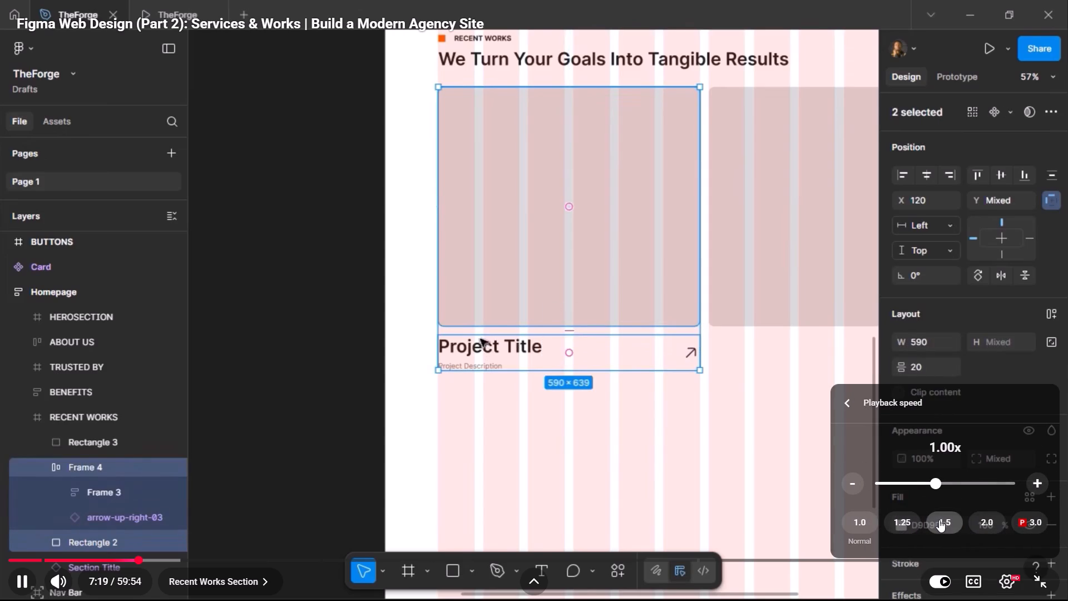
click(573, 426)
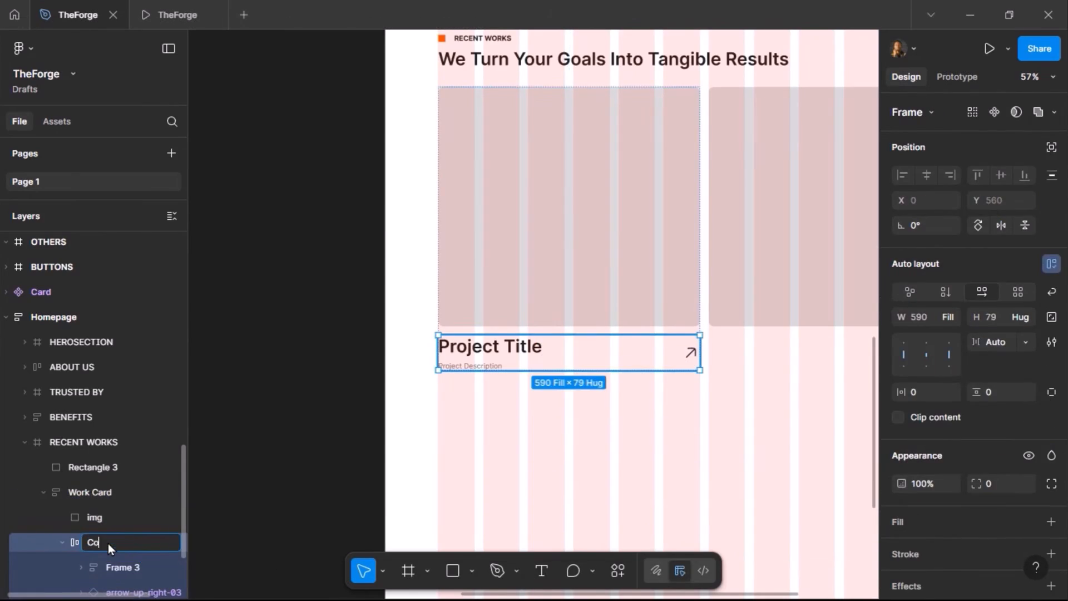
Replay the tutorial from about 6:58 to 7:36 to examine the card's grouping and naming, pause at 7:28, exit full screen and switch to Figma.
key(Left)
key(Left)
key(Right)
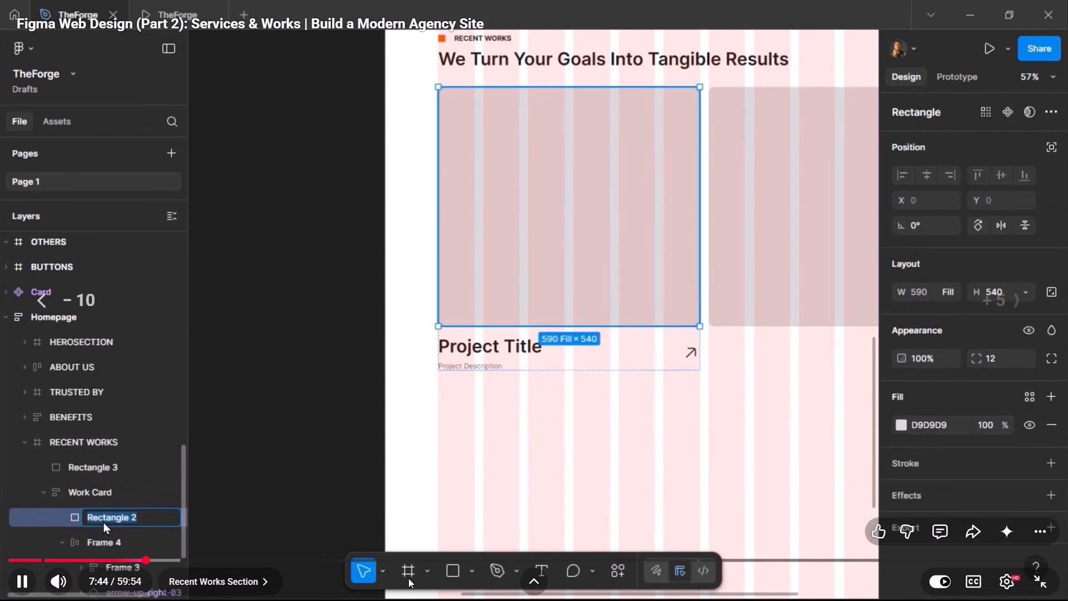
key(Right)
key(Left)
key(Left)
key(Left)
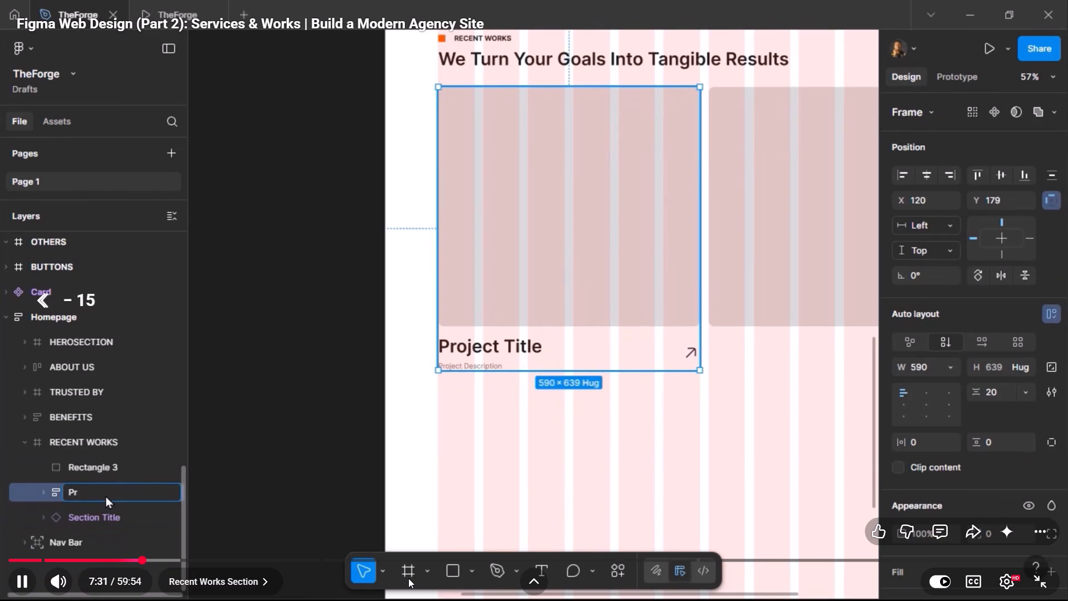
key(Left)
key(Left)
key(Left)
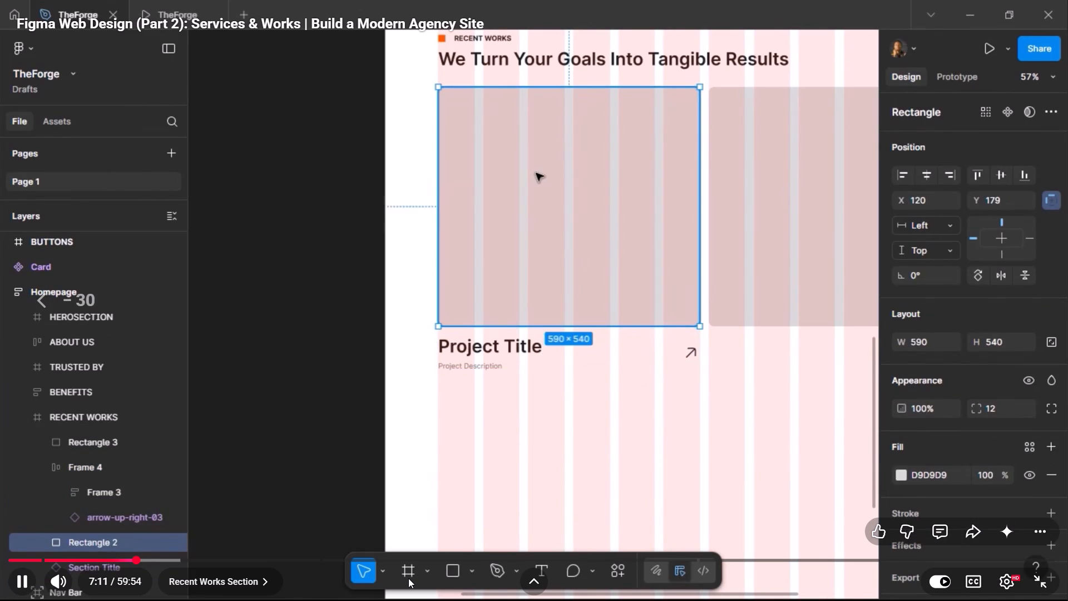
key(Left)
key(Left)
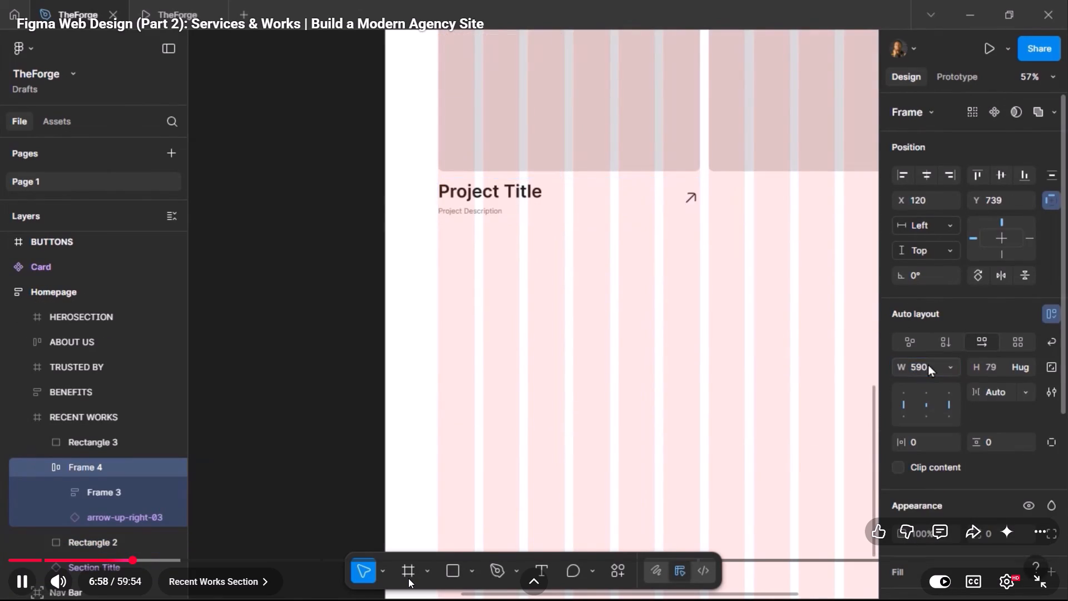
key(Right)
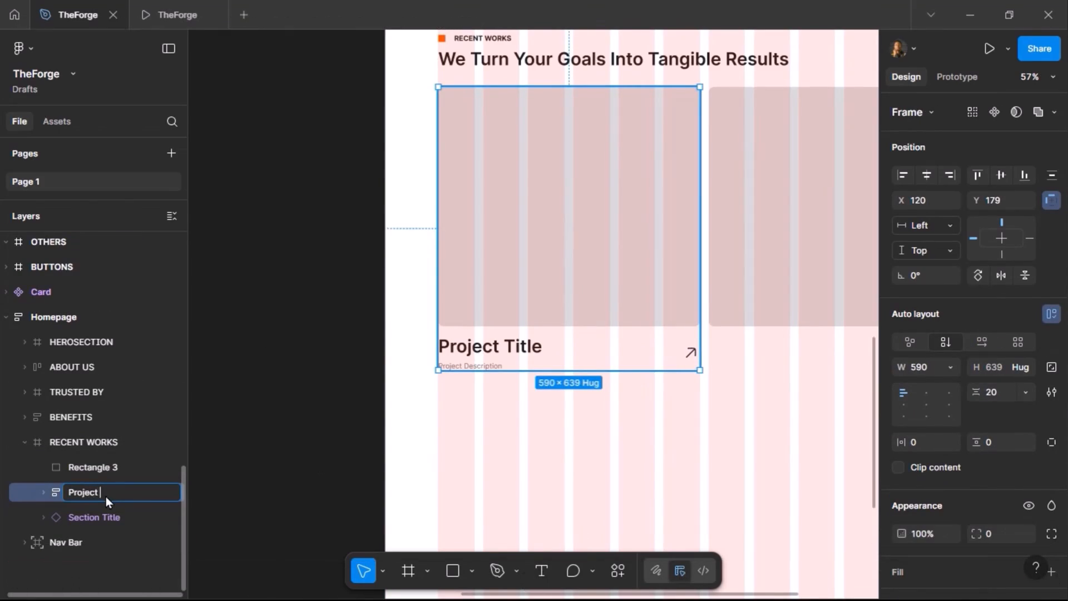
click(489, 392)
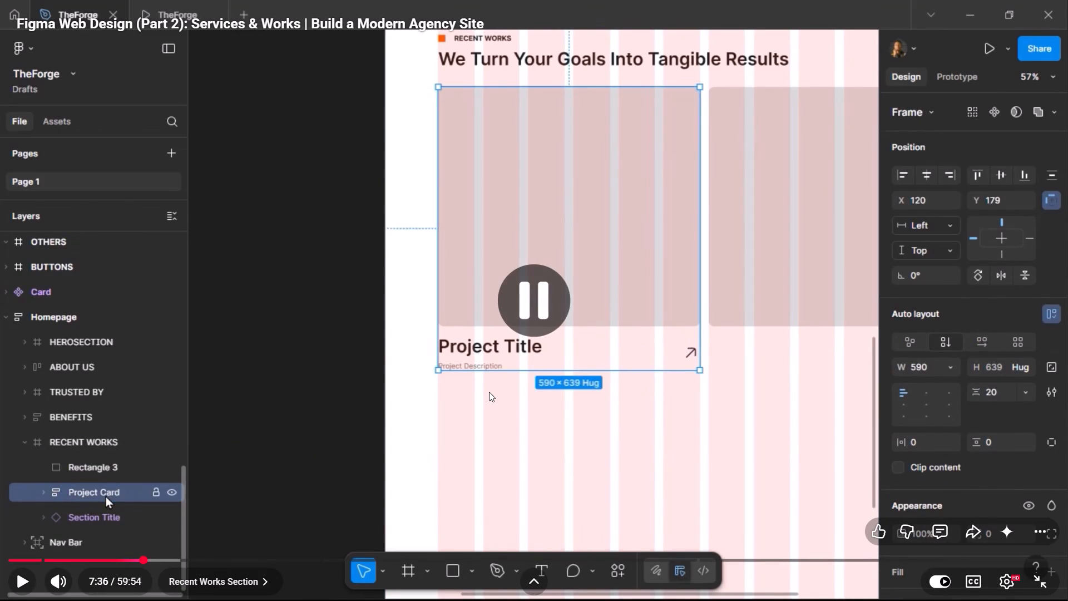
key(Left)
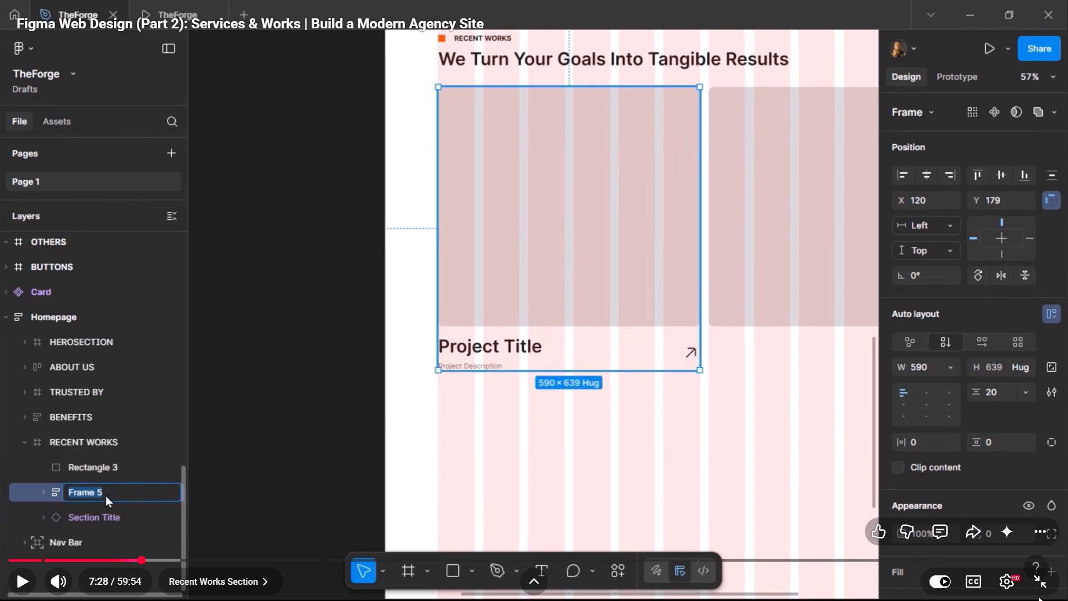
click(1037, 580)
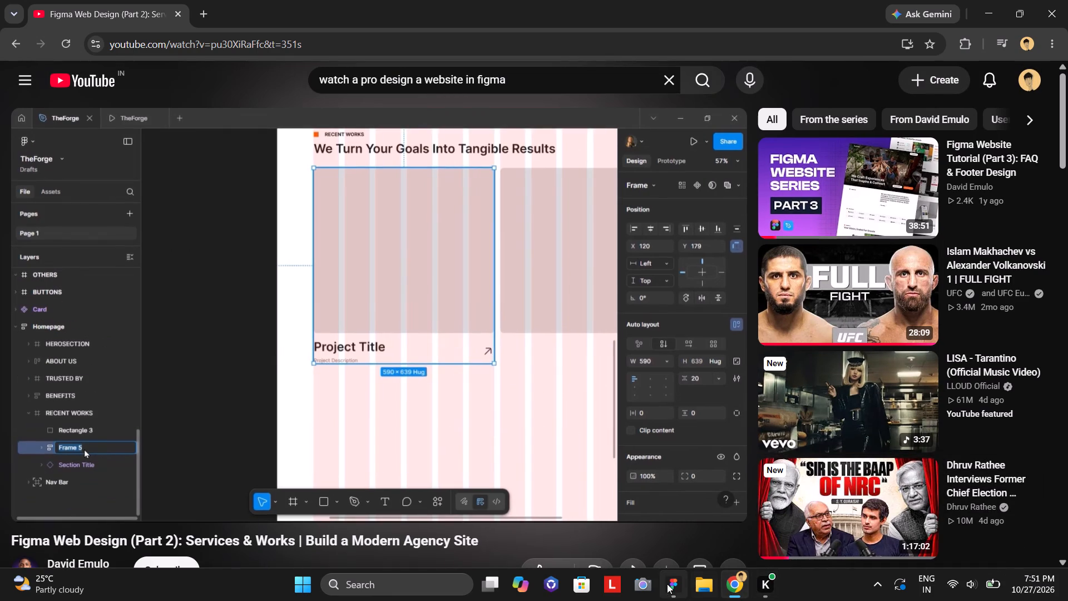
click(667, 584)
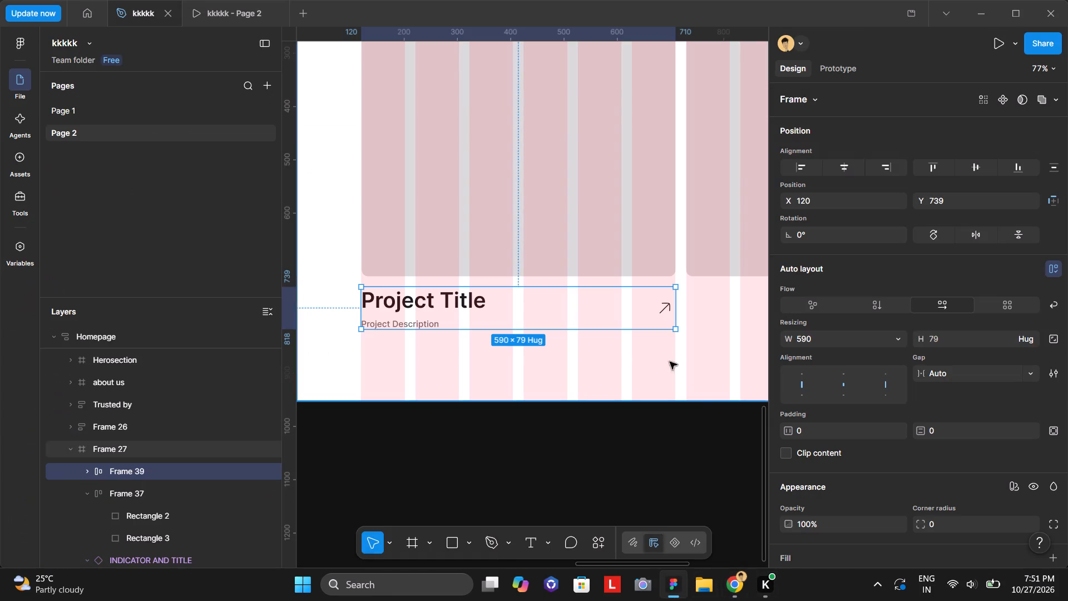
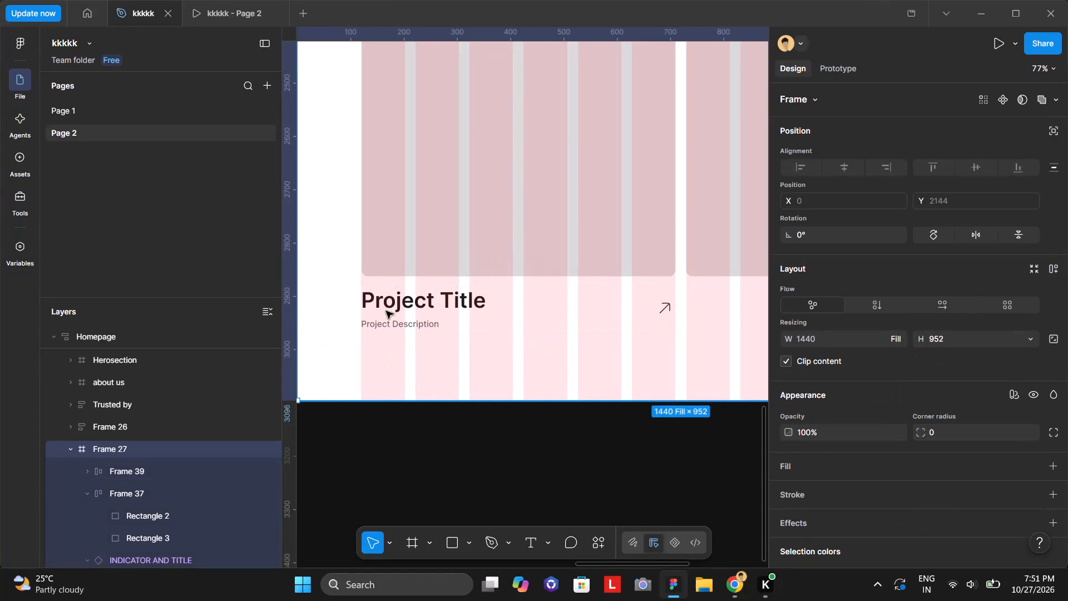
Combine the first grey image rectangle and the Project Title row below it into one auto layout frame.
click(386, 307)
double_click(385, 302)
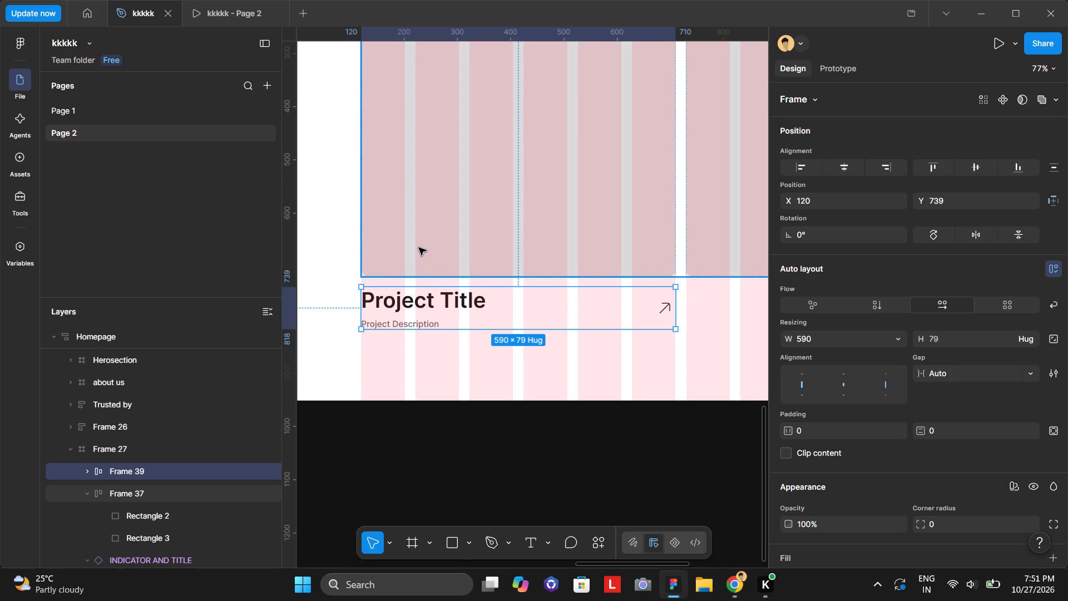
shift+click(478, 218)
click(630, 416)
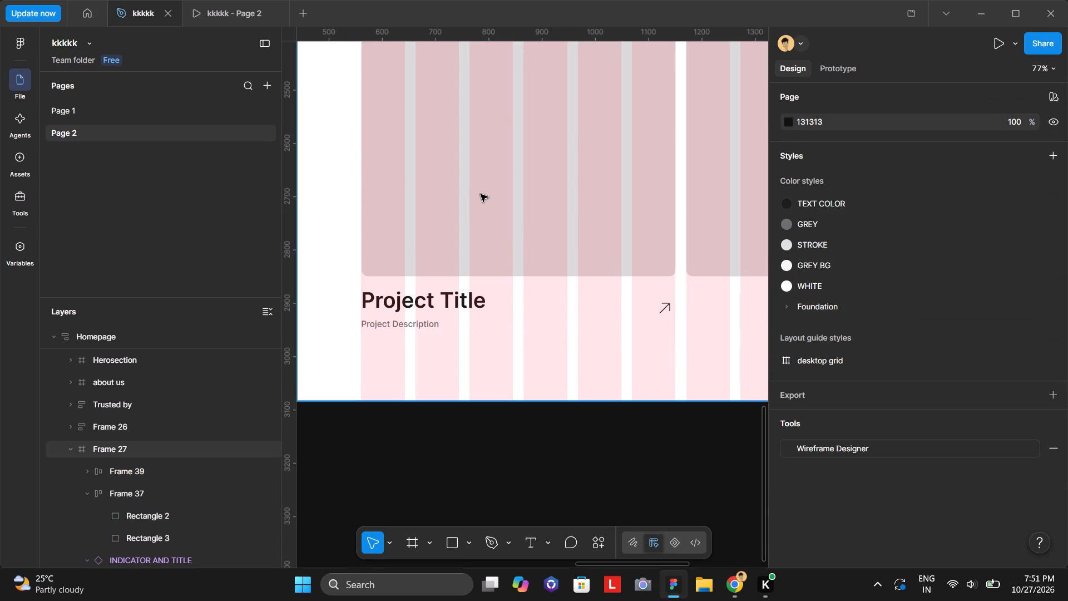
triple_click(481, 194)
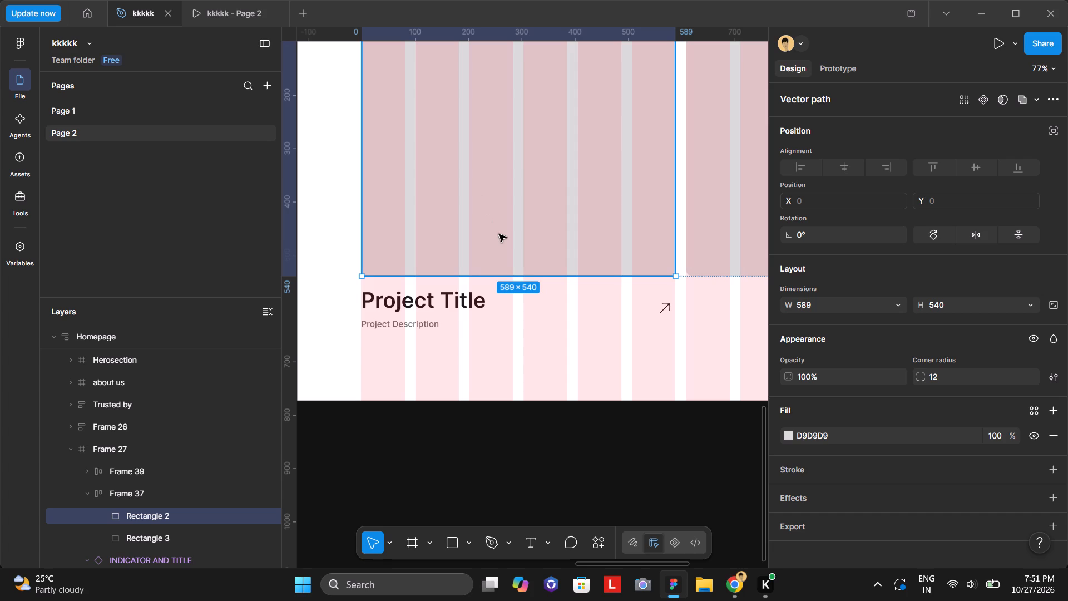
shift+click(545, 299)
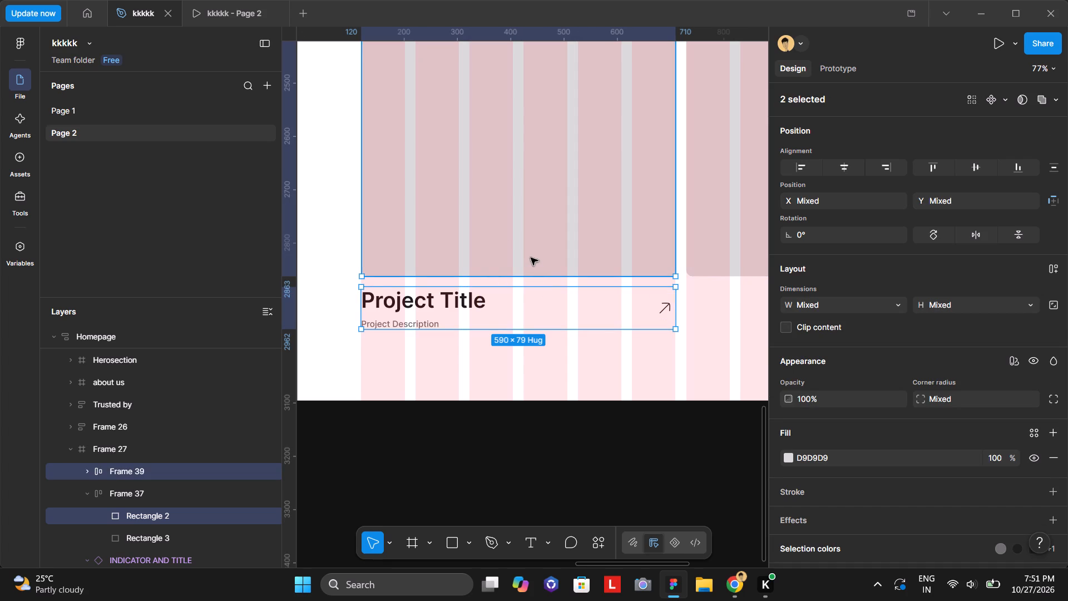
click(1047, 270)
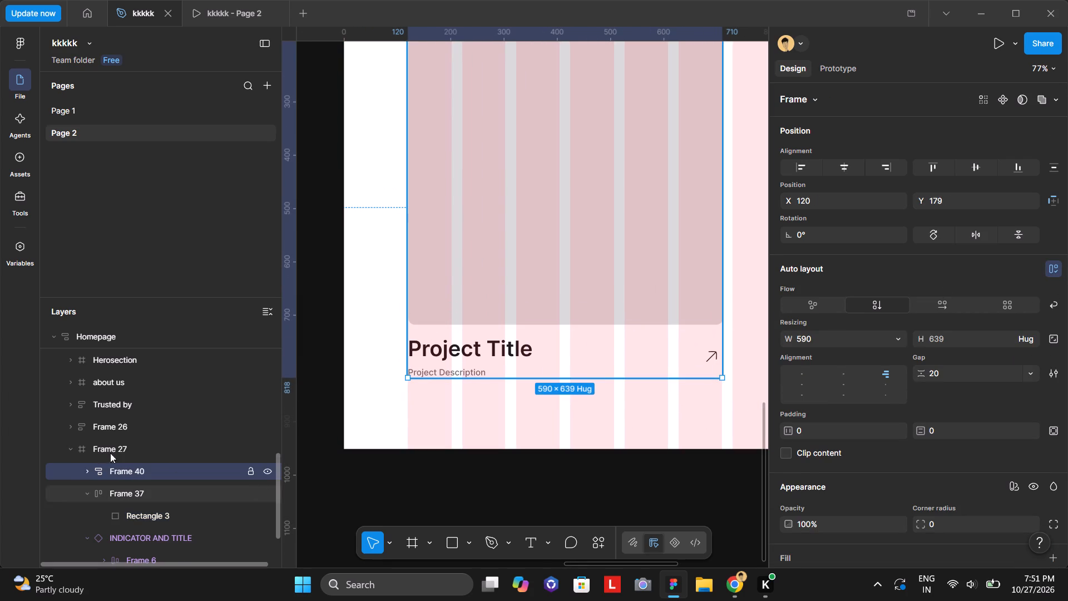
Inspect the new card frame's contents by toggling its visibility and selecting its image rectangle and title row.
double_click(121, 472)
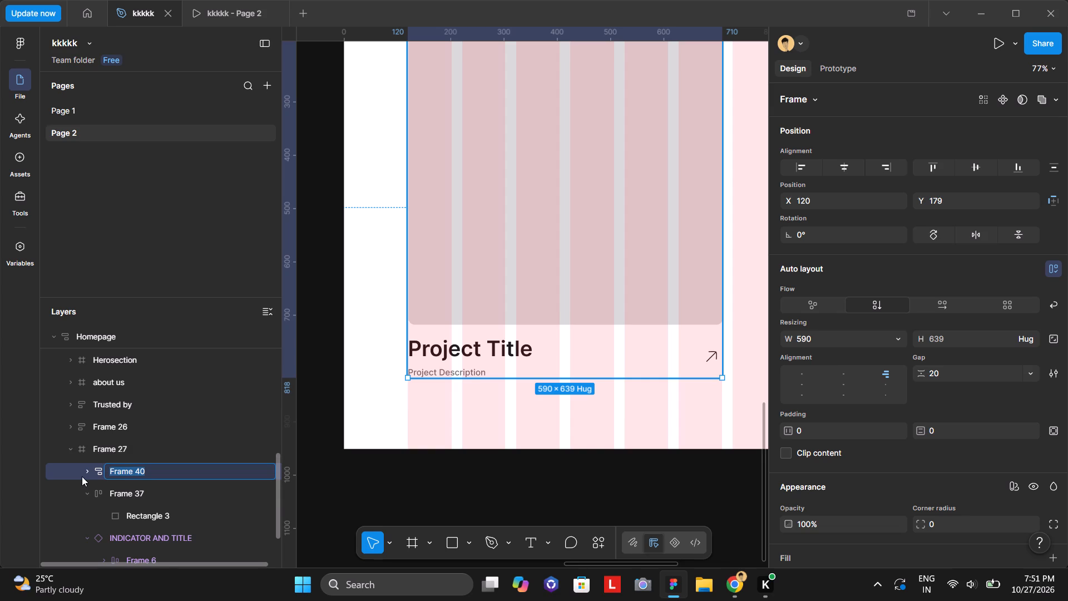
click(87, 475)
click(268, 466)
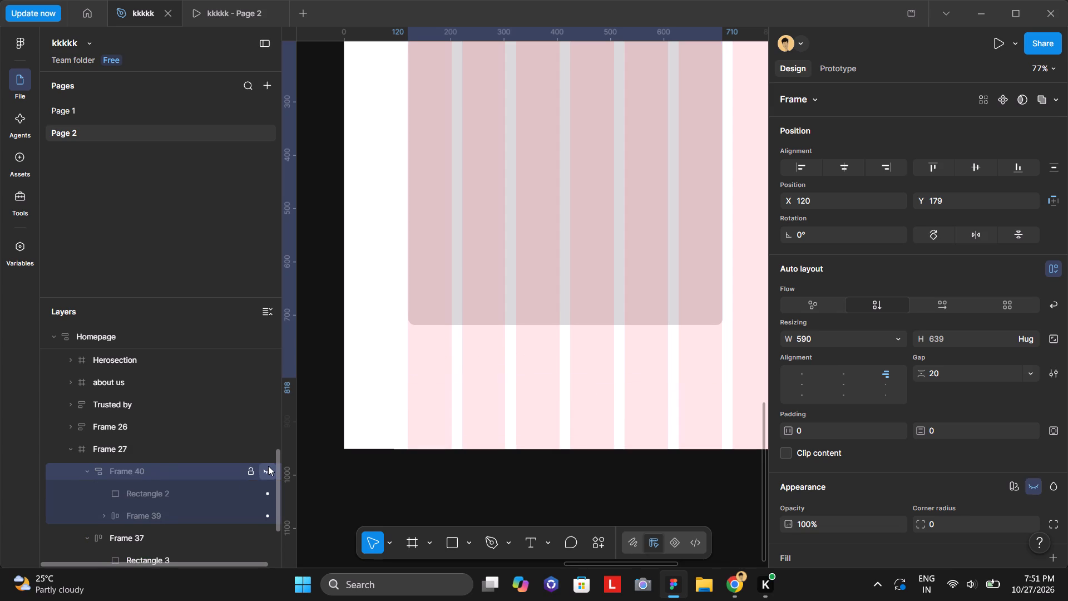
double_click(268, 466)
click(268, 466)
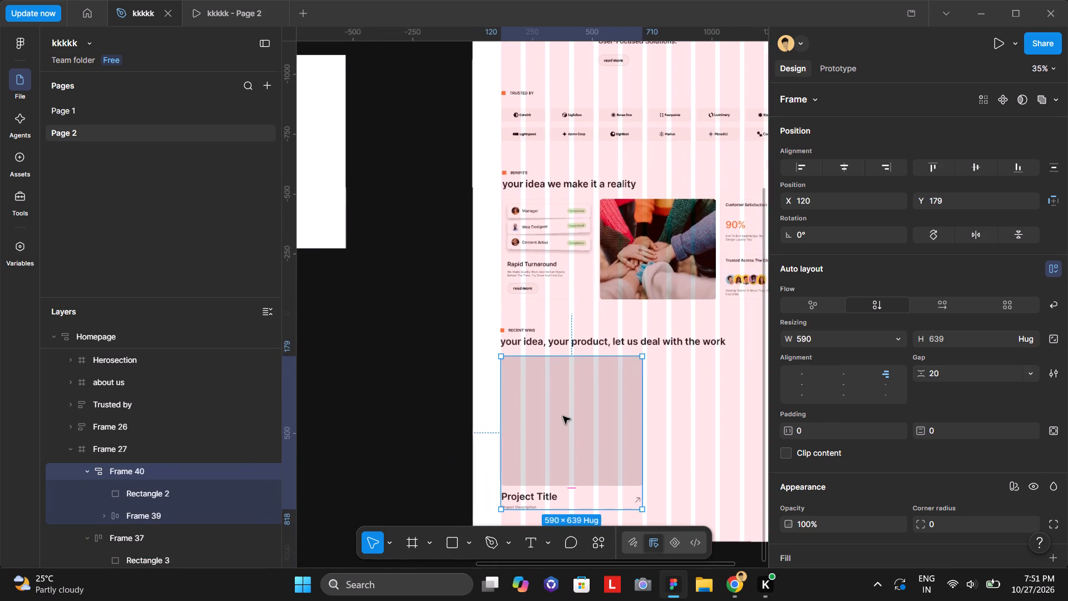
double_click(560, 414)
click(560, 414)
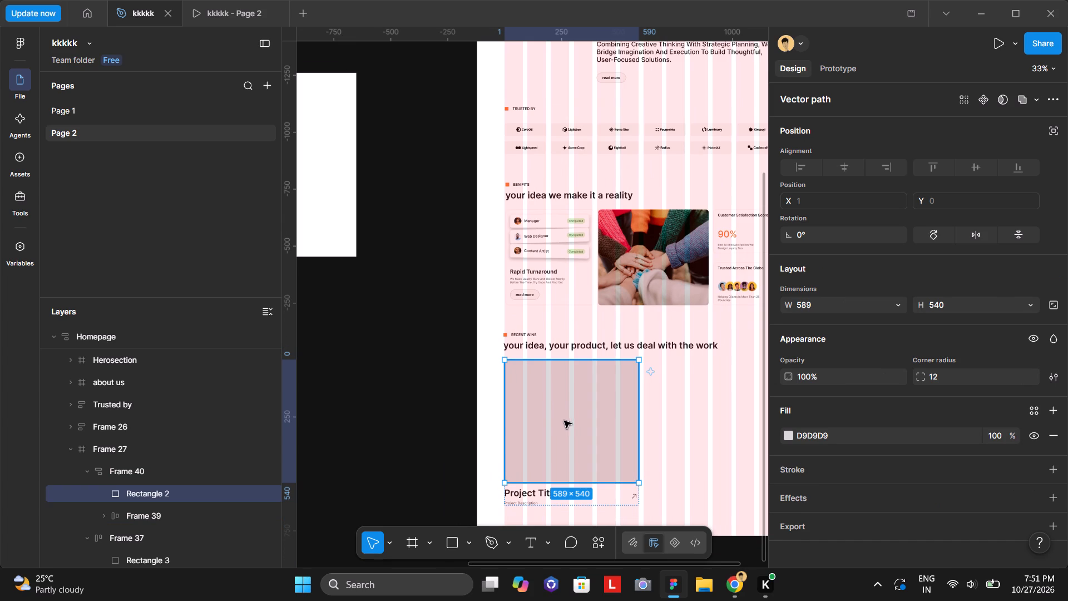
click(110, 515)
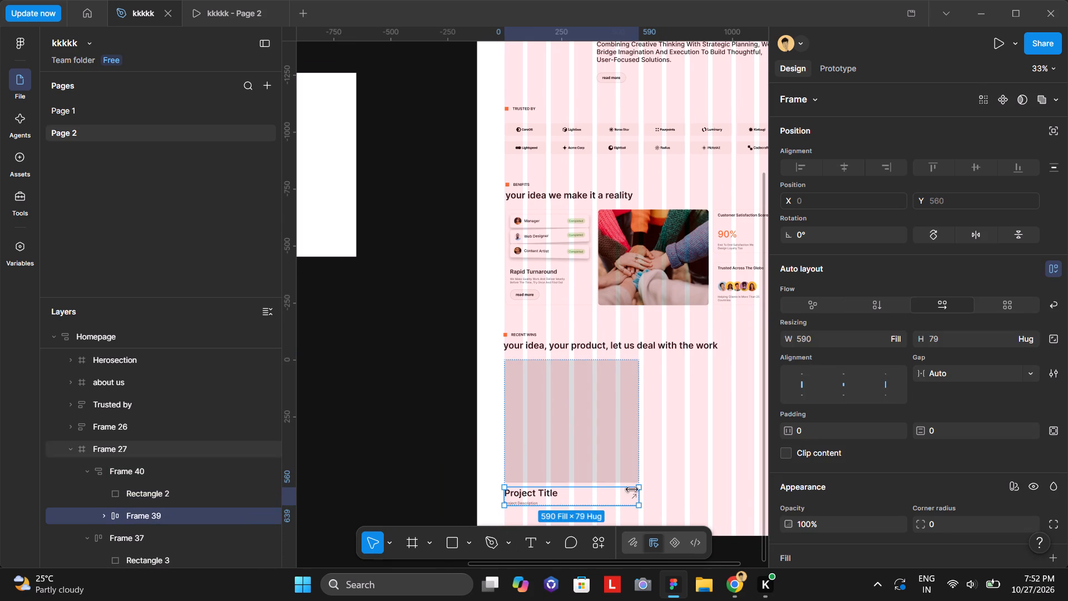
click(449, 432)
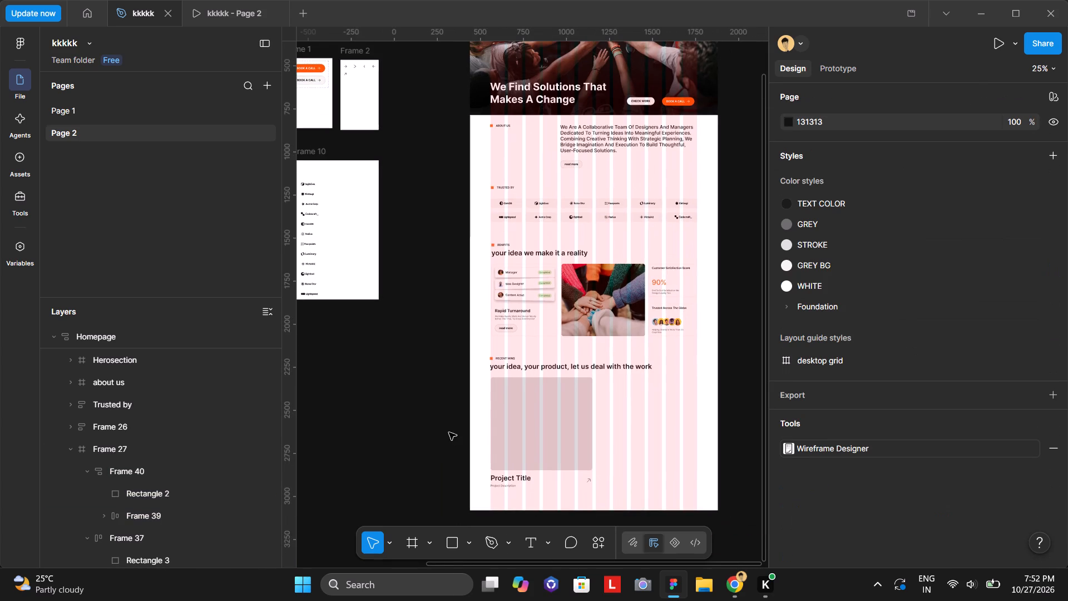
key(ctrl+z)
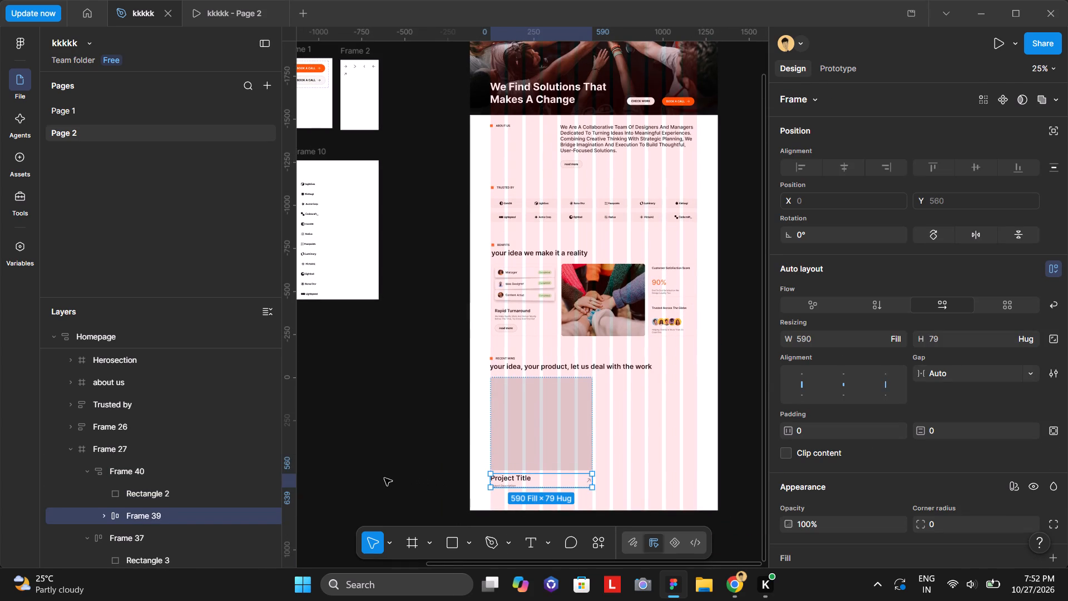
key(ctrl+z)
click(528, 437)
click(429, 451)
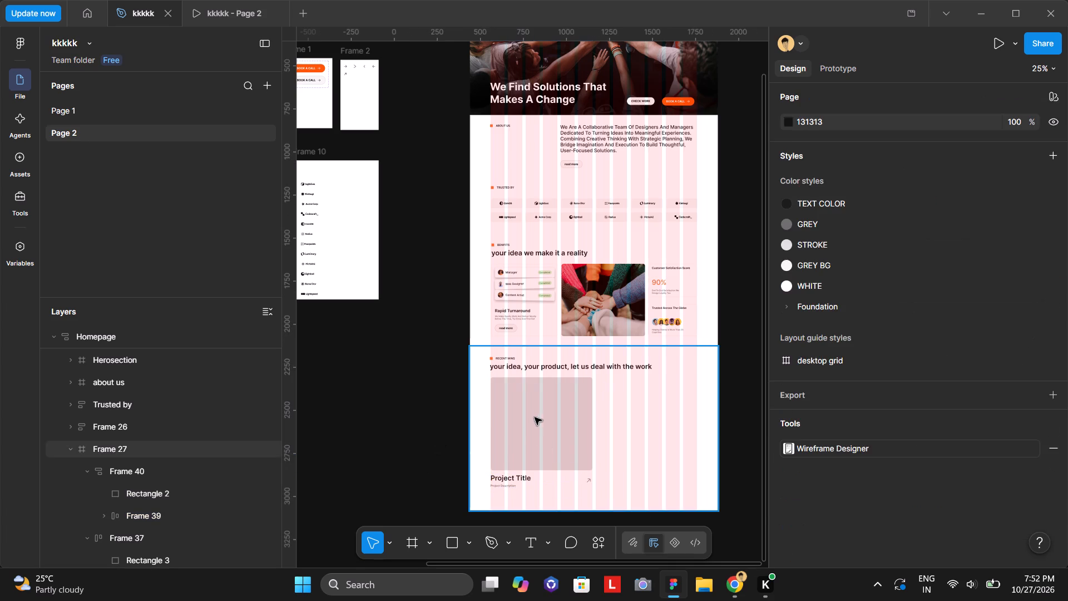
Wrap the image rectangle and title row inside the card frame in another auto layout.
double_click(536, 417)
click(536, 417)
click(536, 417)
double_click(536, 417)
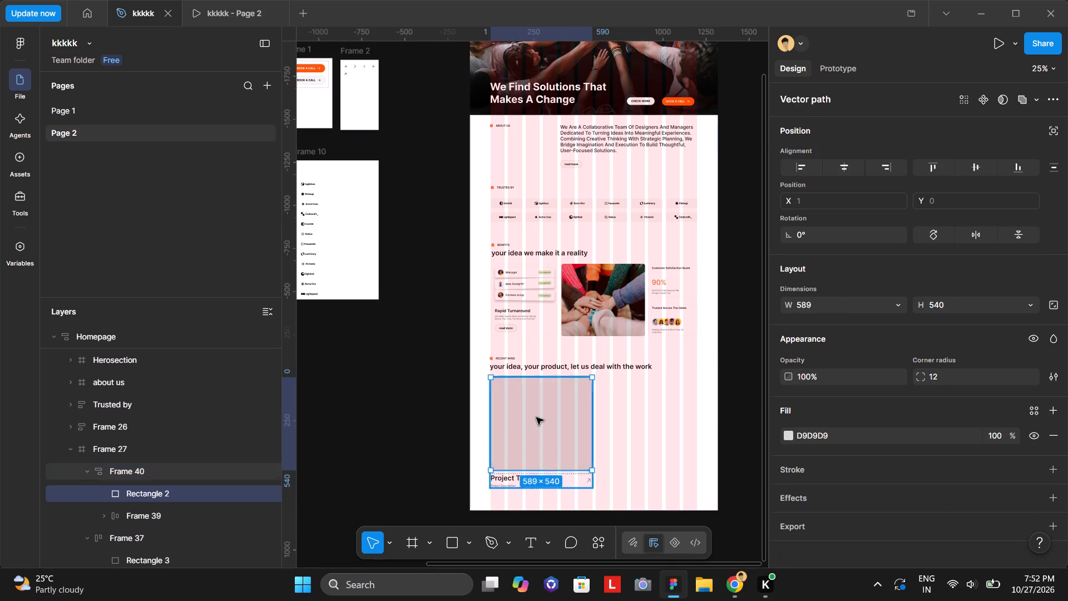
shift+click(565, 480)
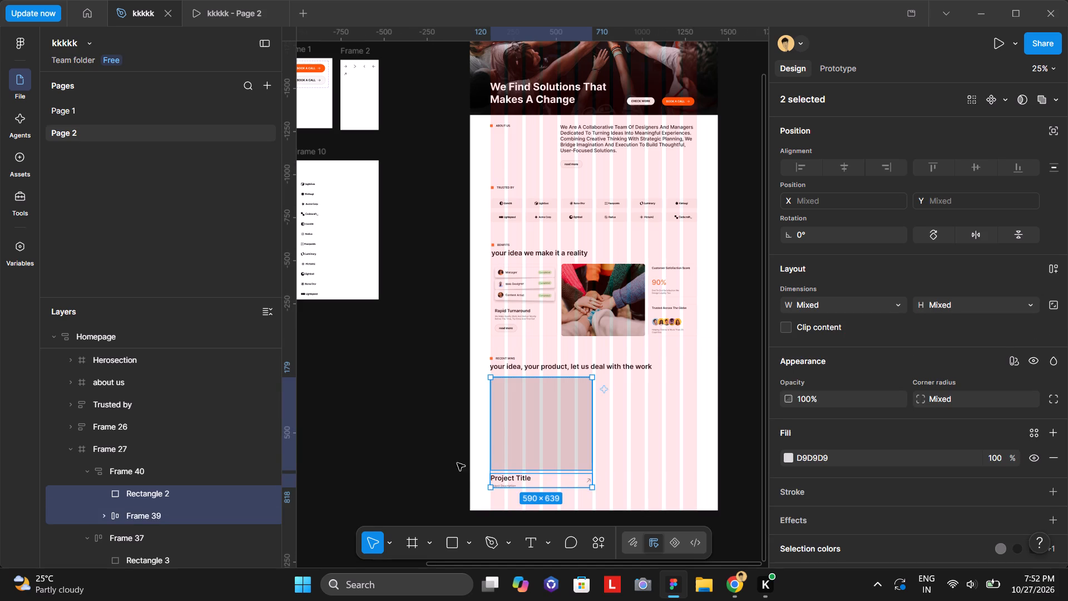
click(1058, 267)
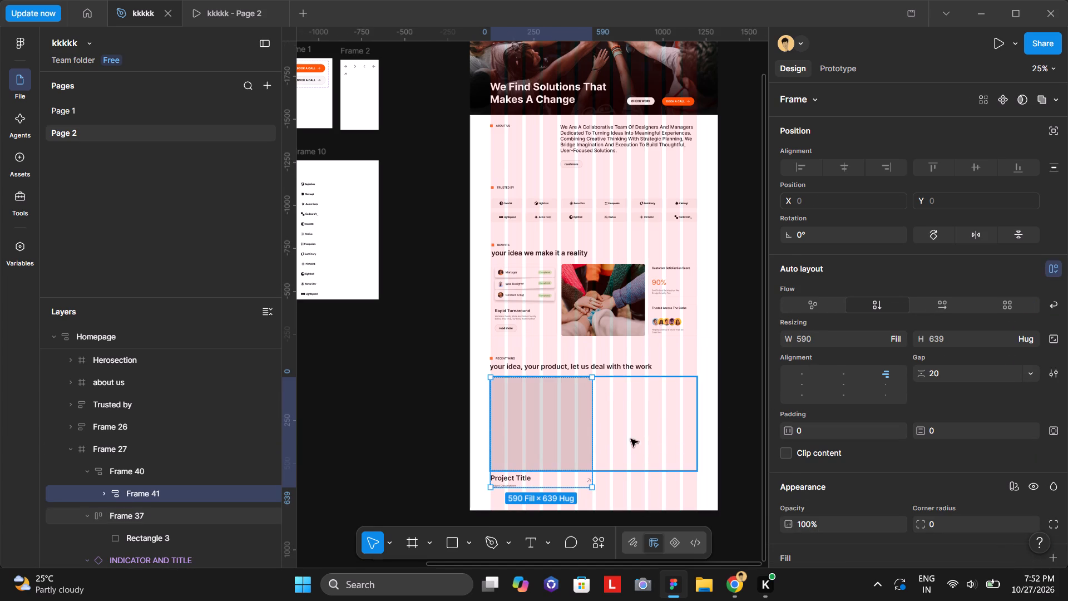
Switch to Chrome, skim the tutorial from 7:28 to see how the work card is structured, pause at 8:14 and return to Figma.
click(738, 586)
click(491, 380)
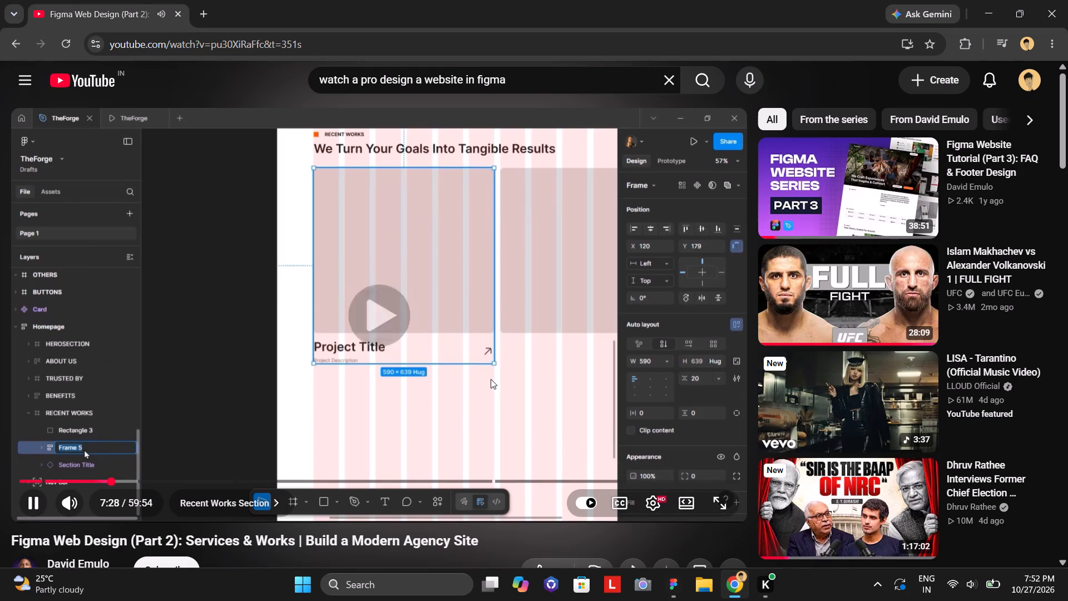
key(Right)
key(Right)
key(Right)
key(Right)
key(Right)
key(Right)
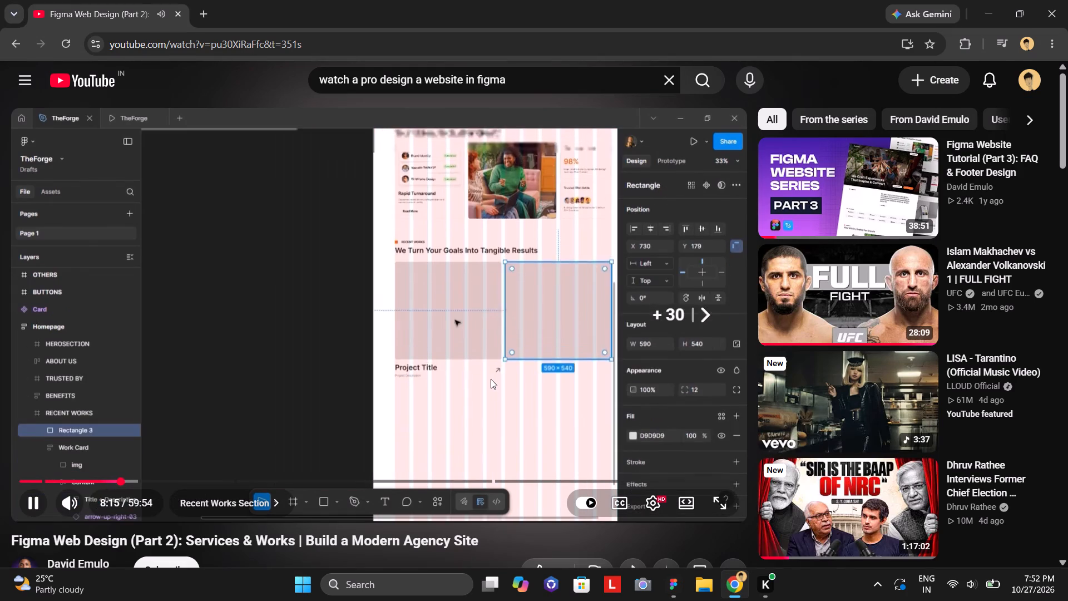
key(Right)
key(Left)
key(Left)
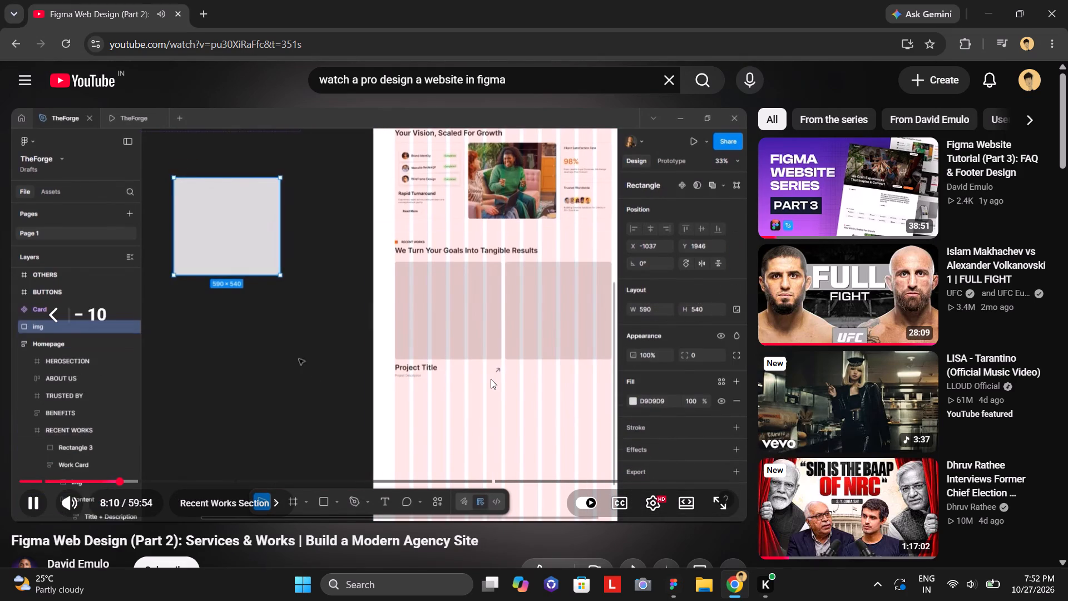
key(Left)
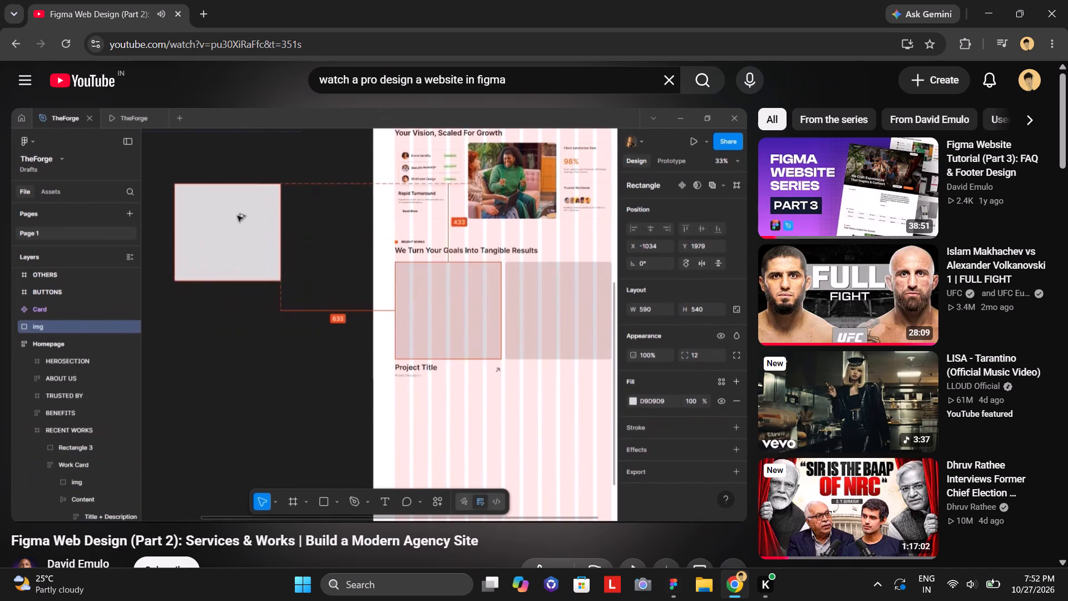
click(424, 339)
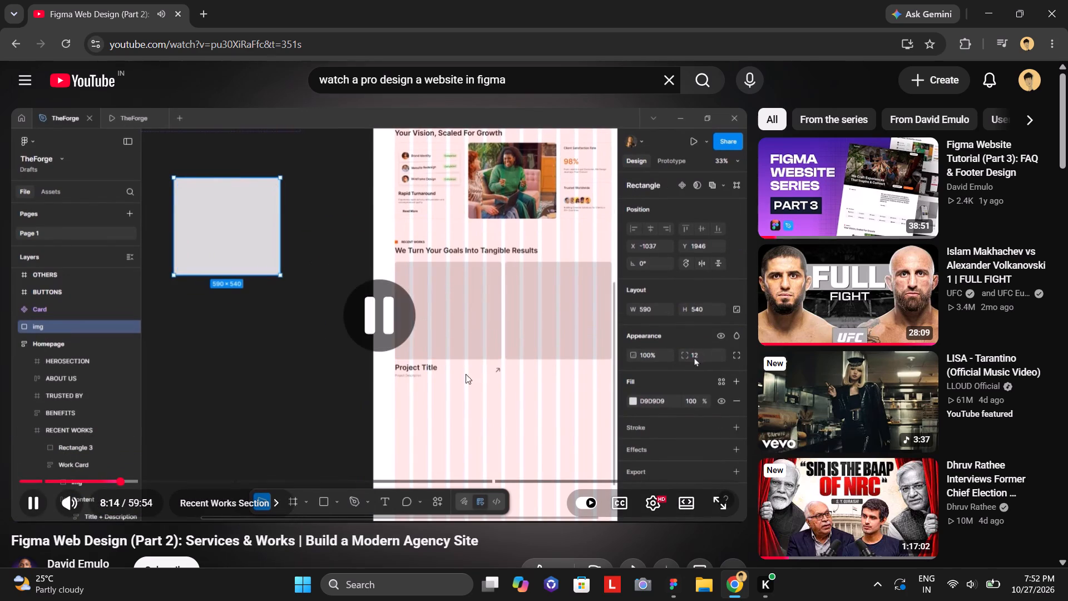
click(682, 585)
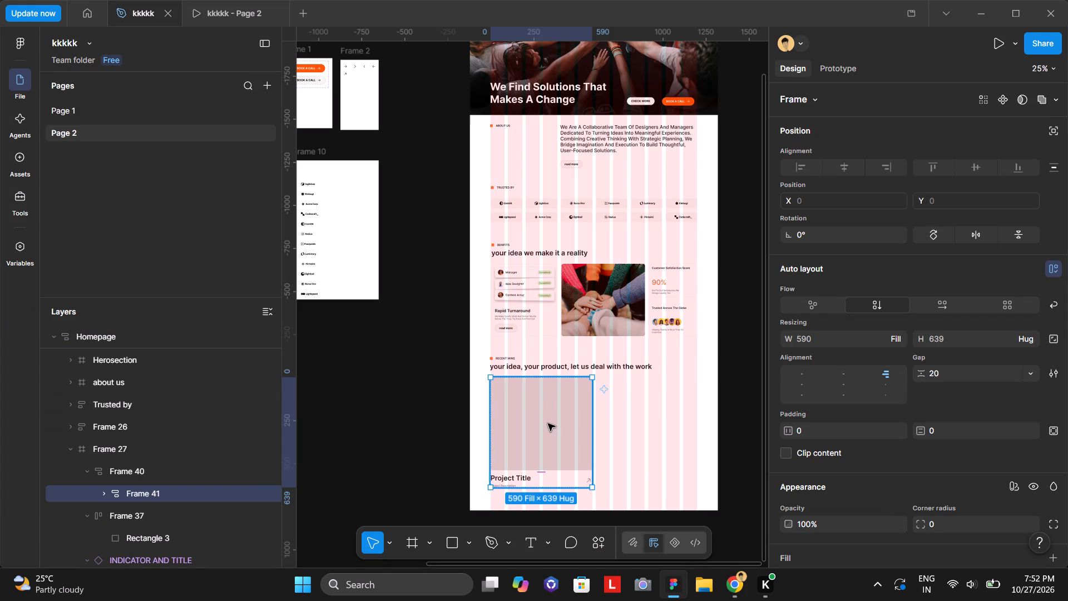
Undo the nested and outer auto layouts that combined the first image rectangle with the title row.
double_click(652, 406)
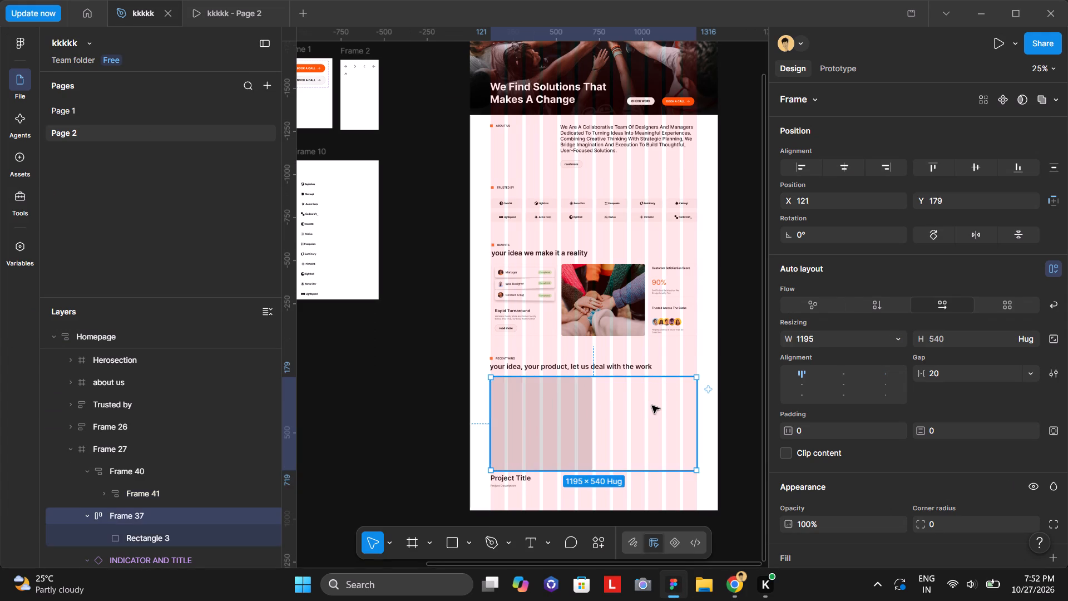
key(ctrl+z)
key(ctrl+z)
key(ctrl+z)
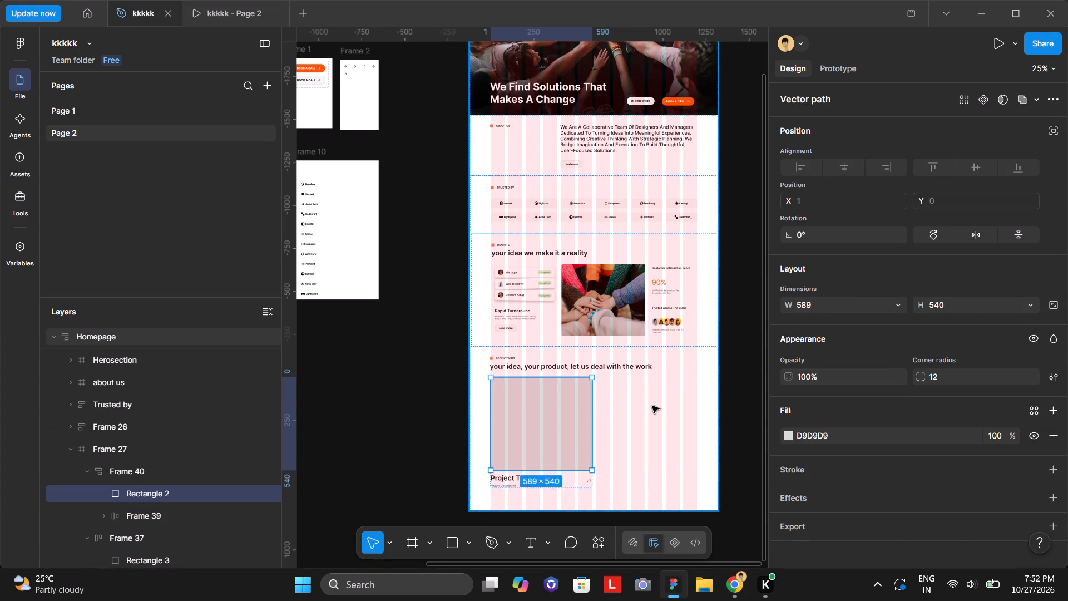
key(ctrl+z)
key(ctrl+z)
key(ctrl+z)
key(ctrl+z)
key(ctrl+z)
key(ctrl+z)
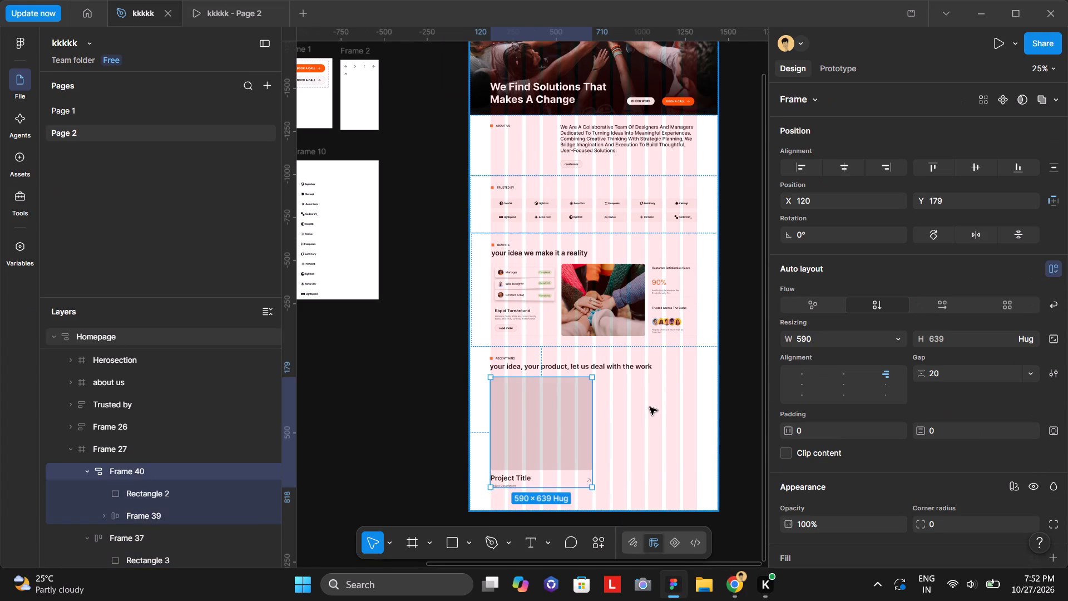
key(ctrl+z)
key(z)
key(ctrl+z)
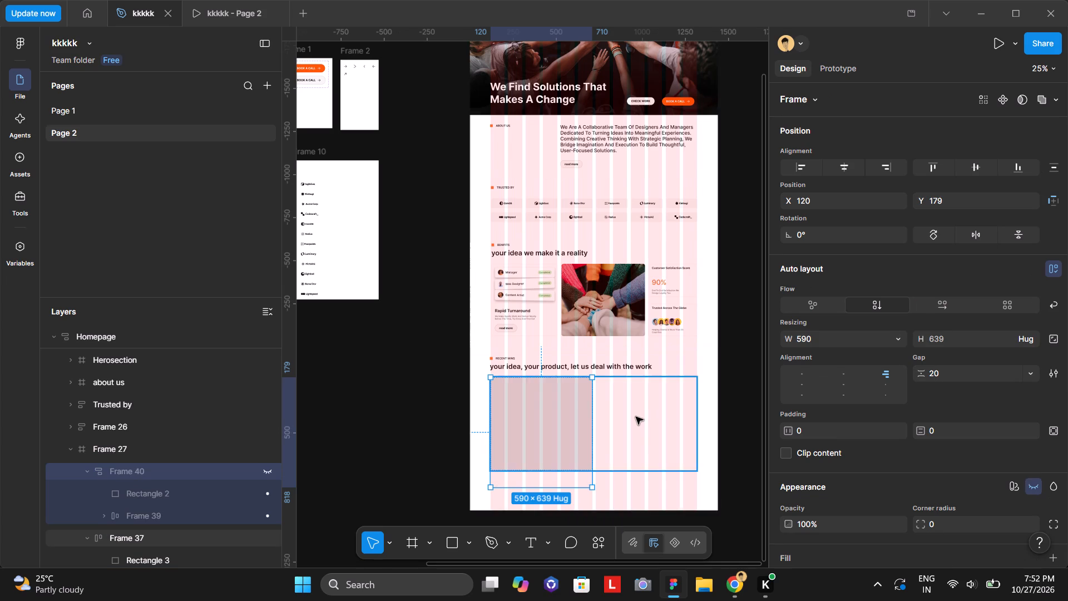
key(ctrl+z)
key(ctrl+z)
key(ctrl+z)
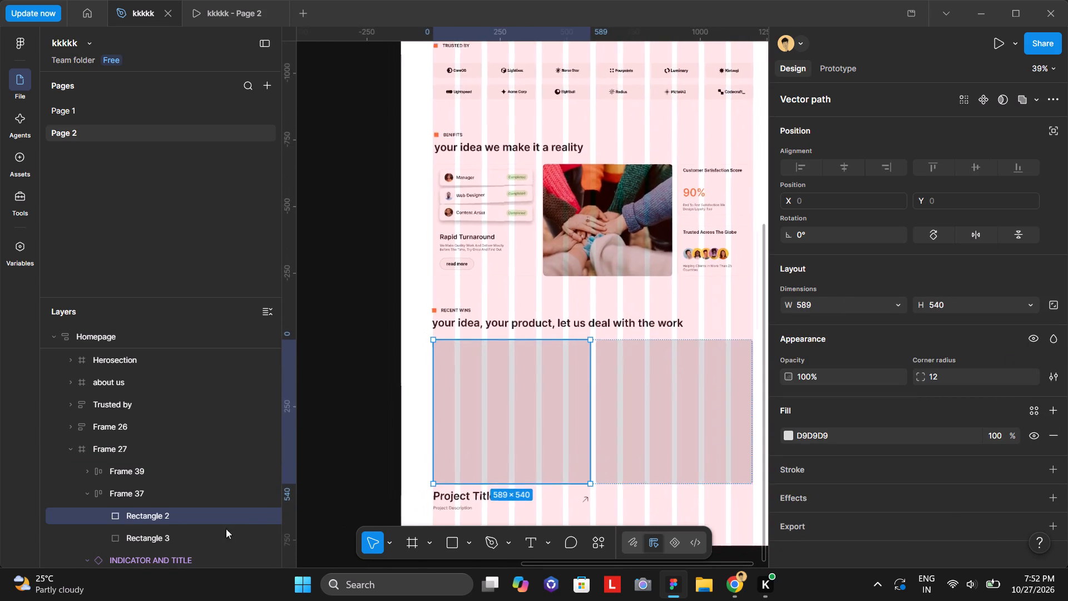
Examine the layer nesting inside Frame 27, checking Frame 37's rectangles and the INDICATOR AND TITLE component.
scroll(166, 530, down, 1)
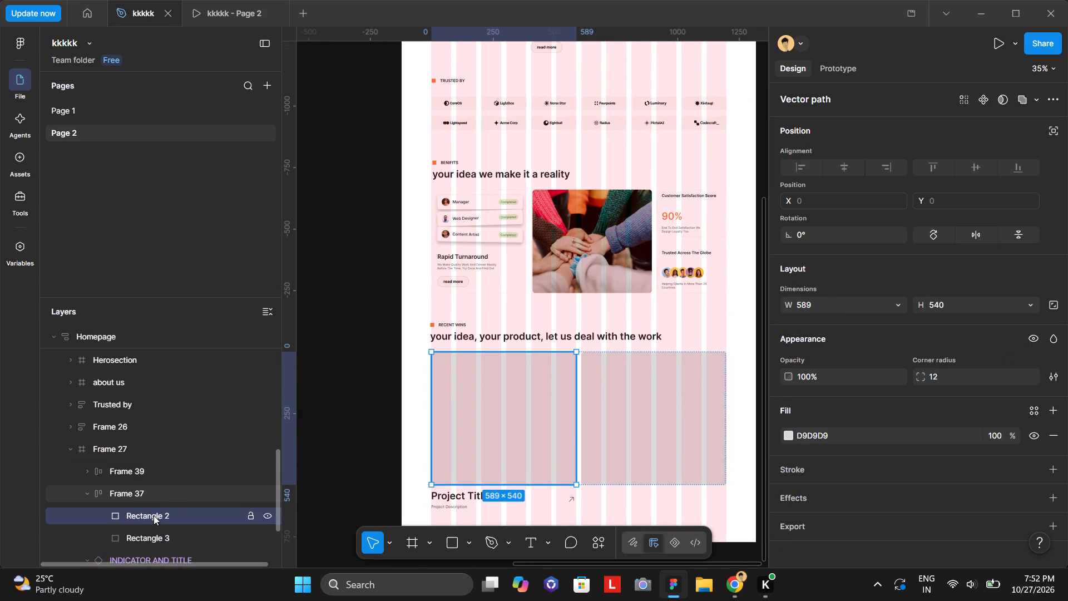
drag(278, 477, 276, 490)
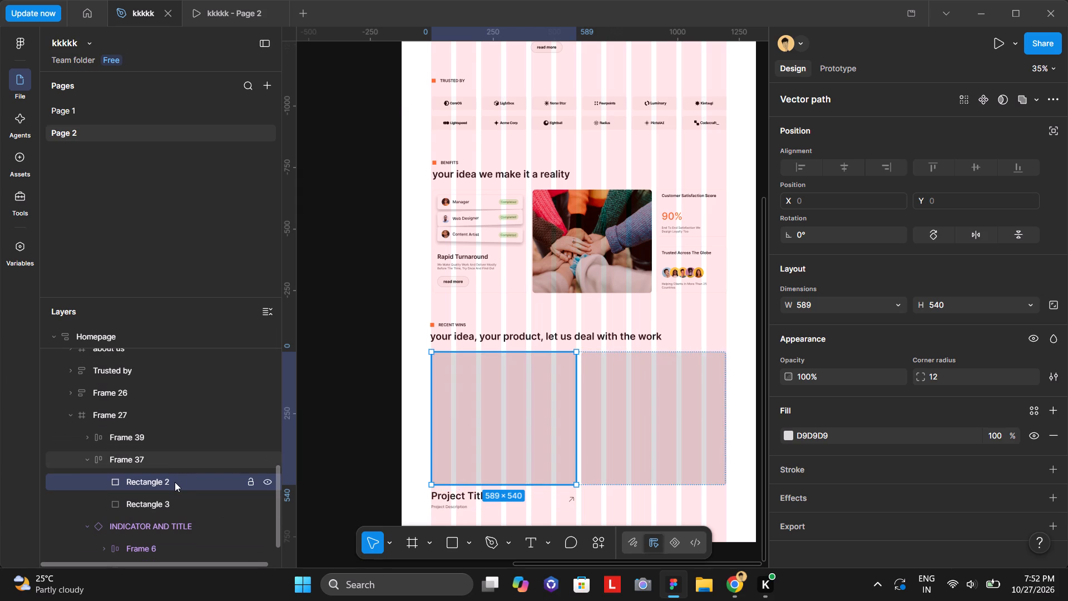
click(90, 457)
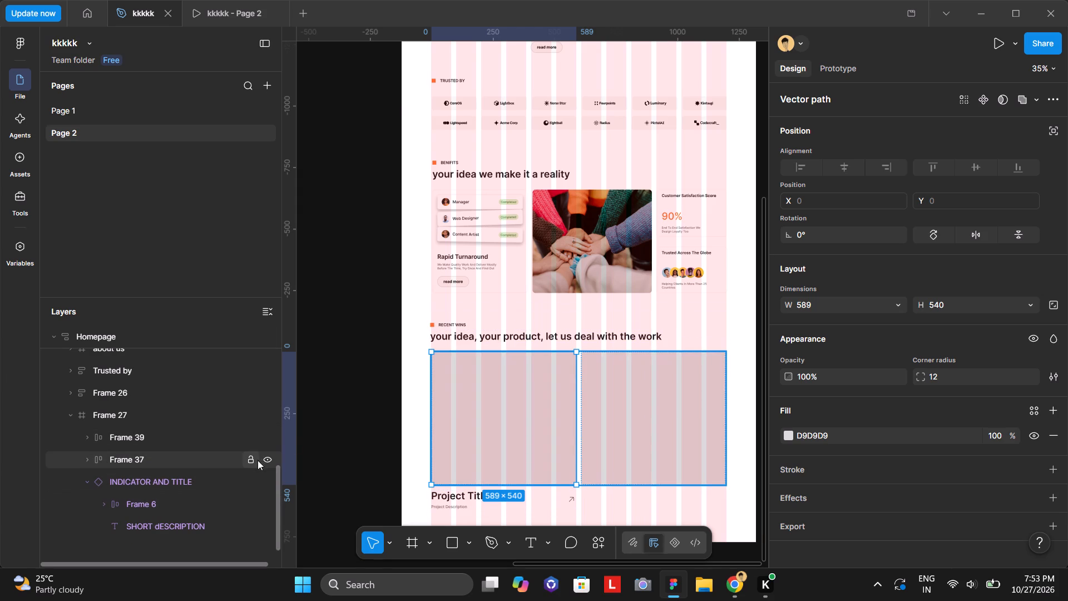
scroll(258, 460, down, 2)
scroll(164, 437, down, 3)
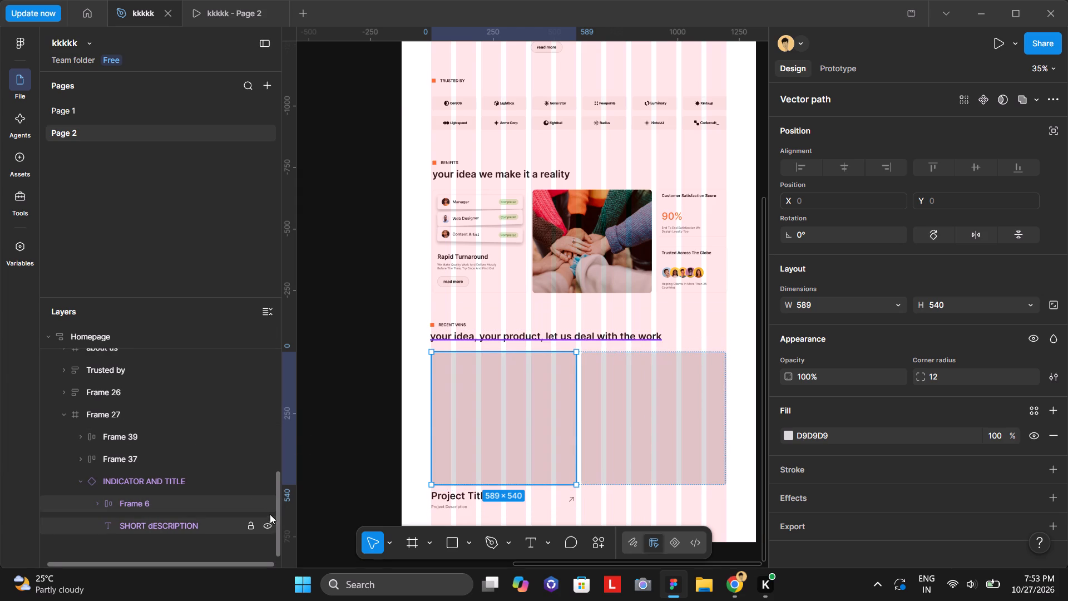
drag(275, 505, 276, 528)
drag(277, 516, 278, 530)
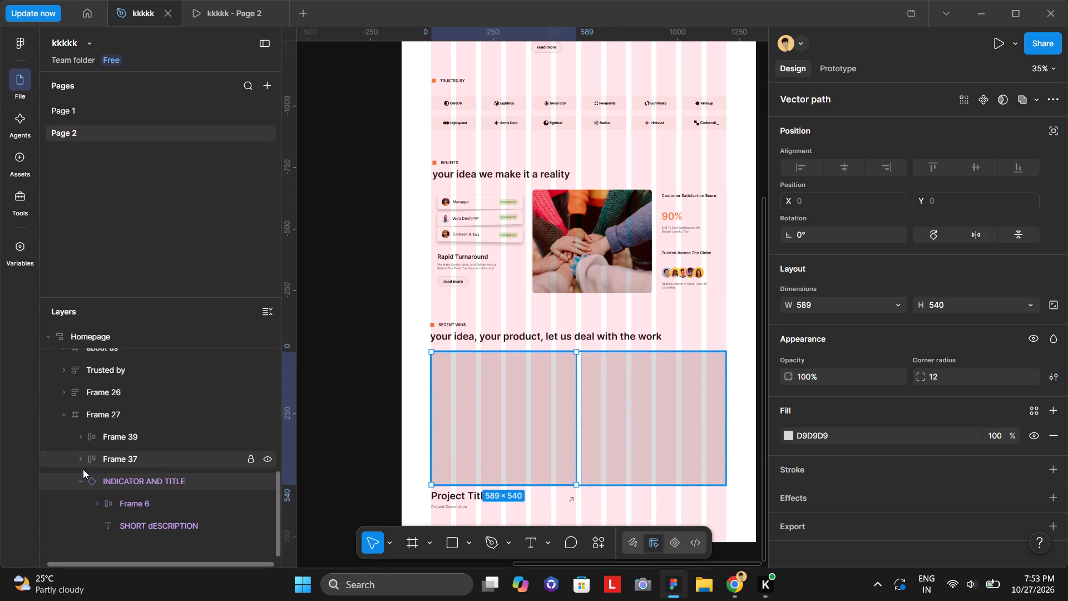
click(82, 476)
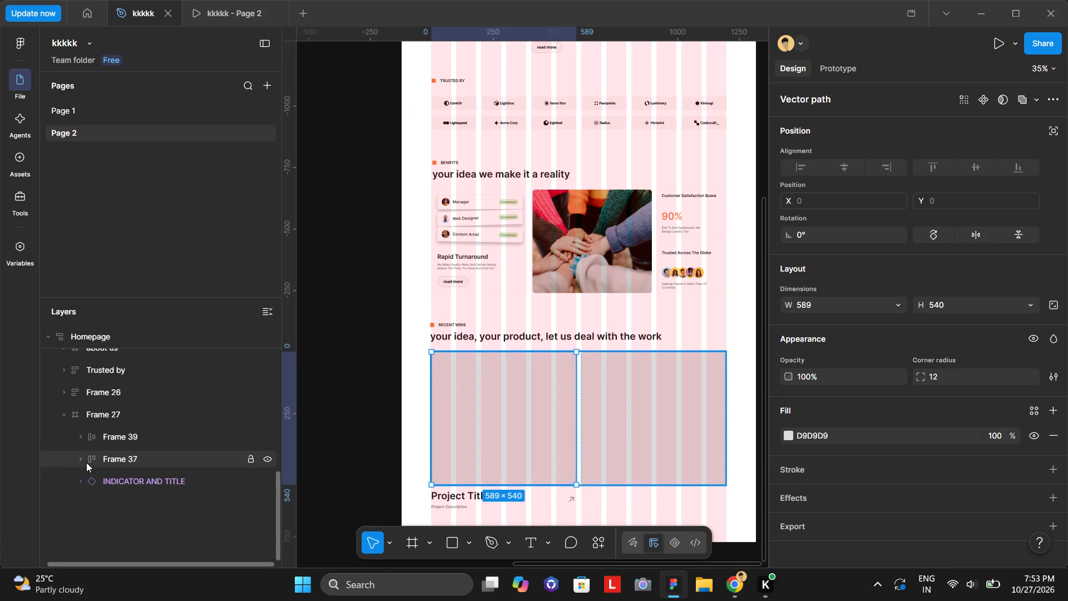
click(78, 455)
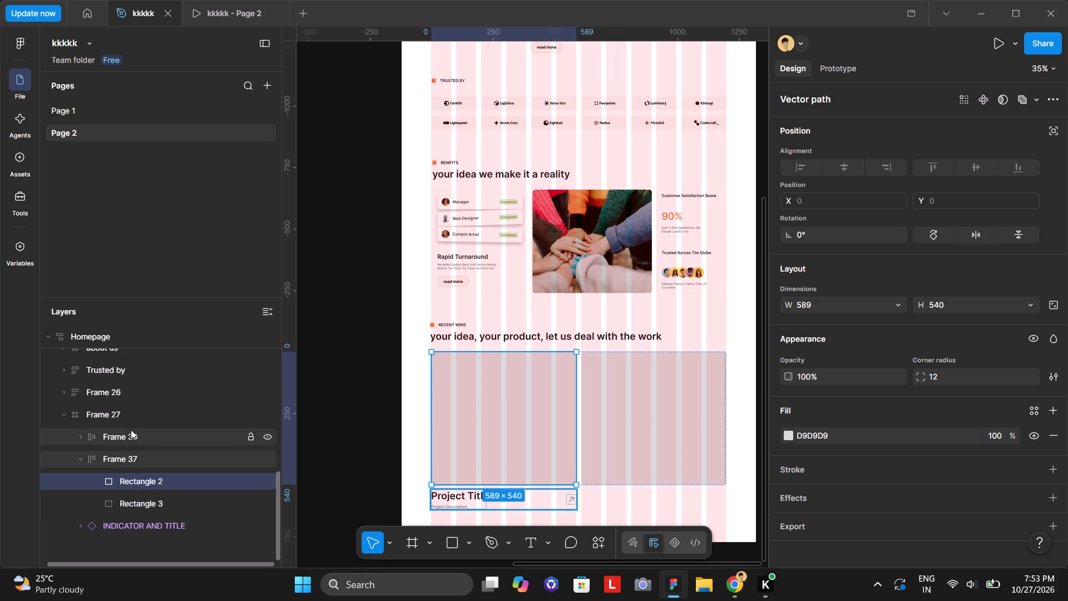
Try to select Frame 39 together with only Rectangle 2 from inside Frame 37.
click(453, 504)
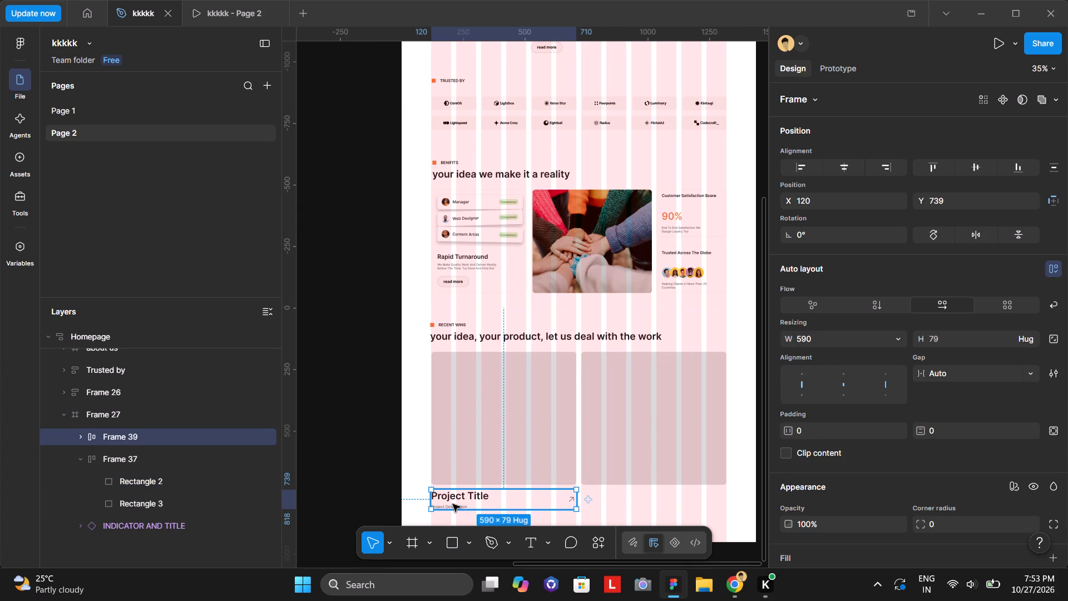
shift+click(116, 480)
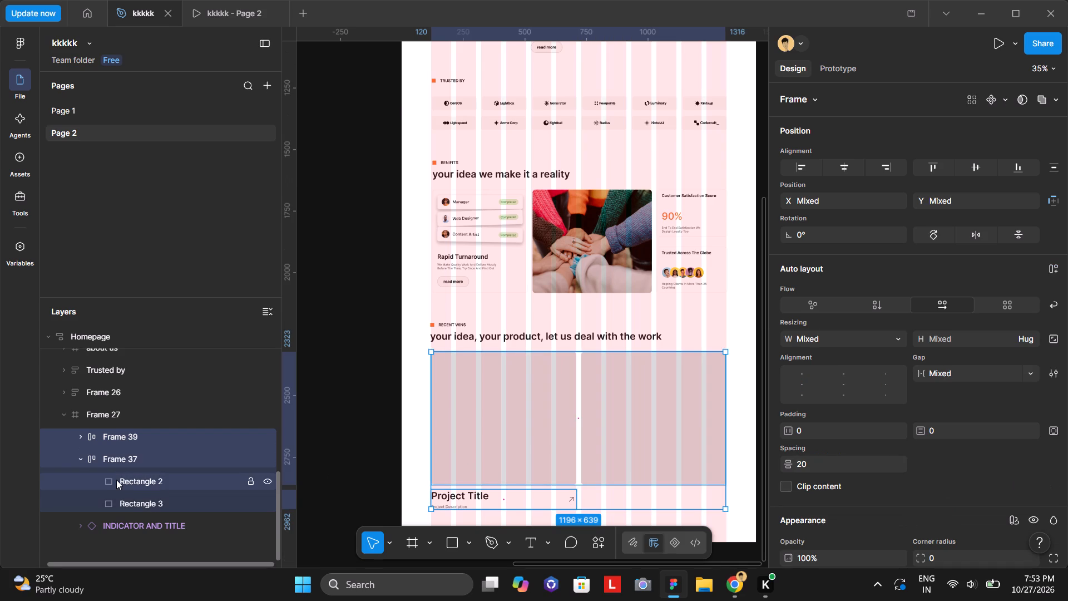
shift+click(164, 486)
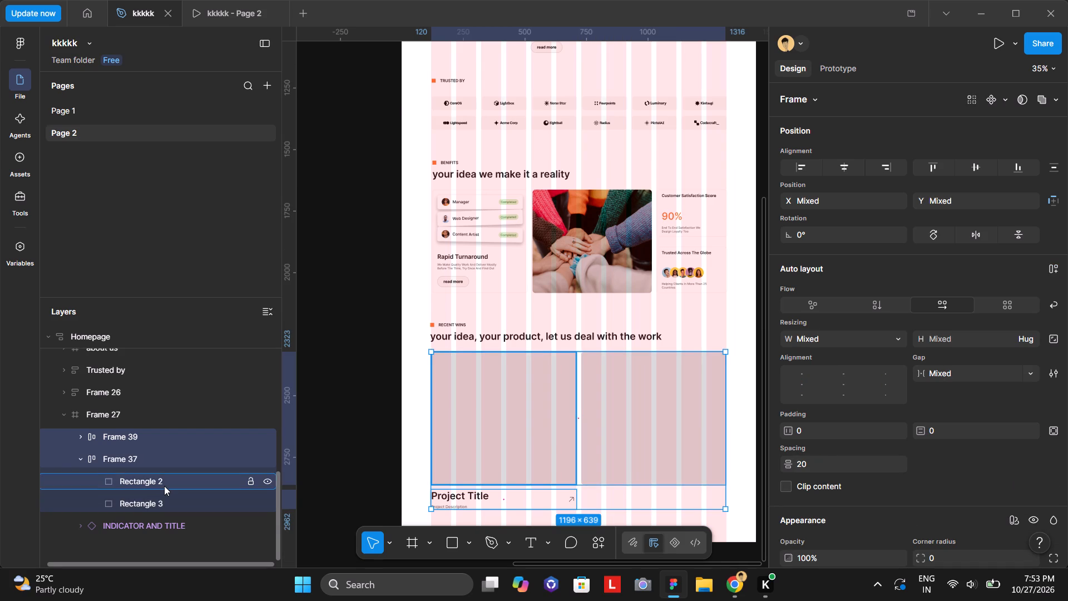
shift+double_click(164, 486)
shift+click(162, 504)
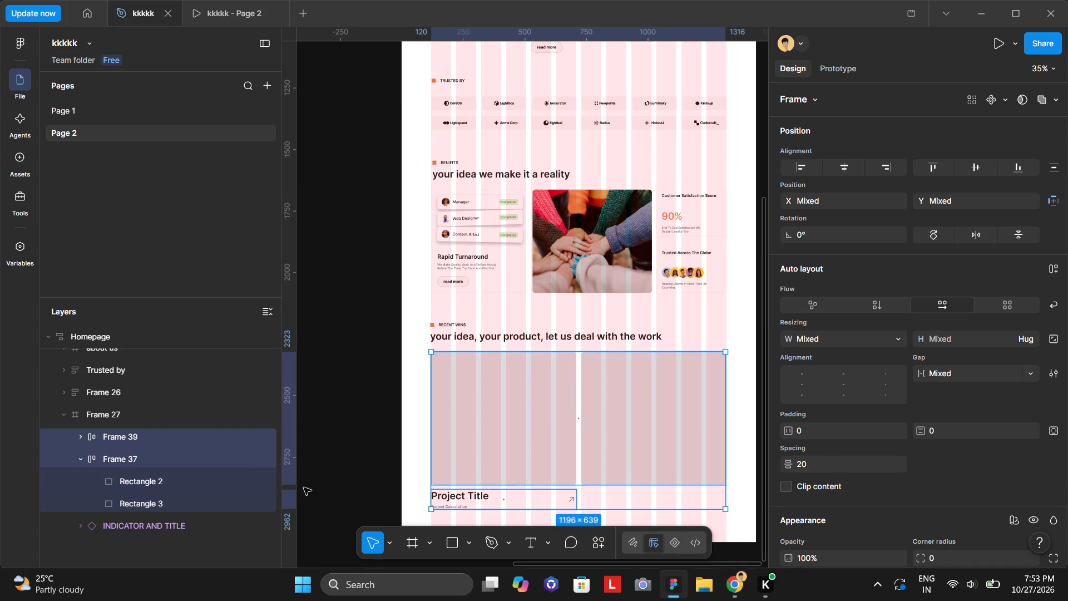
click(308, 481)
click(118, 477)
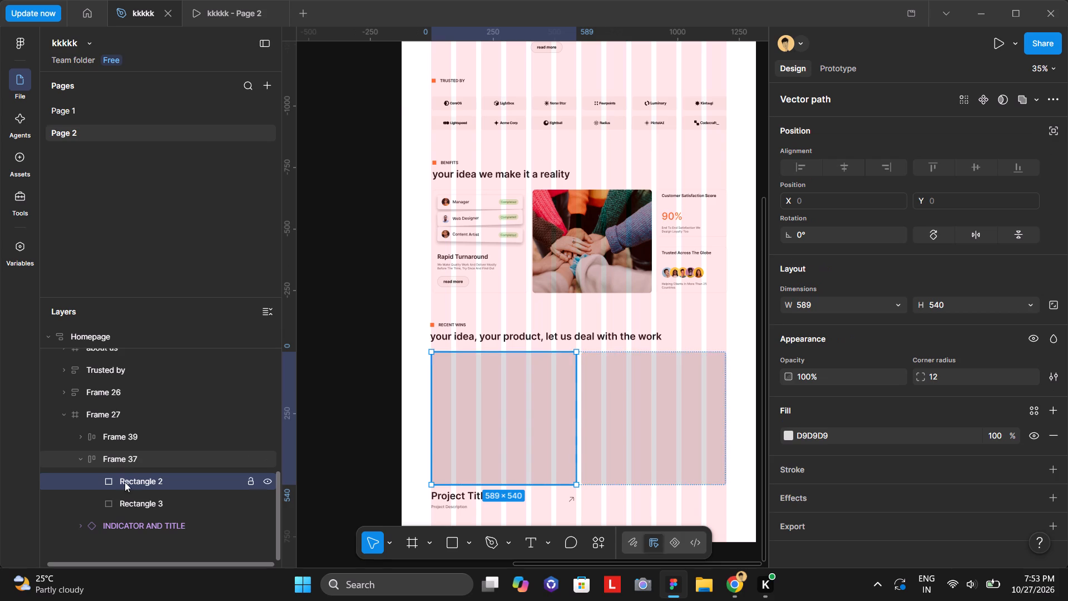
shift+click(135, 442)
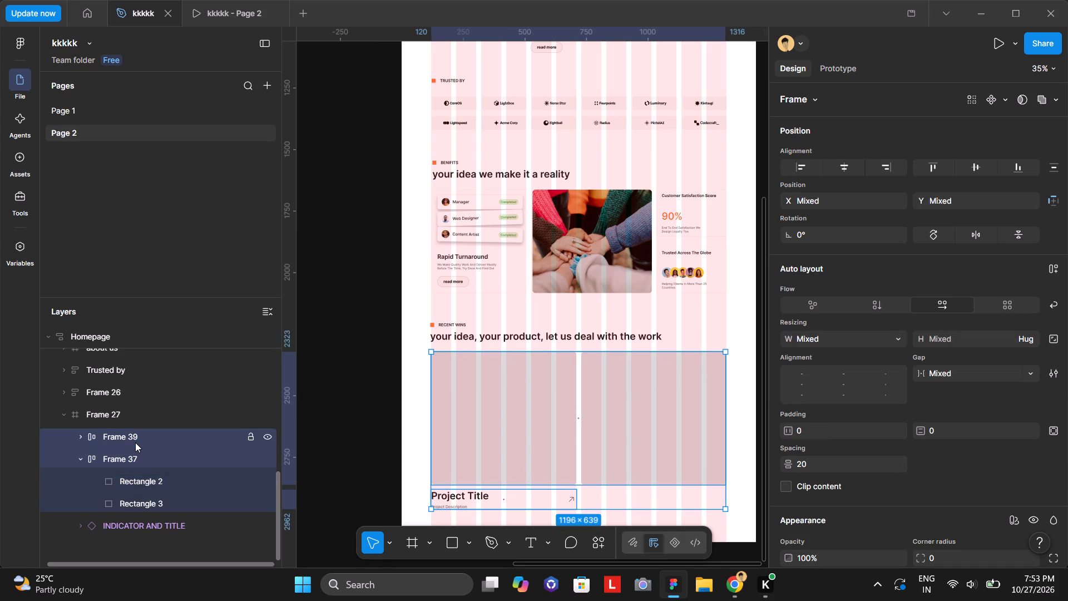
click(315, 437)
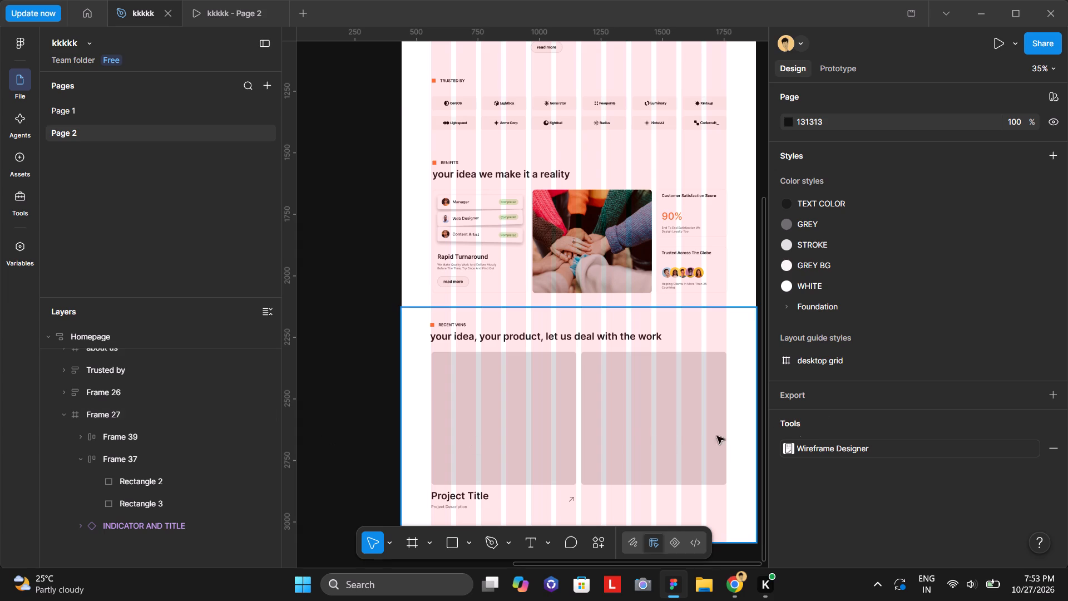
Move Rectangle 2 and Rectangle 3 out of Frame 37 so they sit directly inside Frame 27.
double_click(629, 432)
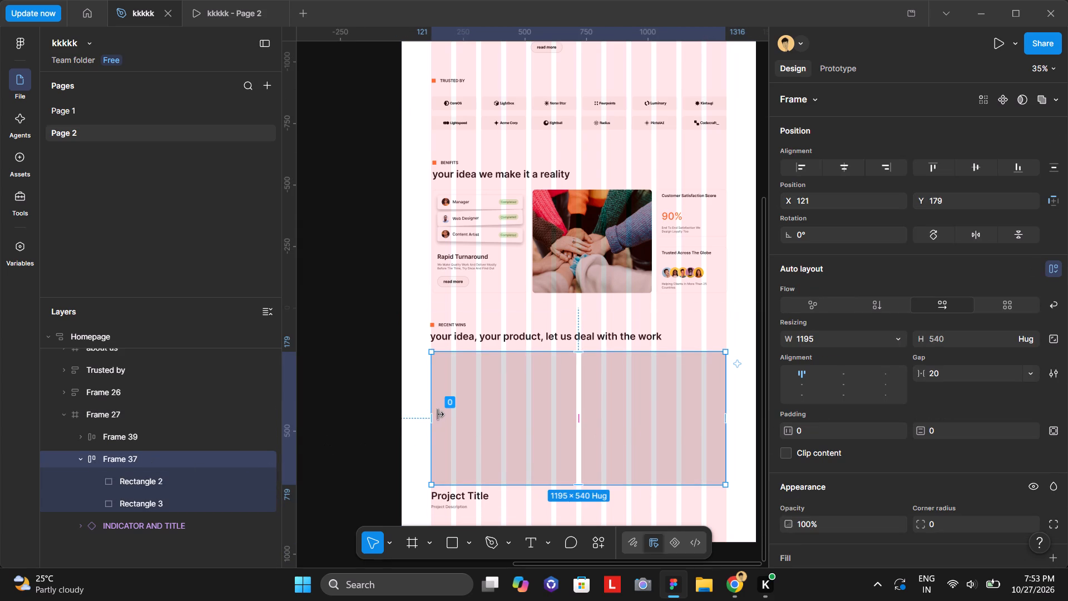
scroll(438, 415, down, 1)
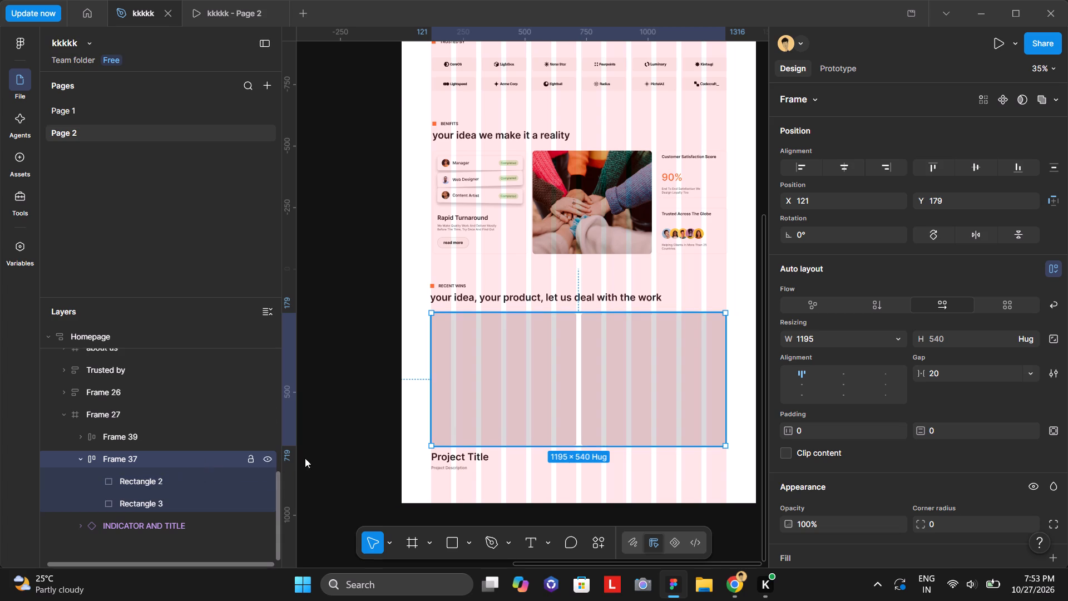
drag(159, 481, 141, 442)
drag(152, 502, 142, 474)
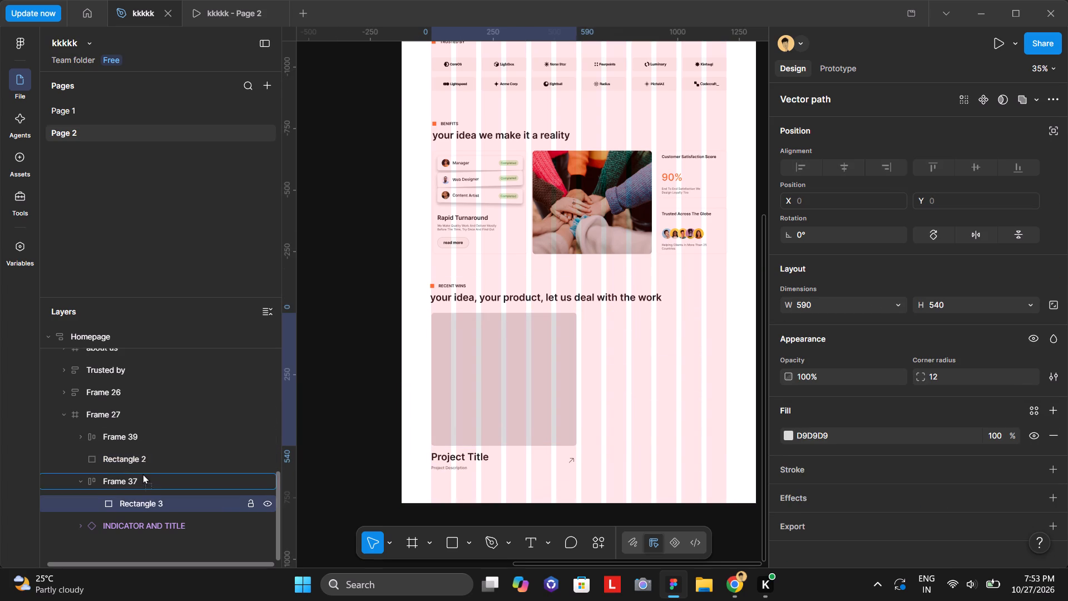
drag(142, 474, 142, 472)
Delete the emptied Frame 37 from Frame 27.
click(145, 500)
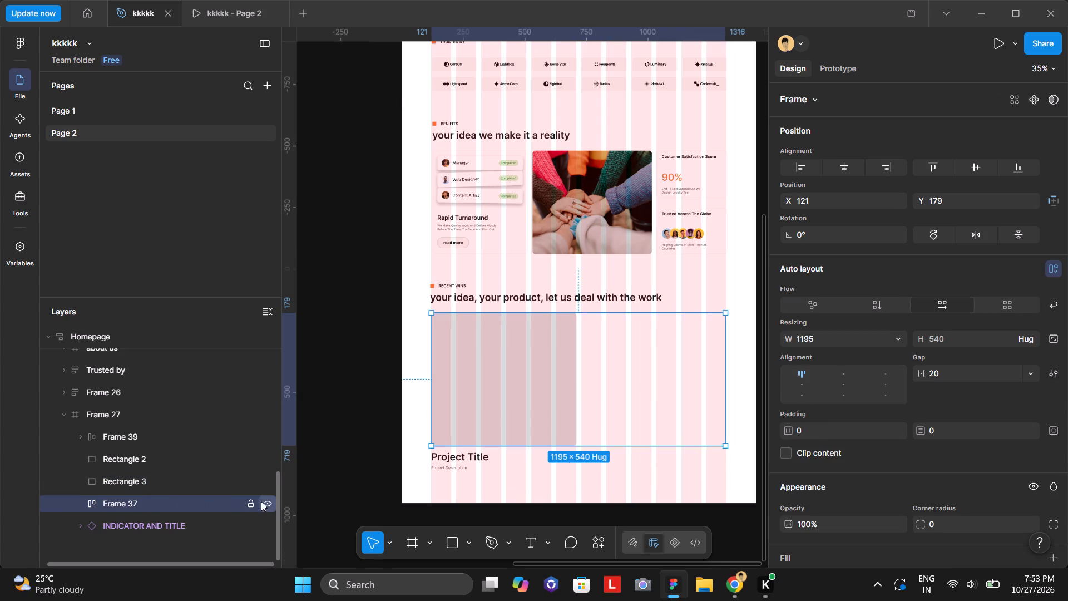
right_click(212, 505)
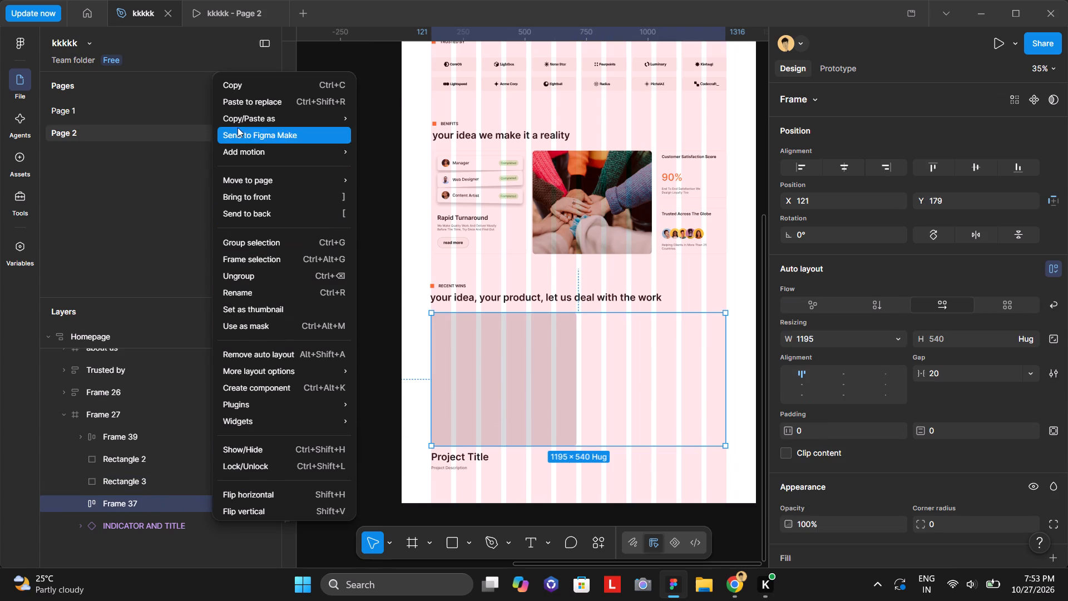
click(370, 447)
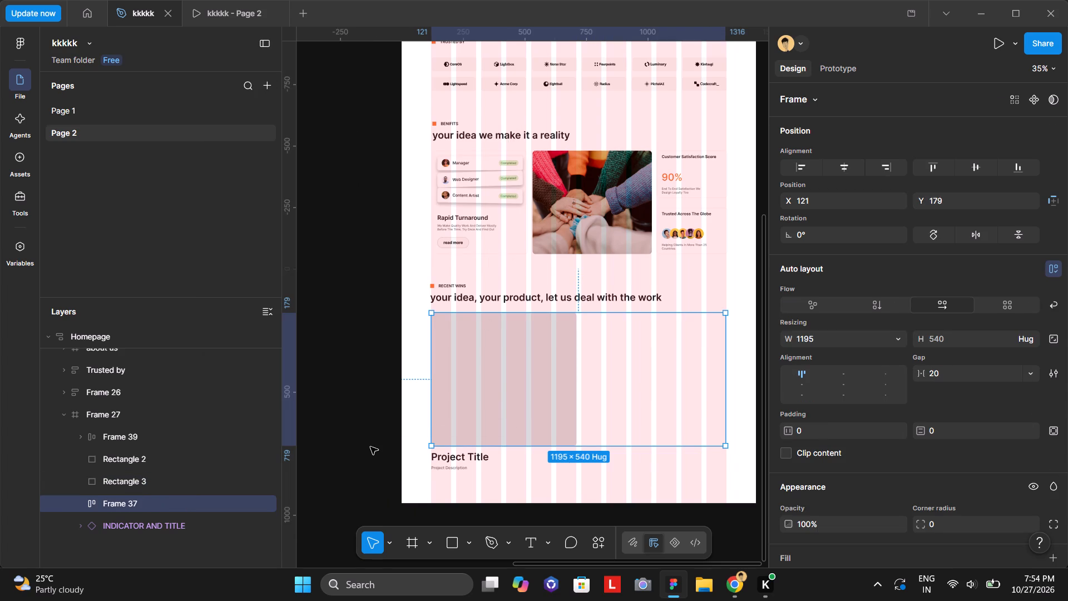
key(Delete)
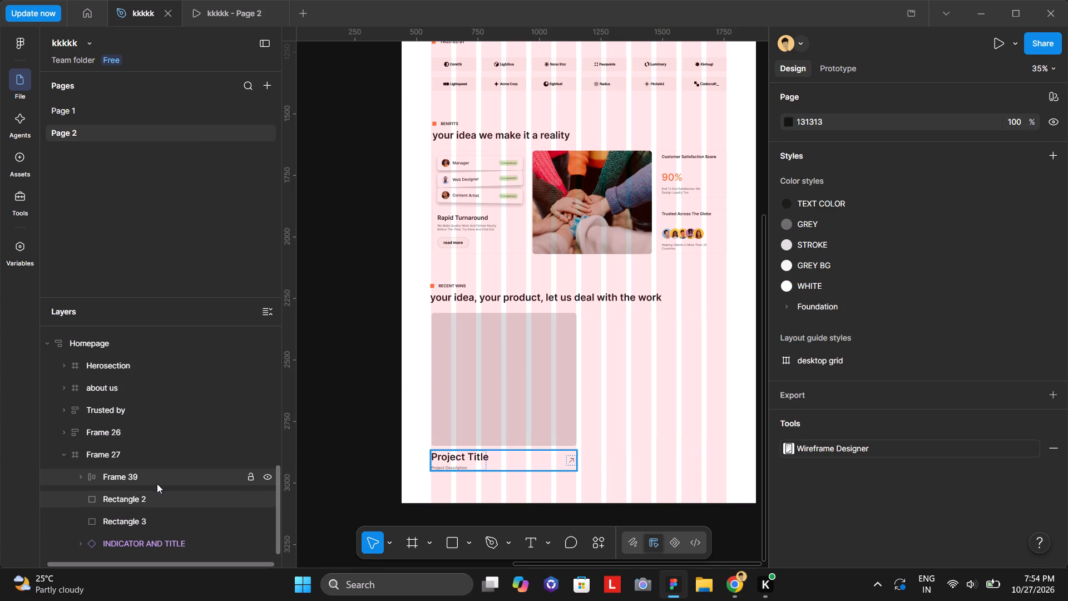
Wrap Rectangle 2 and the Frame 39 title row together in a vertical auto layout with a gap of 20.
click(158, 482)
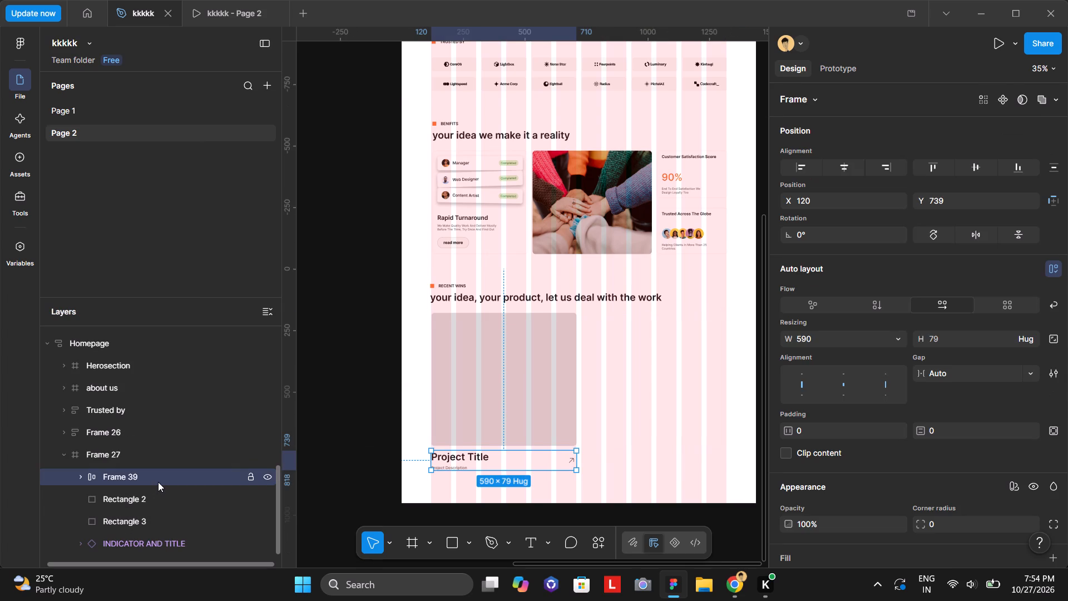
shift+click(166, 499)
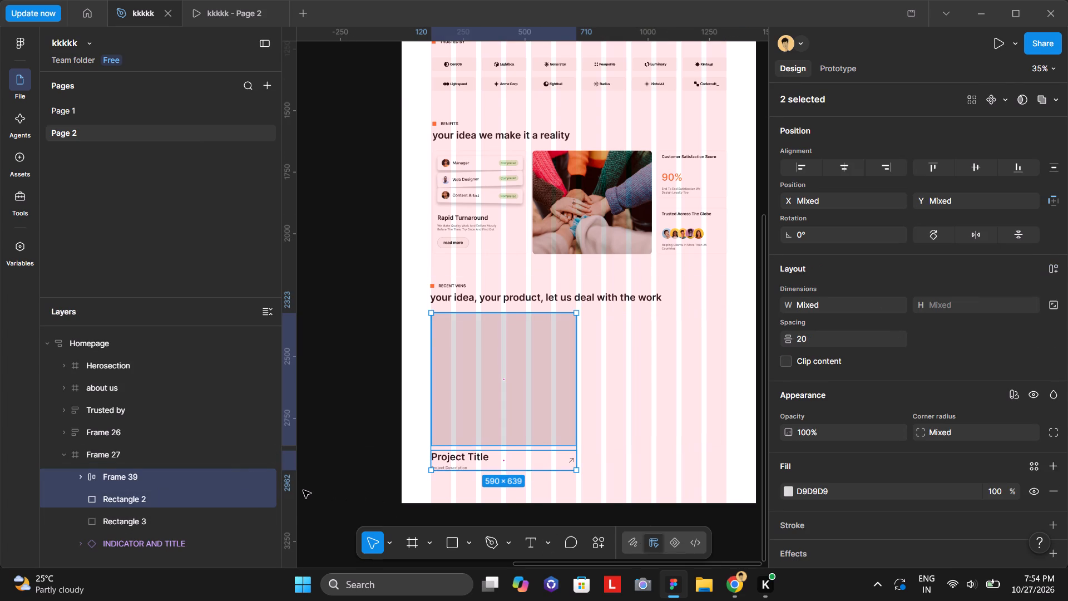
click(1047, 269)
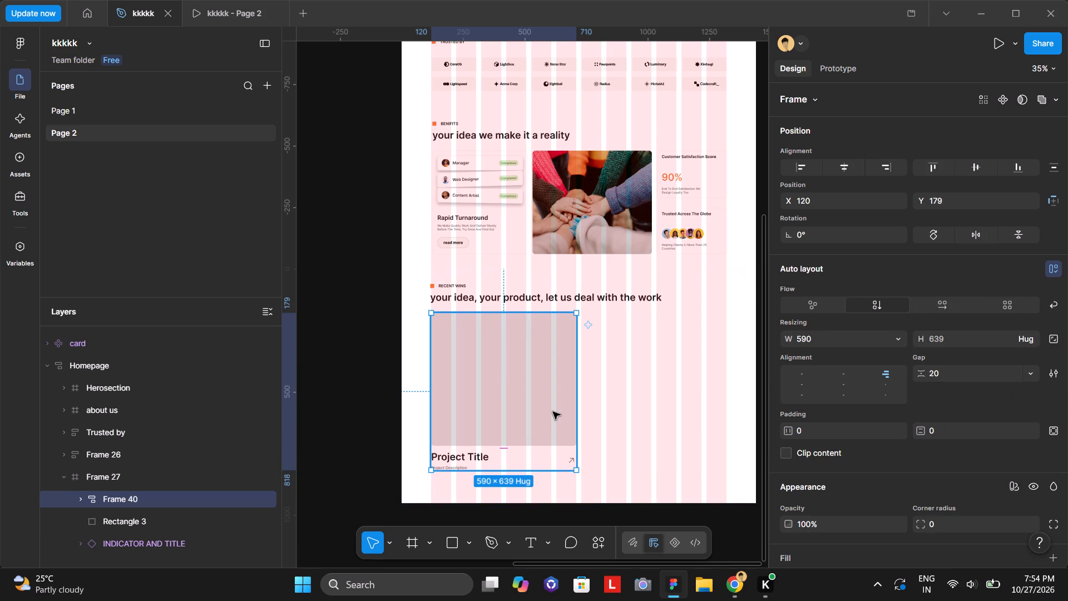
click(163, 518)
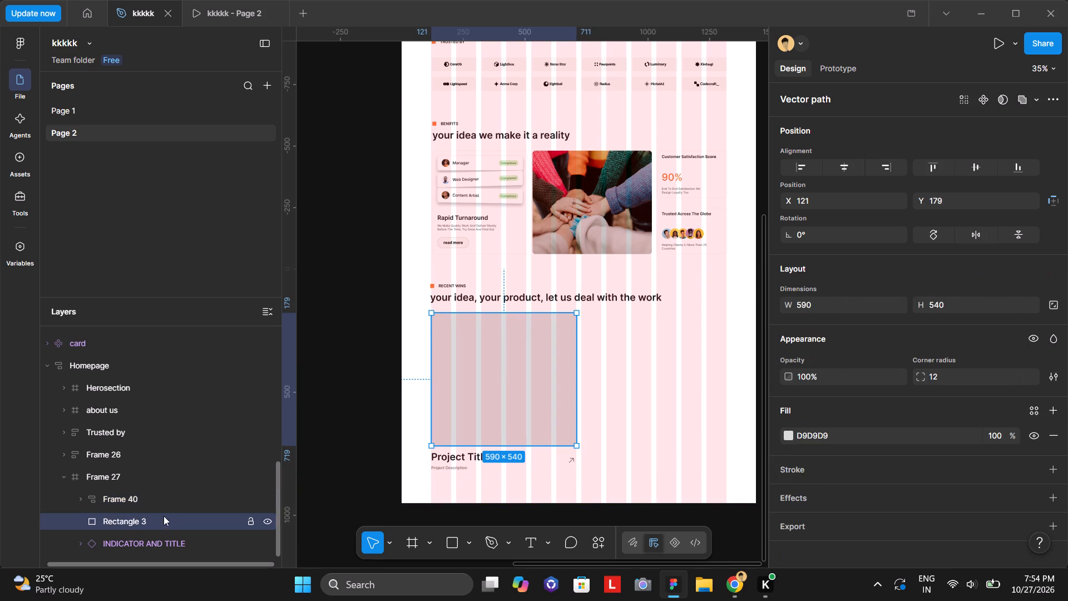
click(176, 495)
Switch to Chrome, replay in full screen how the tutorial groups and names the work card's layers, pause at 8:03 and return to Figma.
click(730, 598)
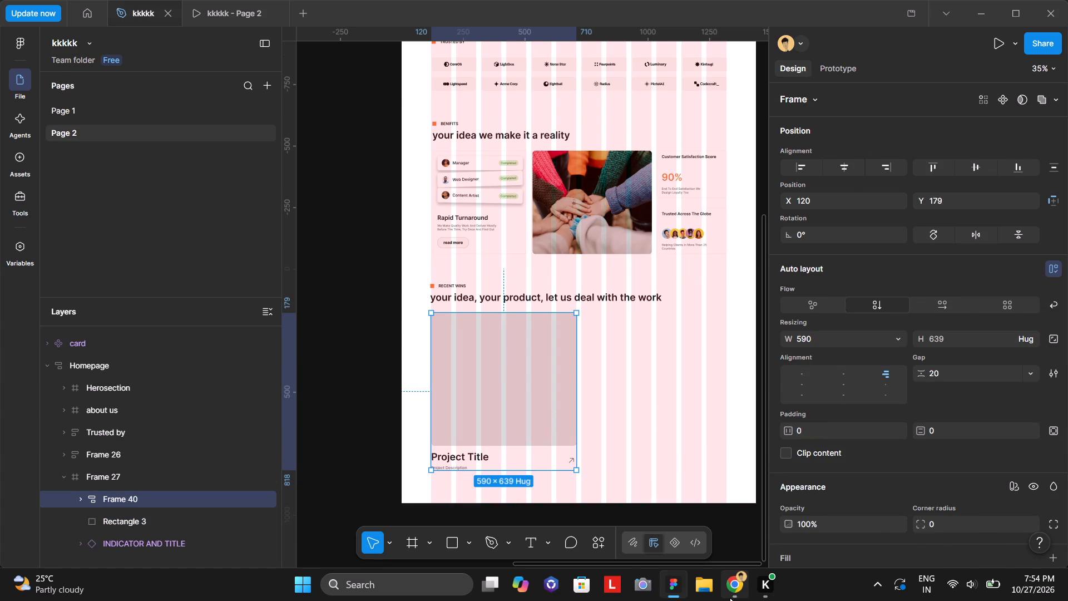
click(574, 323)
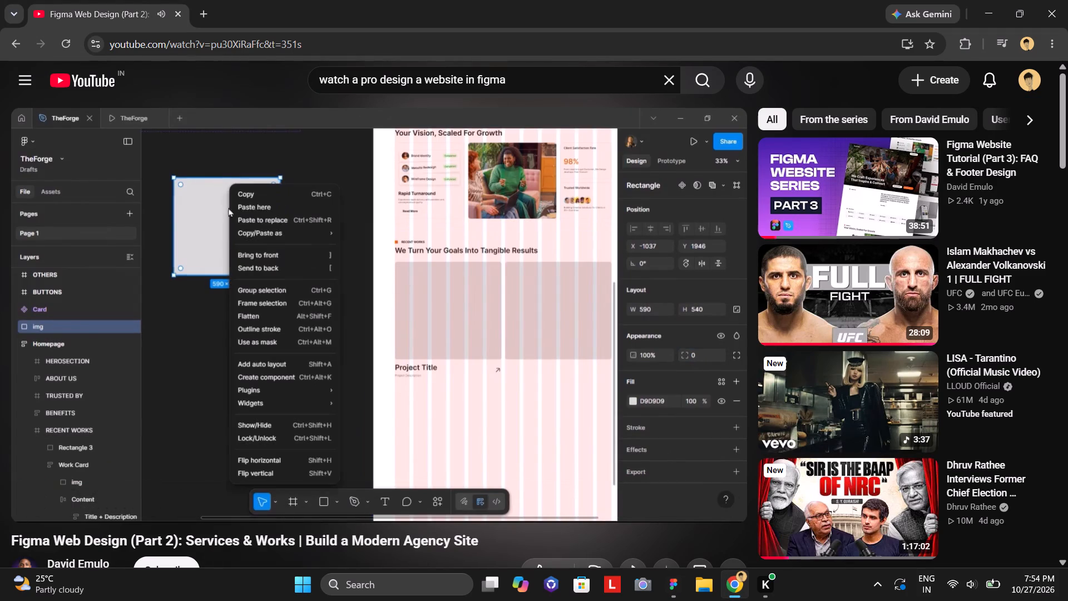
key(Left)
key(Left)
key(Left)
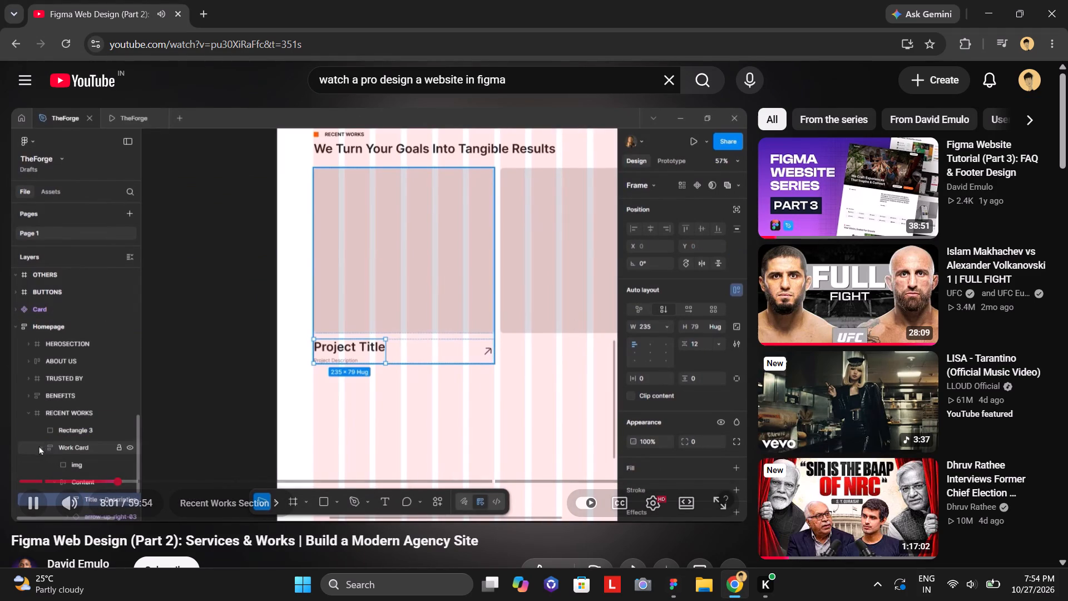
click(730, 510)
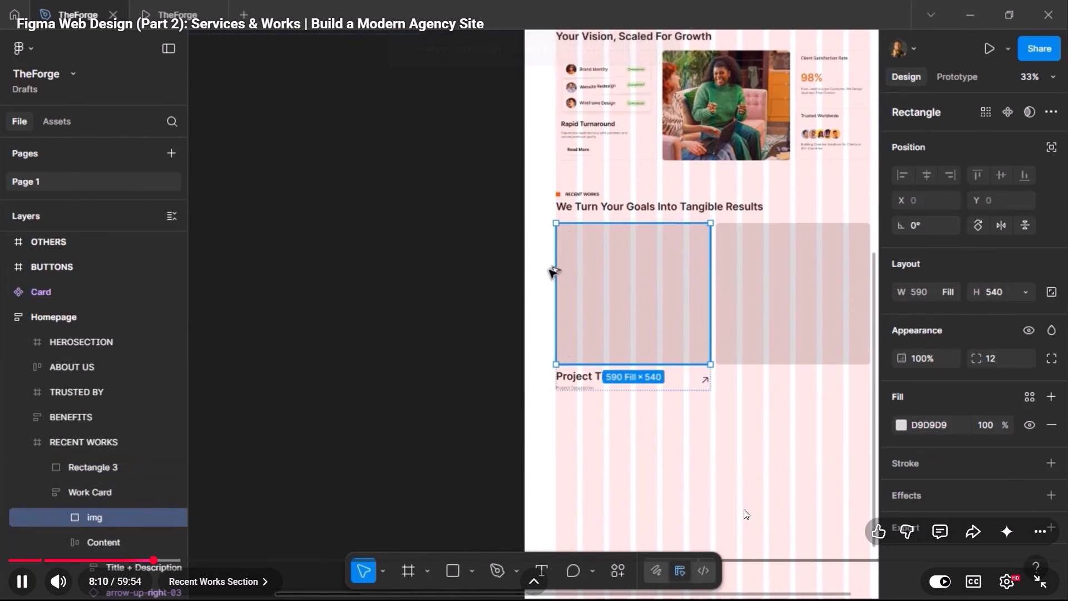
key(Left)
key(Left)
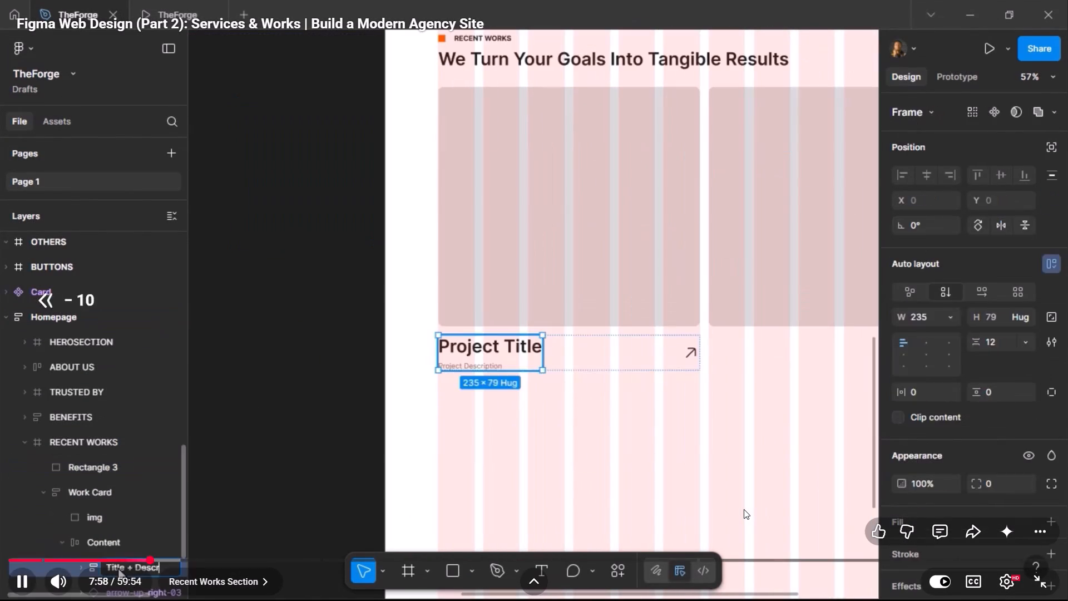
key(Left)
key(Left)
key(Left)
key(Left)
key(Left)
key(Left)
key(Left)
key(Left)
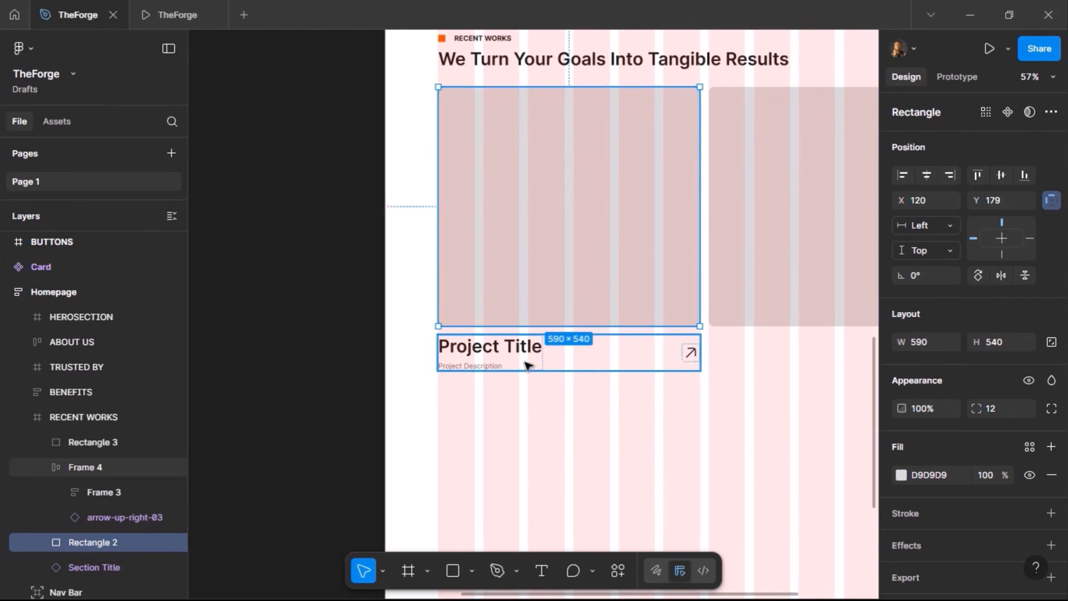
key(Right)
key(Right)
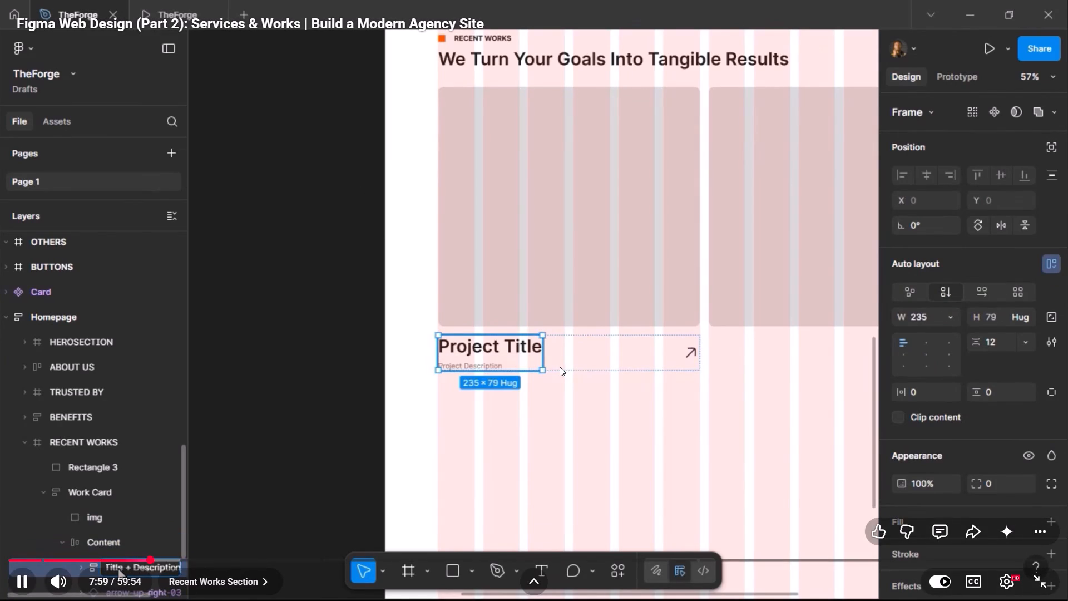
scroll(560, 367, down, 2)
scroll(560, 367, up, 2)
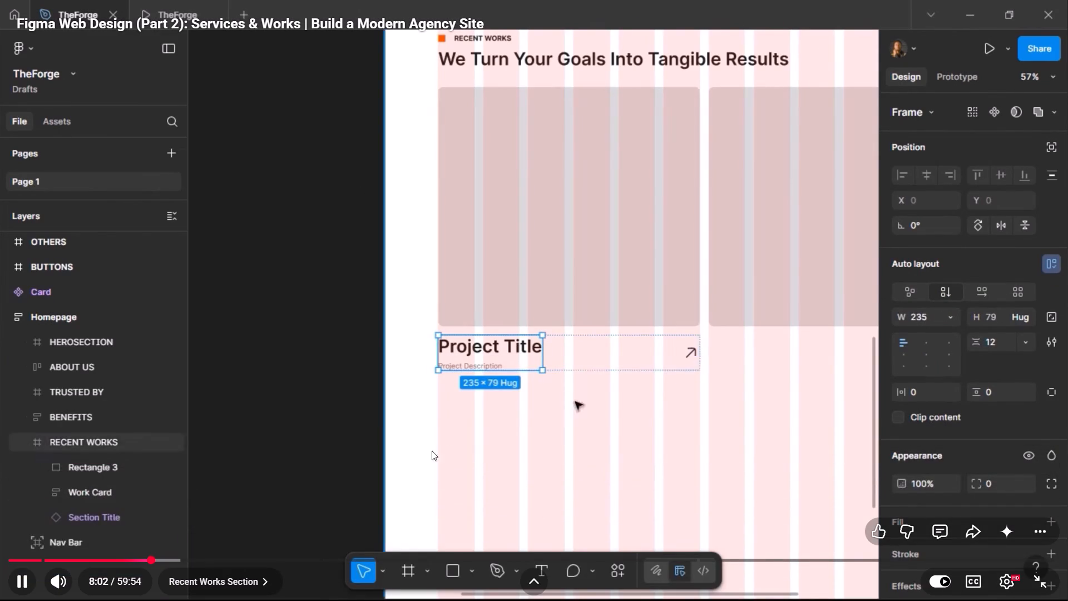
click(480, 406)
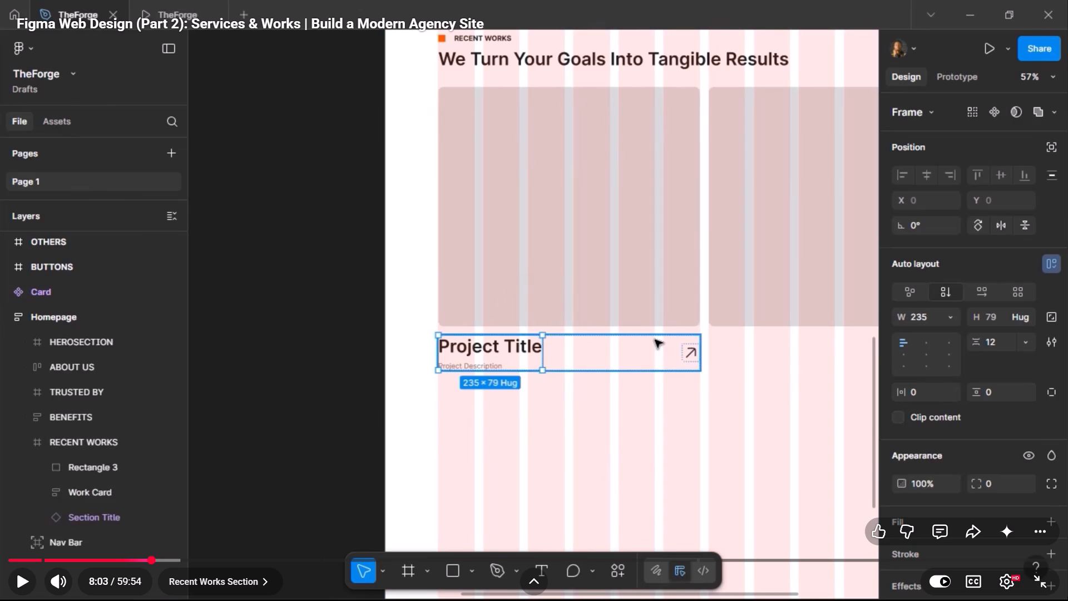
click(1054, 587)
click(675, 585)
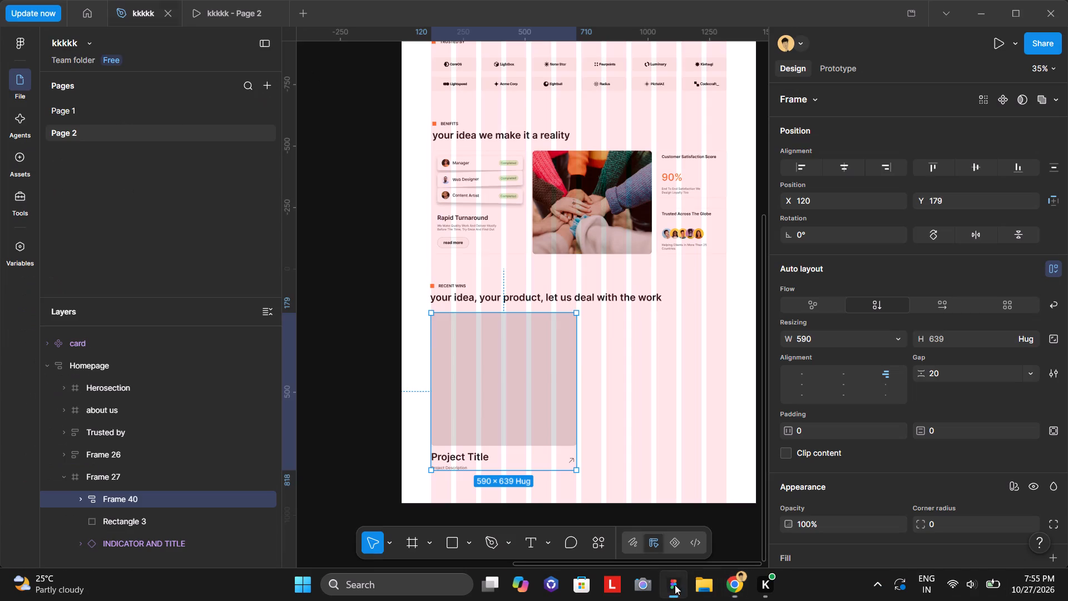
Move Rectangle 3 beside the project card, top-aligned with its image, at X 732 and Y 179.
double_click(498, 361)
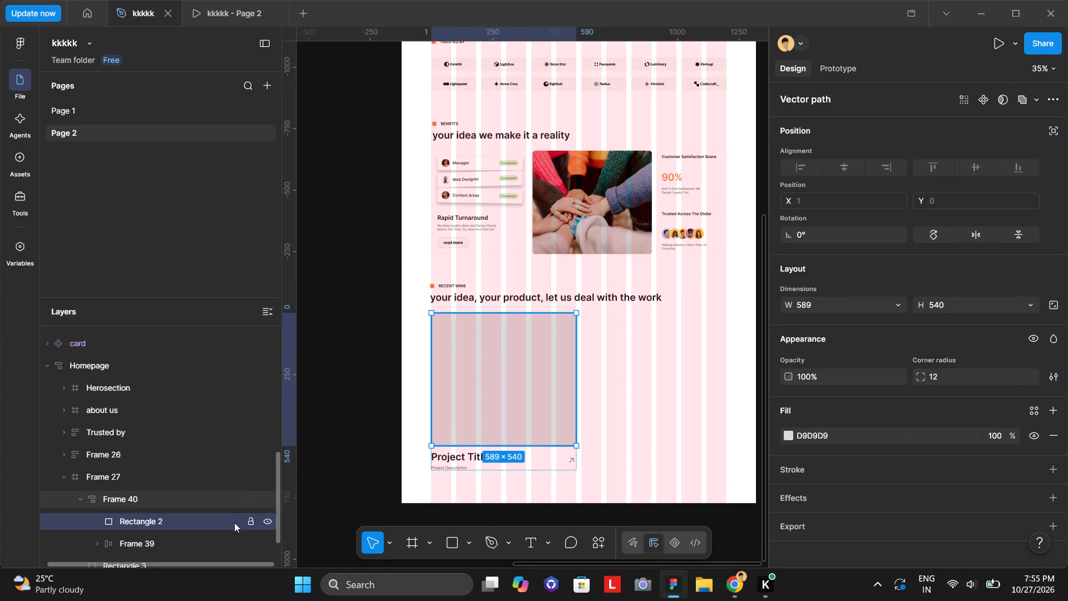
scroll(234, 523, down, 1)
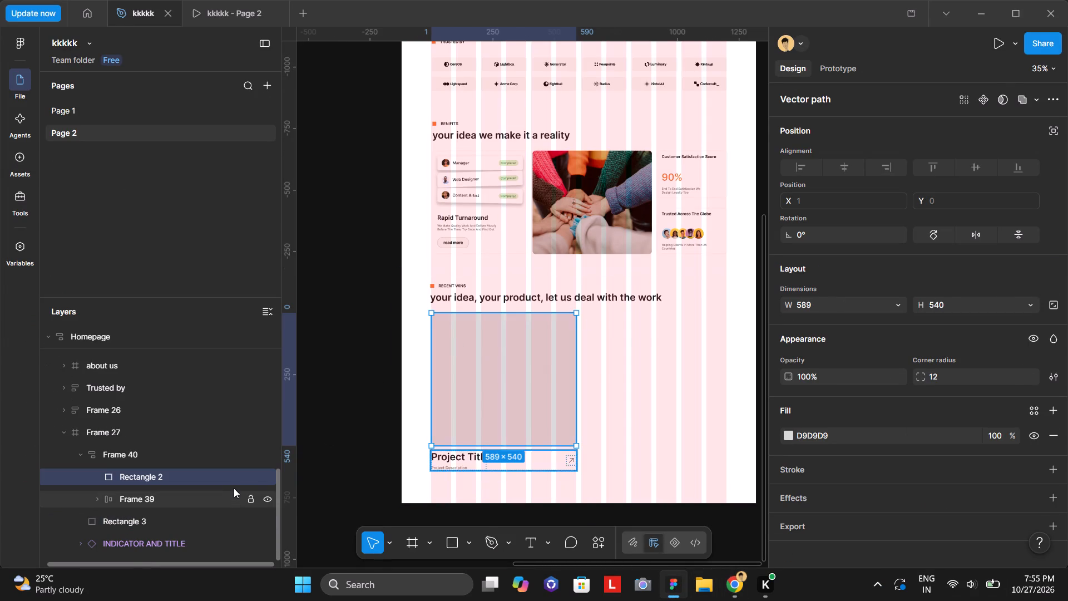
click(214, 525)
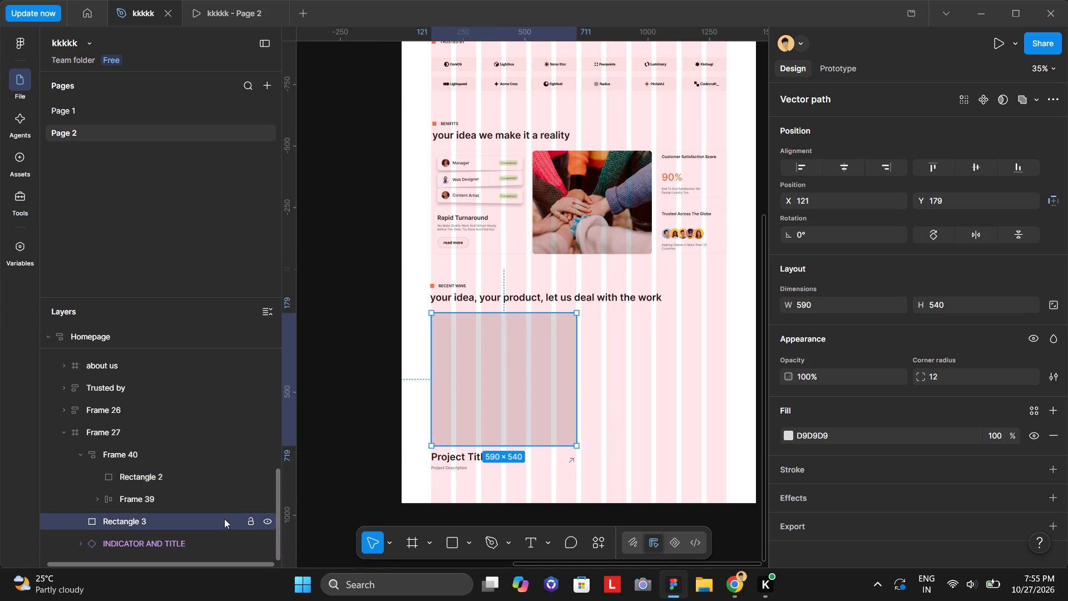
drag(515, 358, 664, 354)
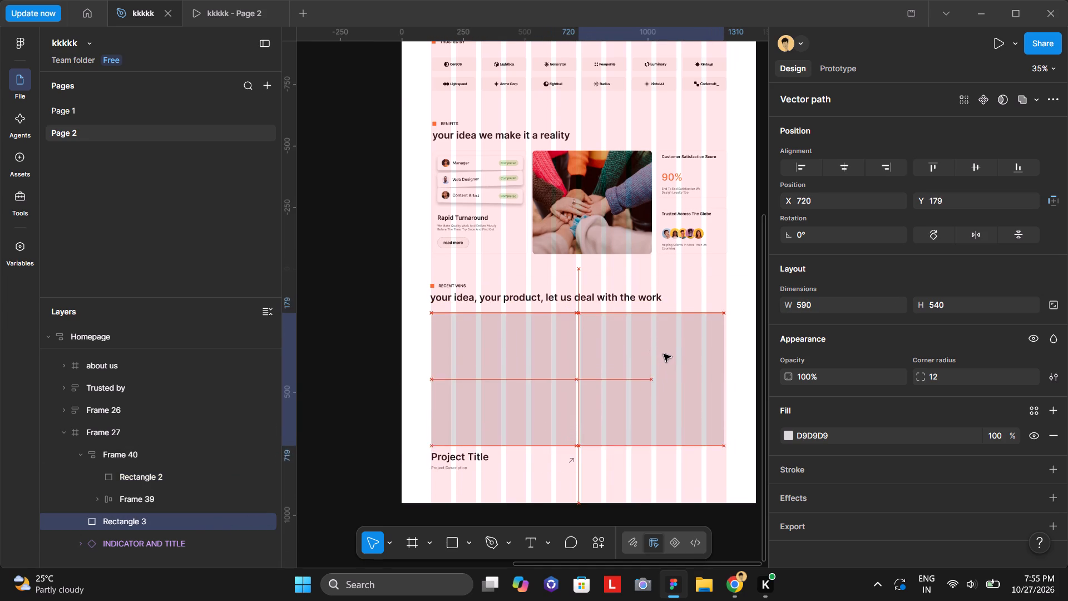
drag(664, 354, 665, 357)
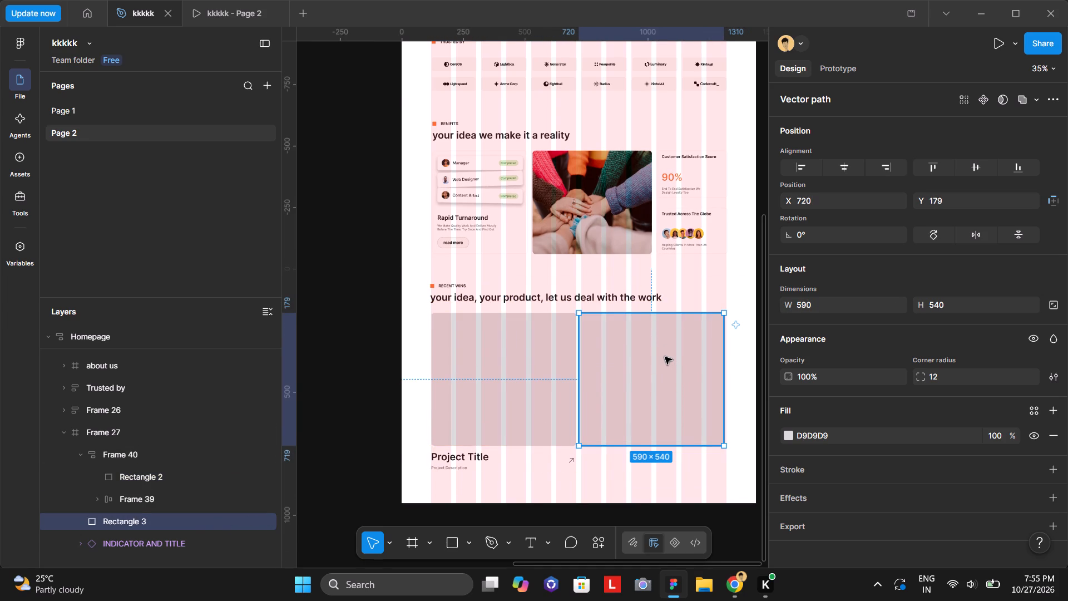
drag(553, 329, 556, 338)
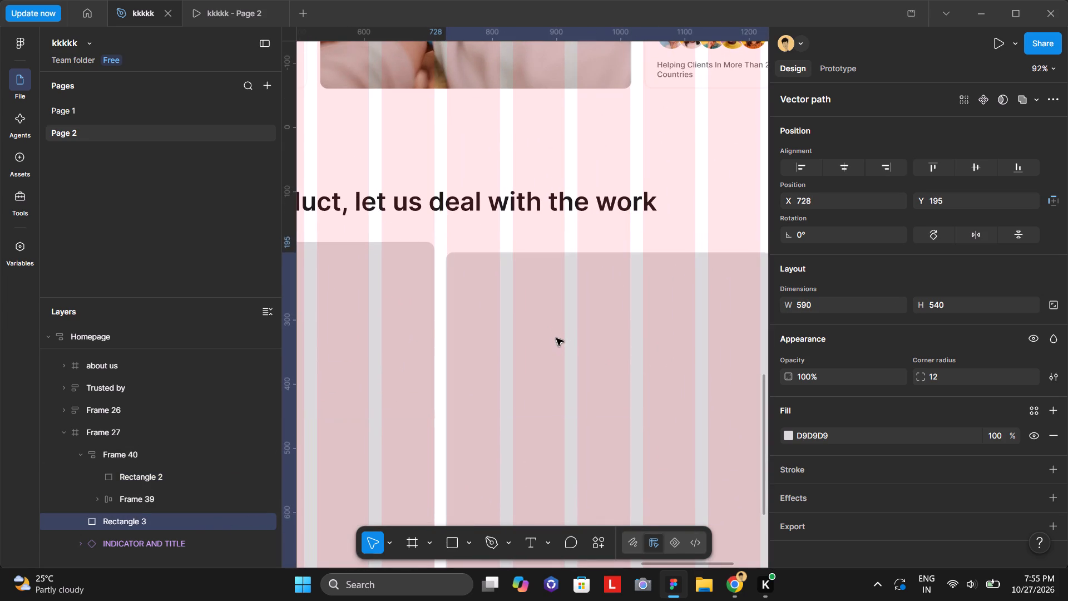
drag(556, 338, 561, 326)
scroll(561, 326, down, 3)
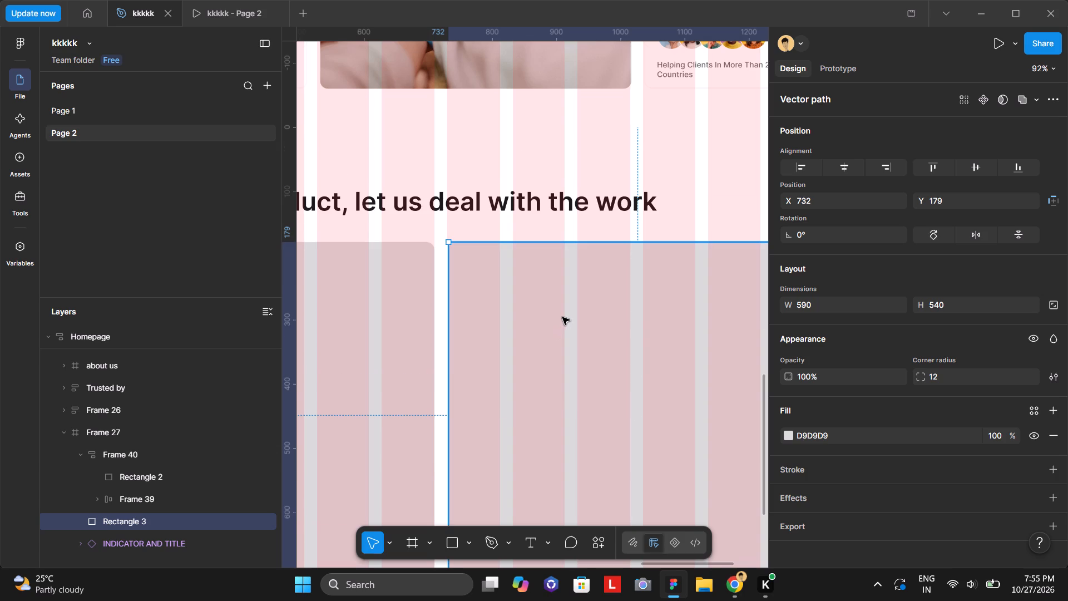
Shift Rectangle 3 slightly towards the project card to about X 728, keeping Y at 179, and deselect it.
scroll(562, 317, down, 1)
scroll(457, 348, left, 2)
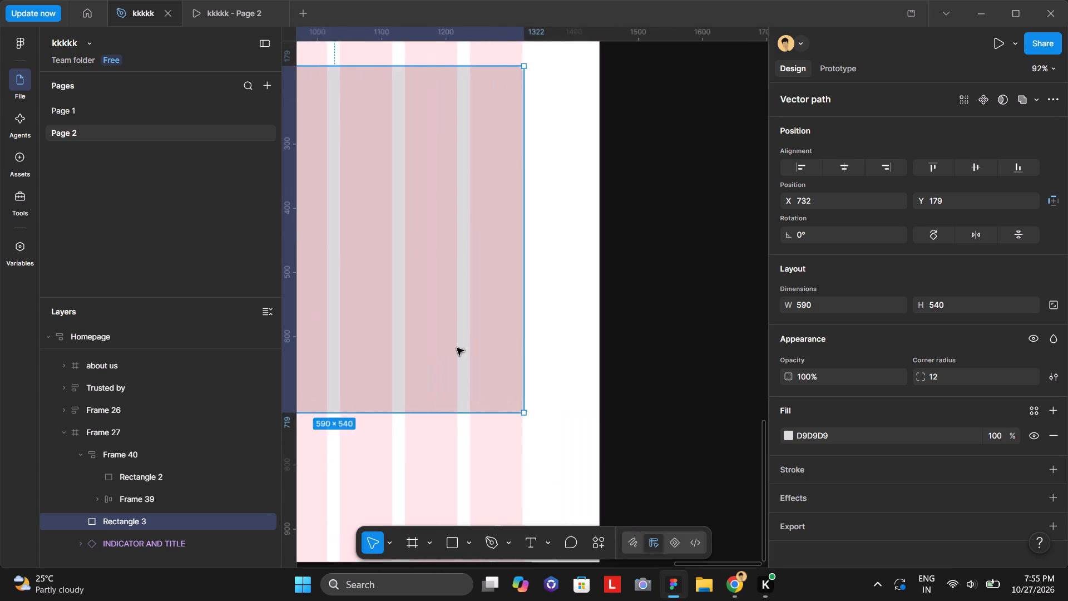
scroll(457, 348, right, 1)
click(555, 319)
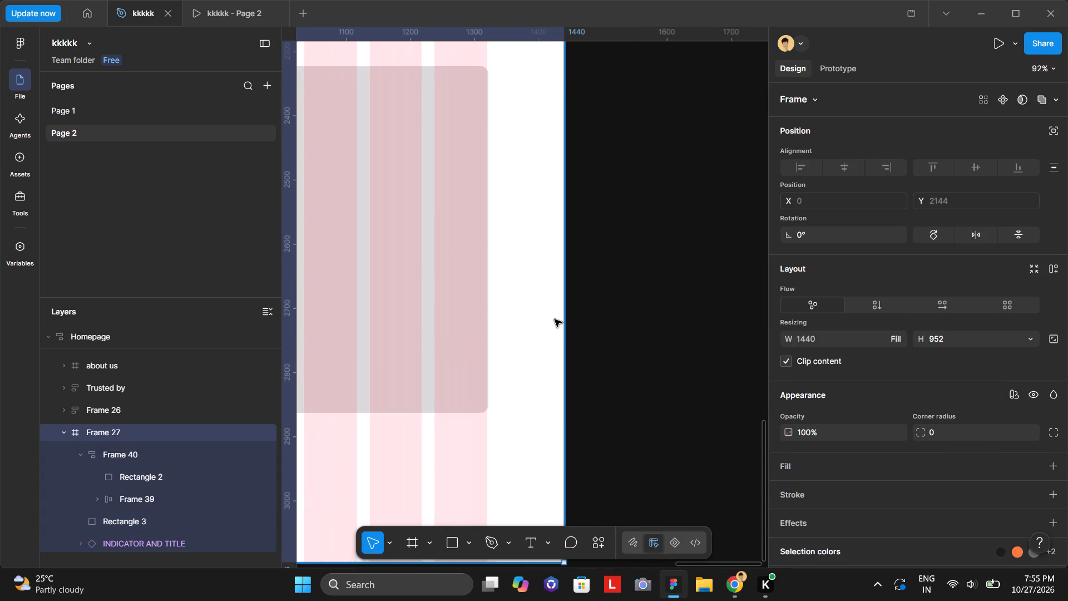
scroll(555, 319, right, 1)
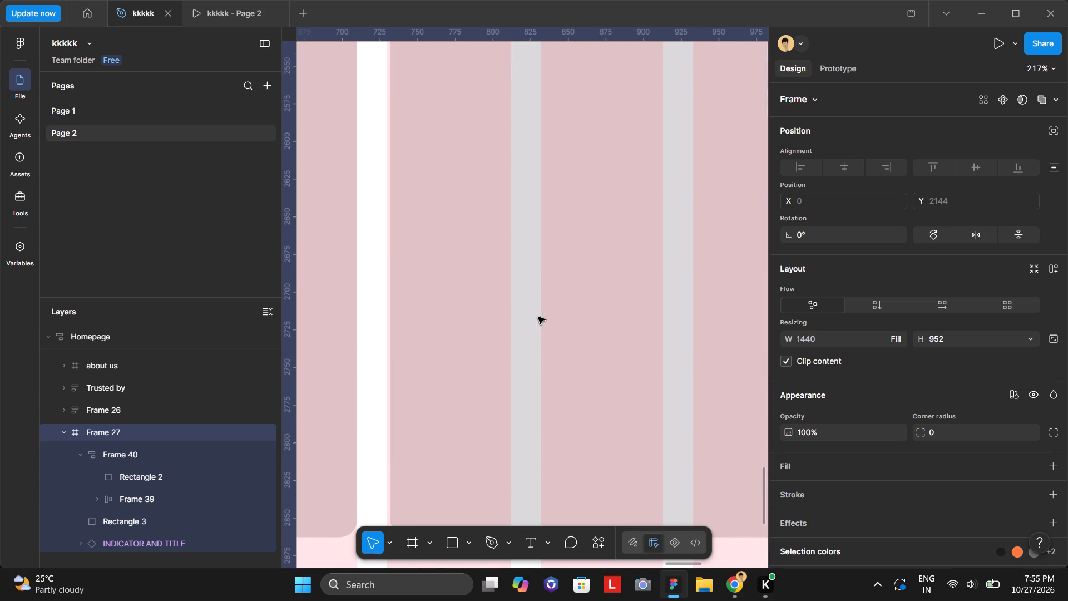
double_click(536, 317)
click(545, 314)
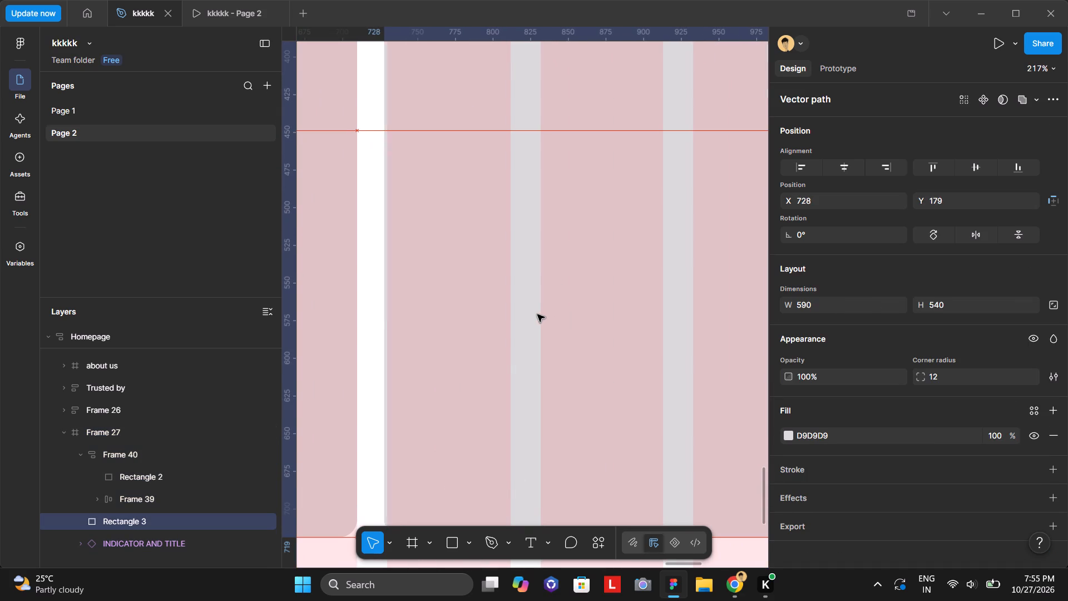
click(372, 311)
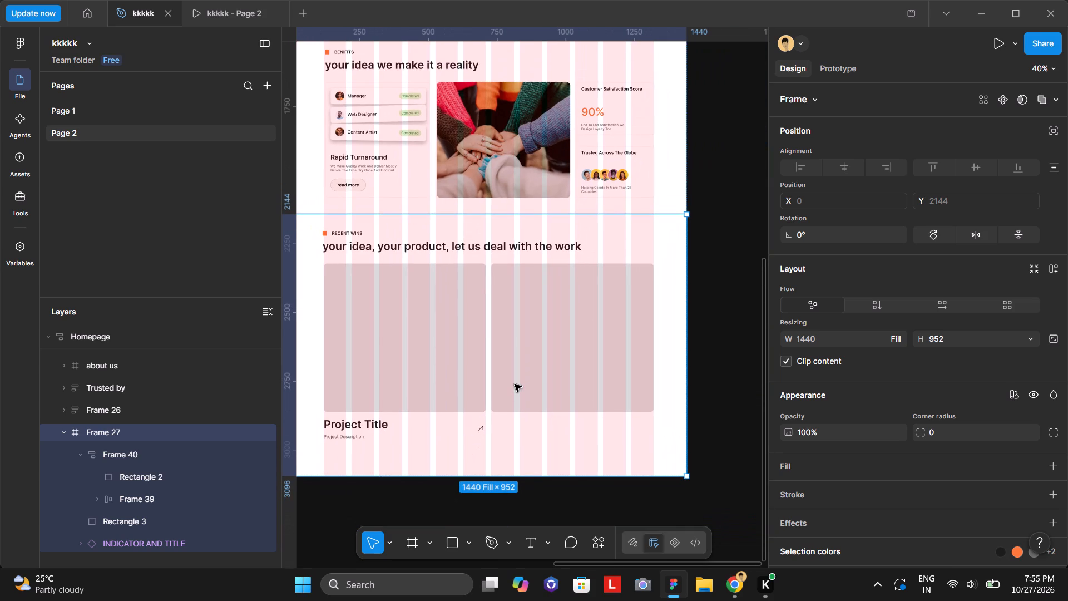
Switch to Chrome, rewind the tutorial to 7:41 to check how the work card frame is named, and return to Figma.
double_click(417, 430)
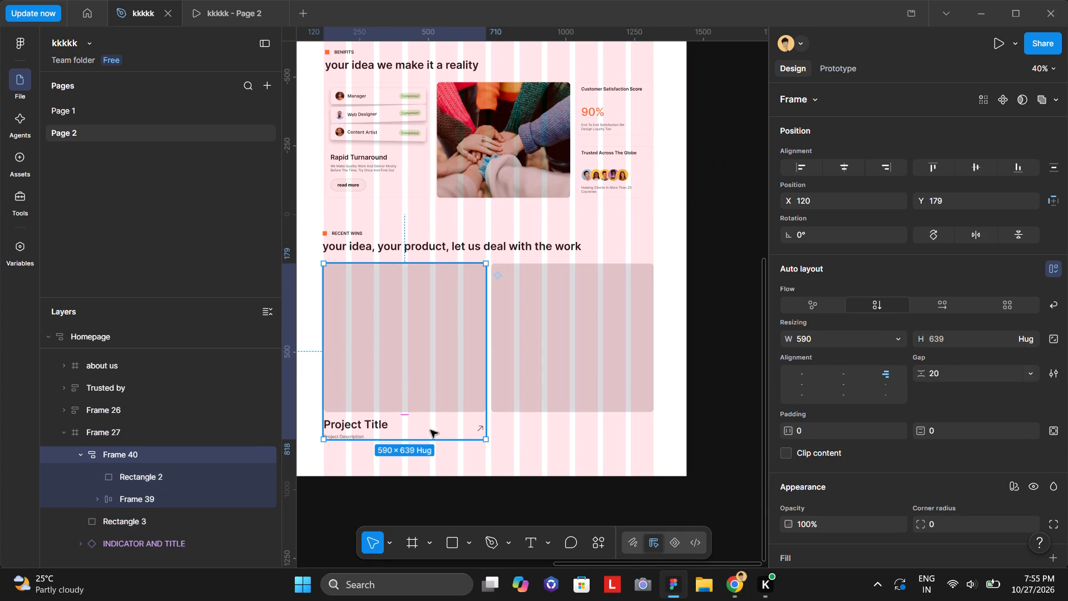
click(180, 476)
click(727, 593)
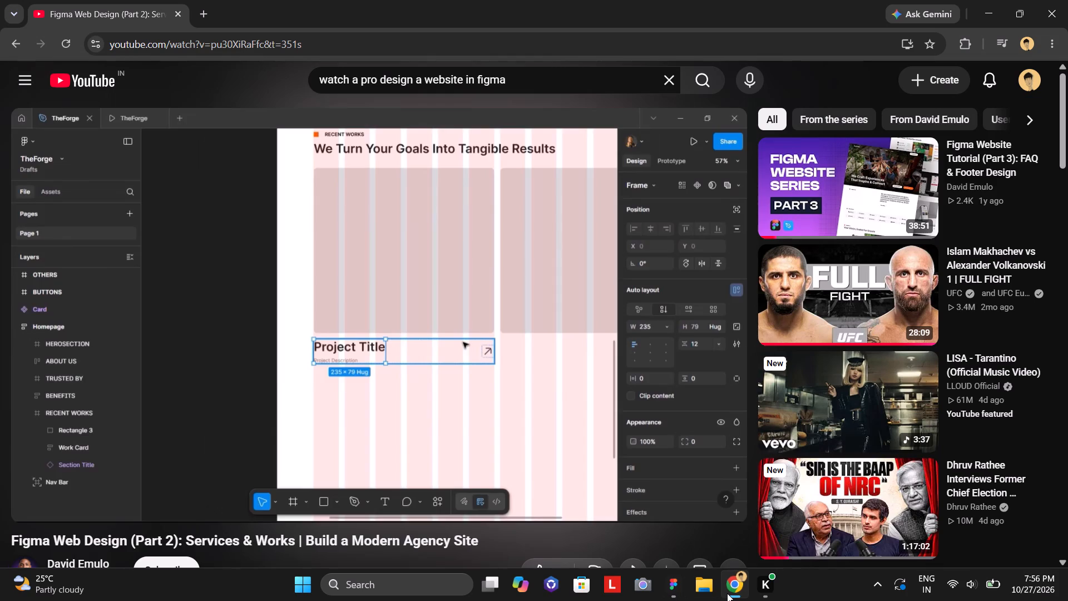
key(Left)
key(Left)
key(Left)
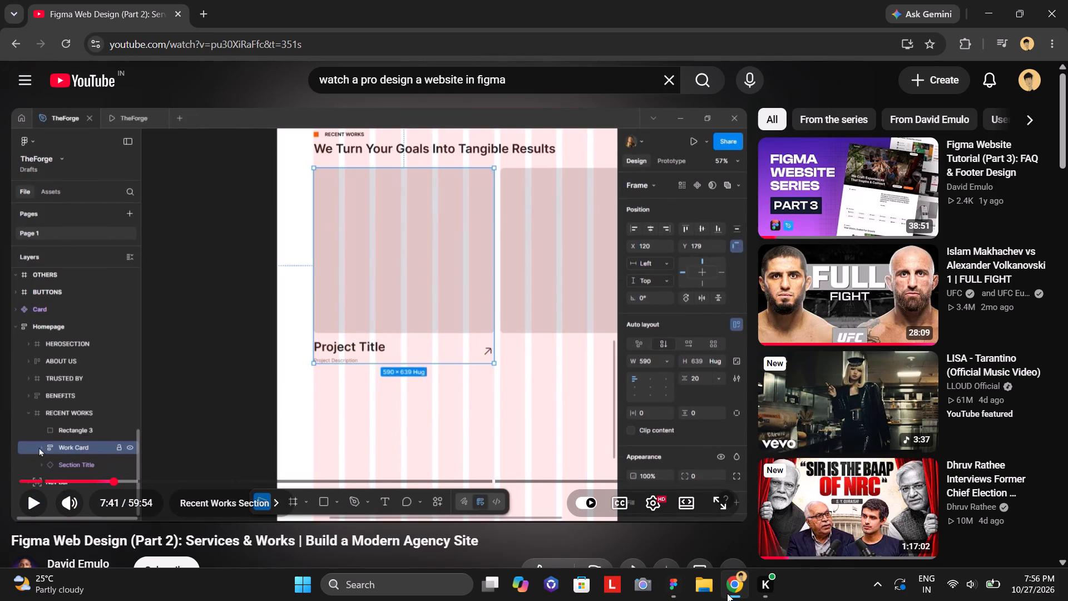
click(667, 592)
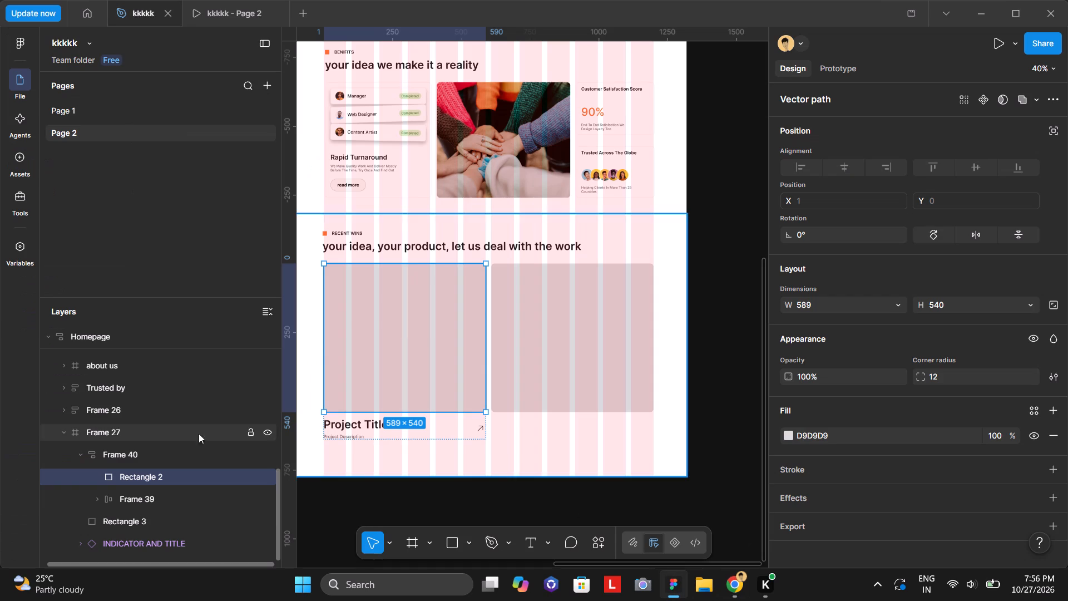
Rename Frame 40, the project card's outer frame, as "work card".
click(135, 456)
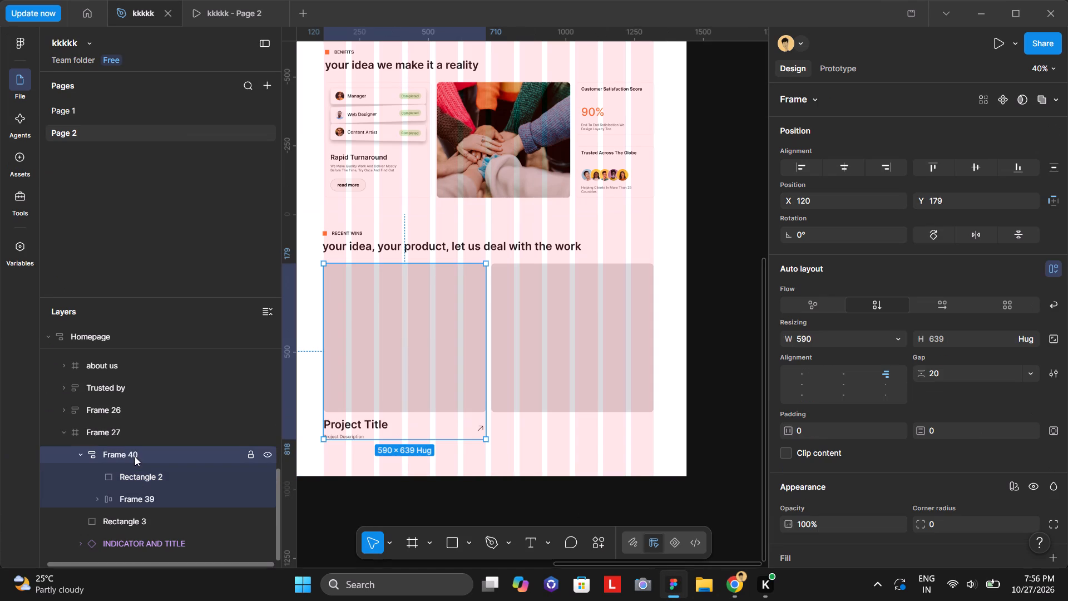
double_click(136, 453)
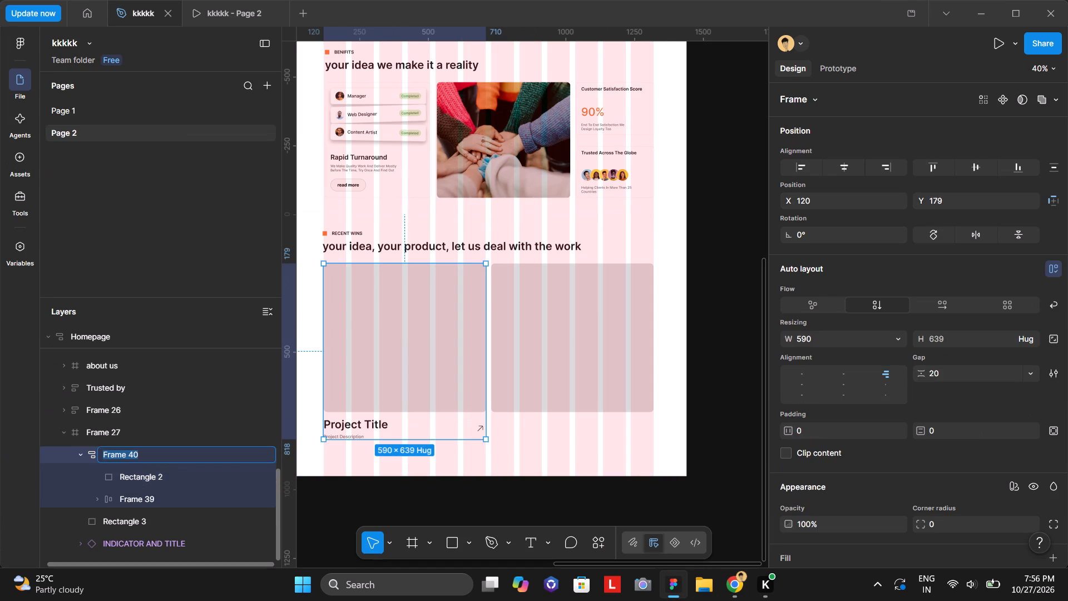
key(w)
text(or)
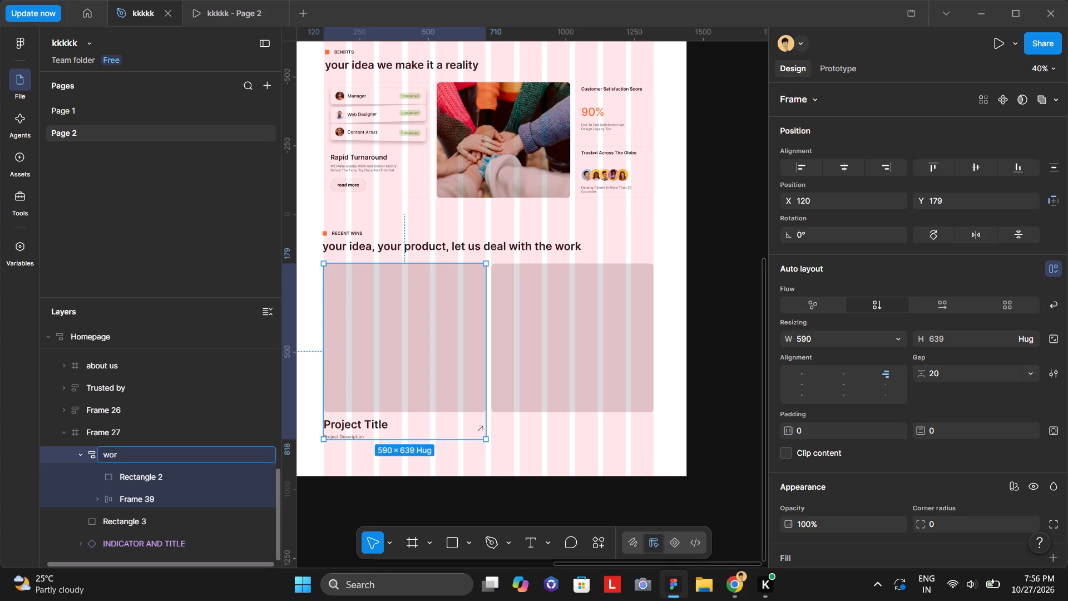
text(k card)
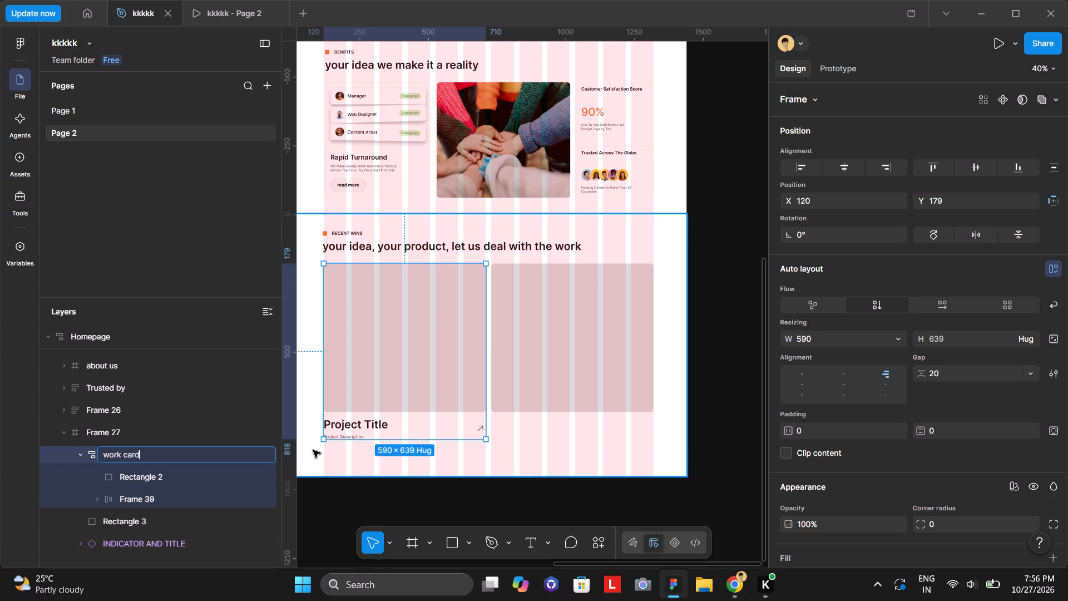
click(324, 491)
Switch to Chrome, replay how the tutorial names the work card's inner layers, pause around 7:58 and return to Figma.
click(136, 474)
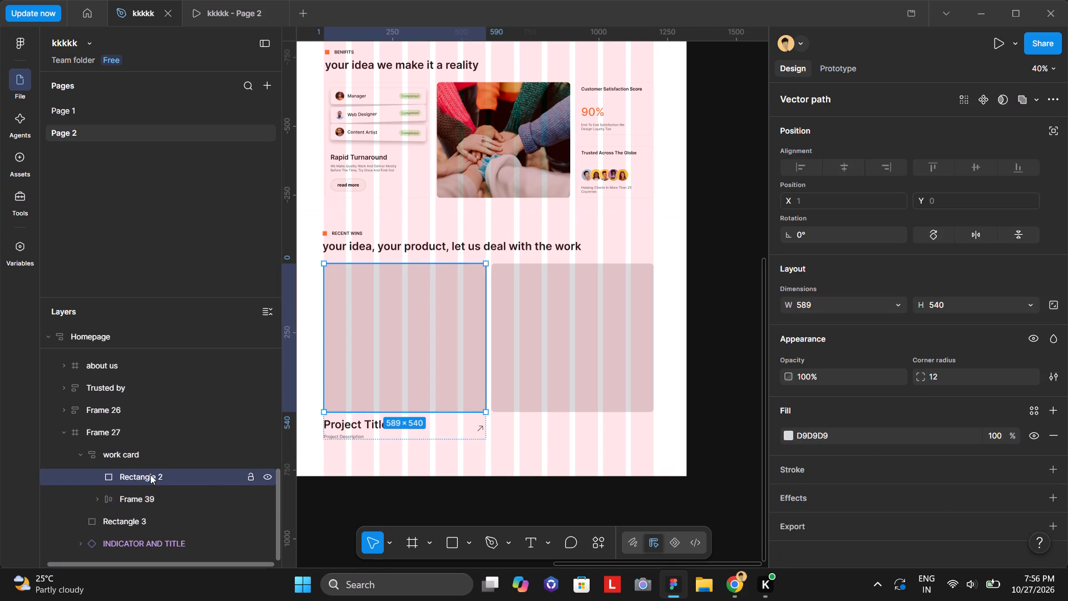
click(729, 588)
click(507, 412)
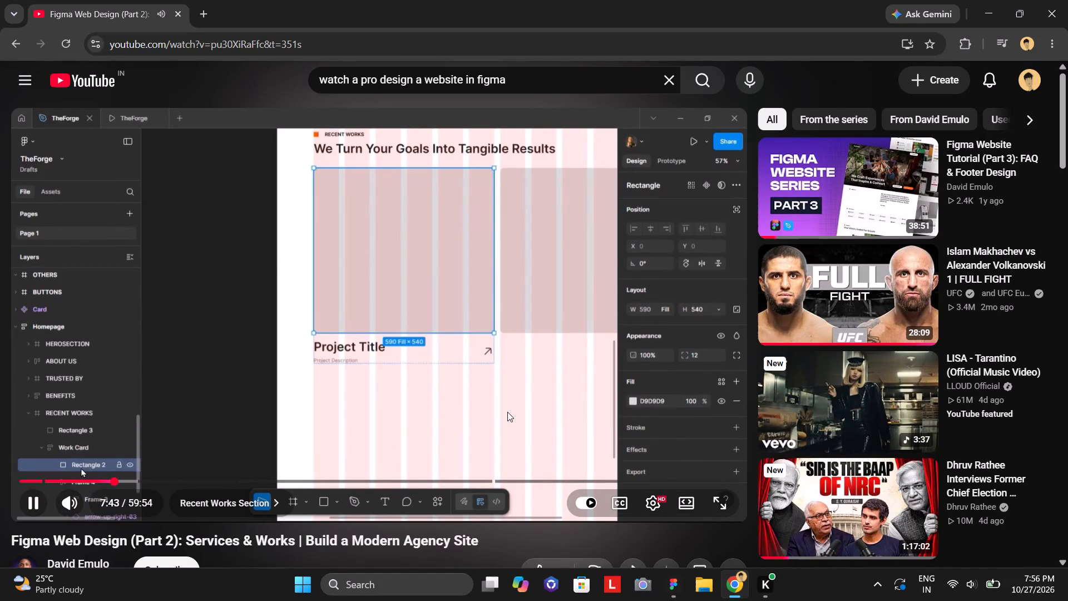
click(559, 474)
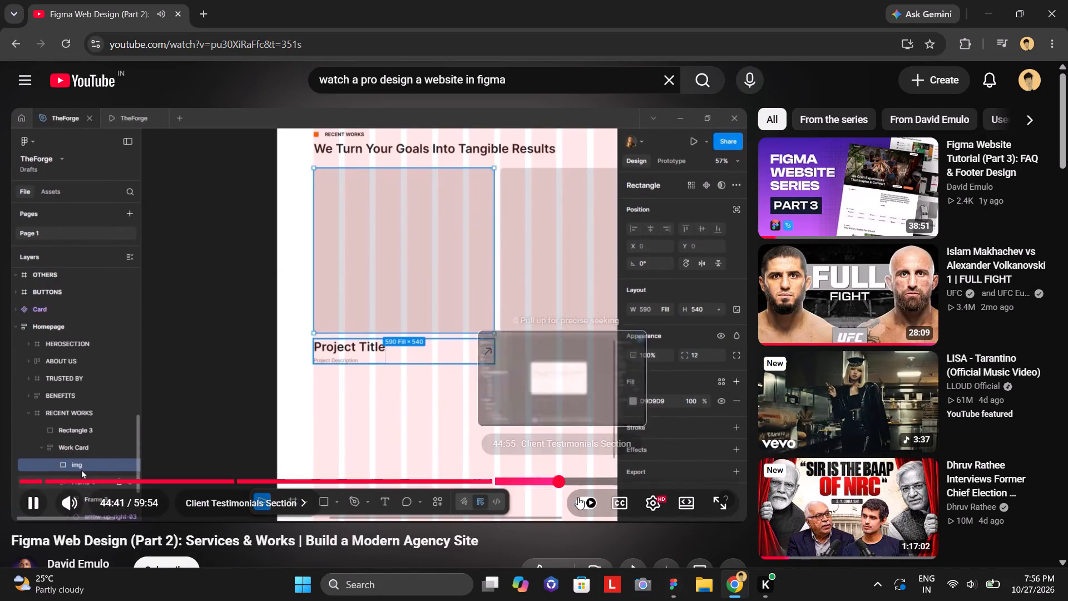
click(97, 472)
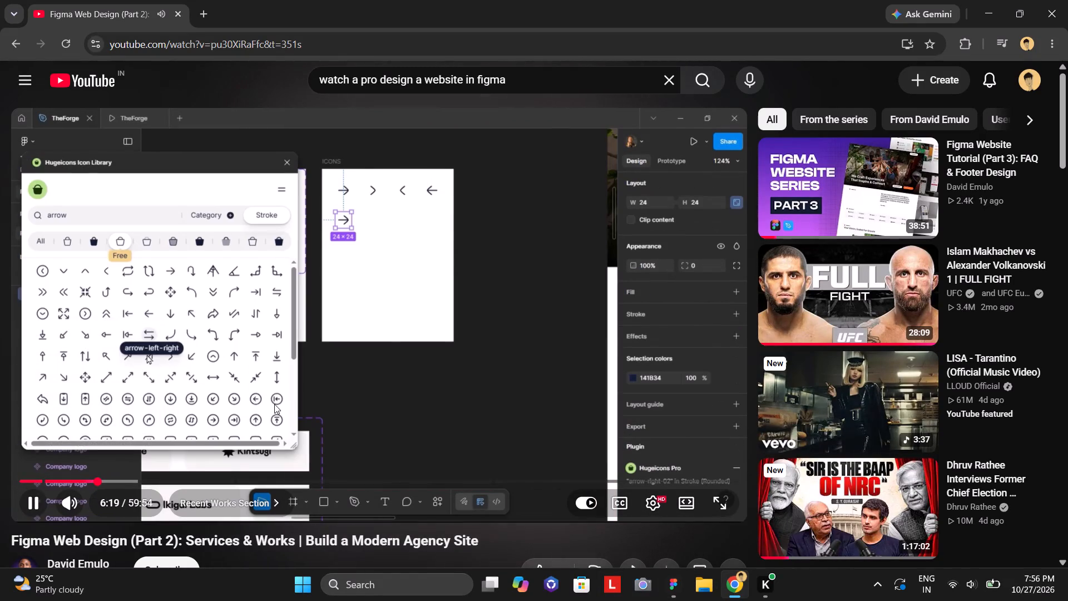
click(117, 481)
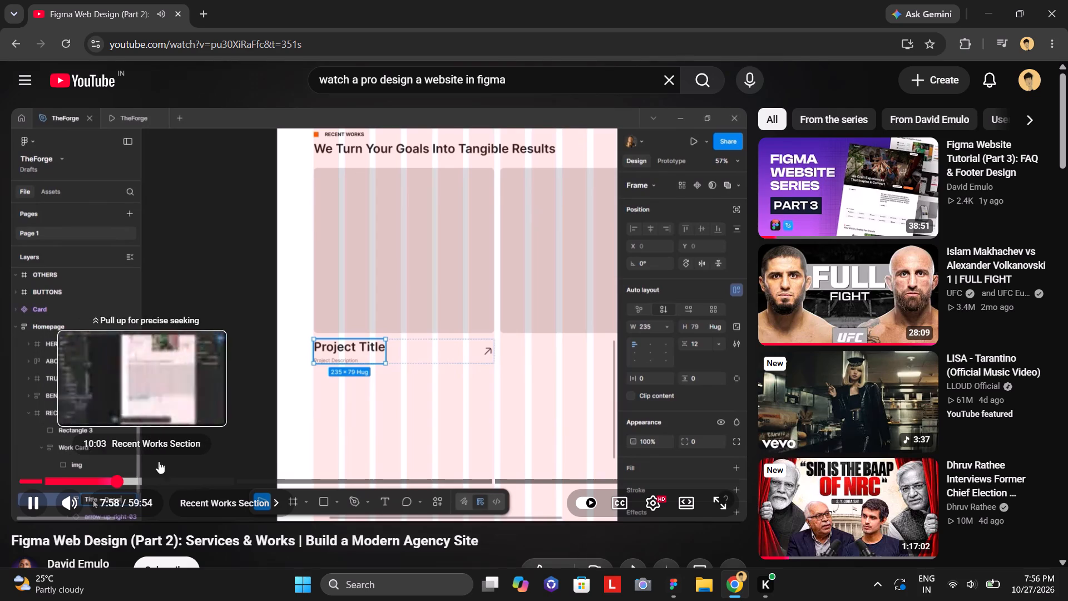
click(253, 408)
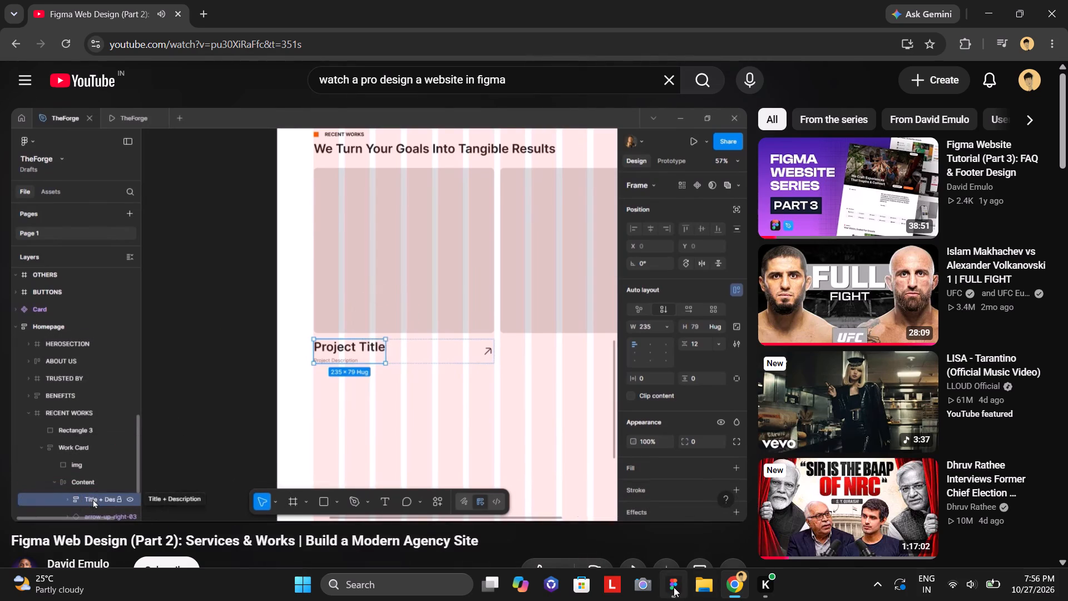
click(674, 587)
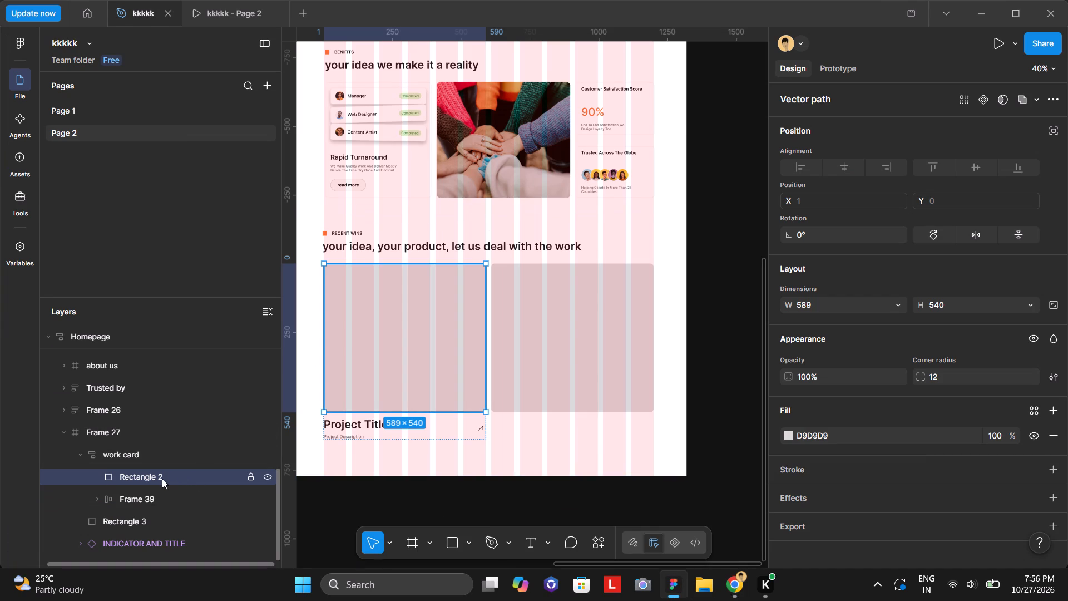
Rename Rectangle 2 inside the work card as "image".
double_click(156, 479)
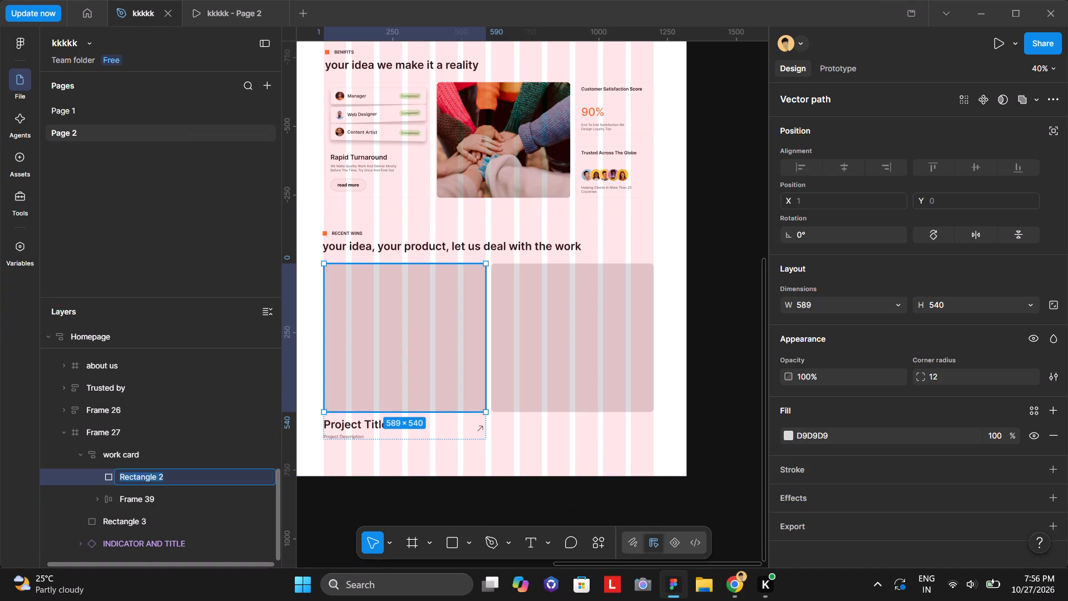
text(image)
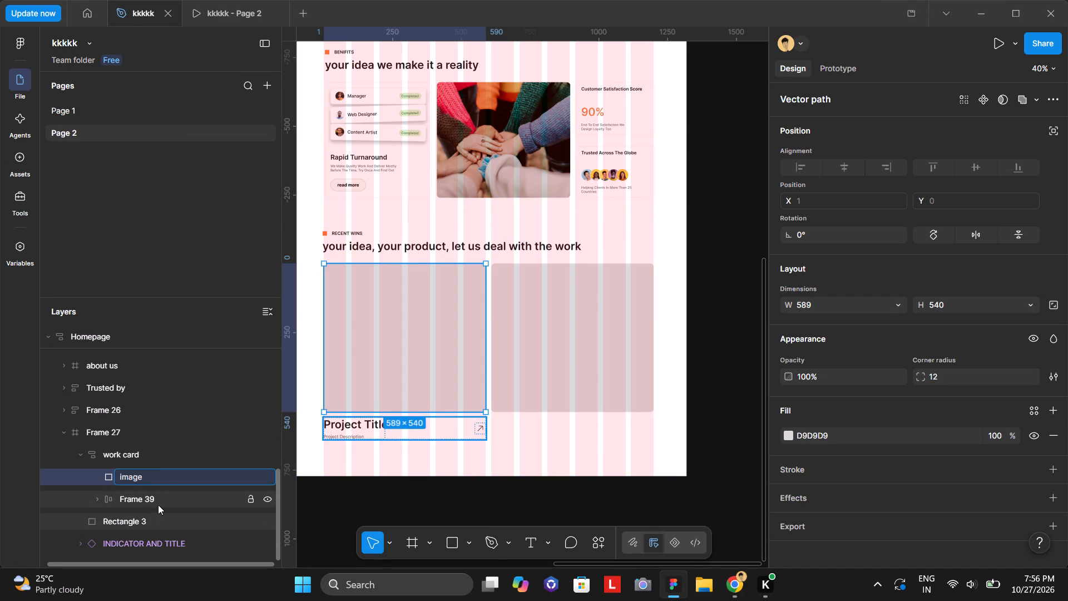
click(164, 503)
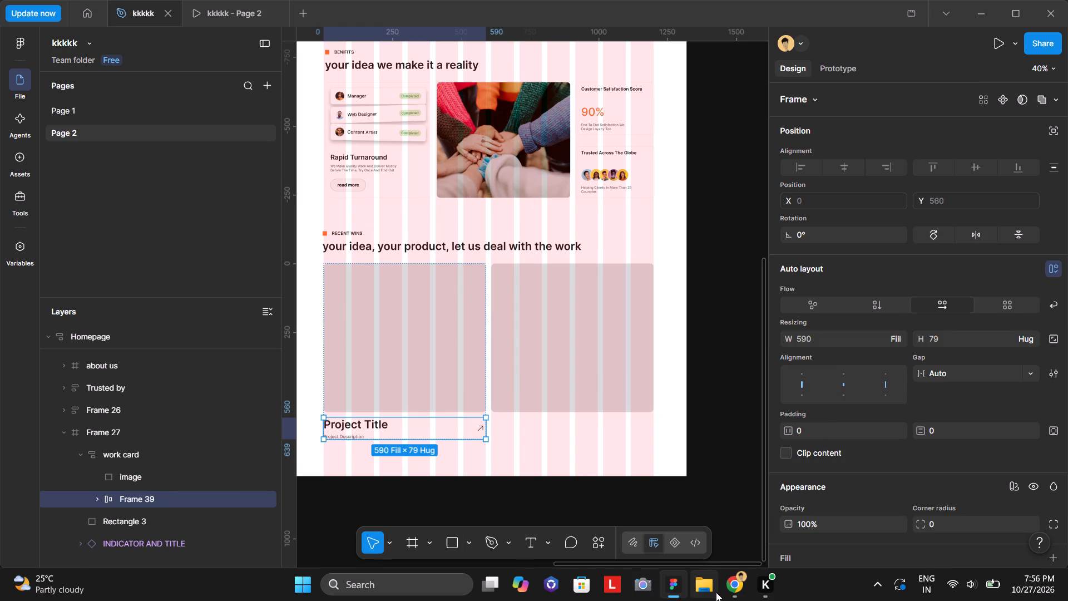
Switch to Chrome, rewind the tutorial to the naming of the title row's frames, pause at 7:54 and return to Figma.
click(734, 590)
click(467, 395)
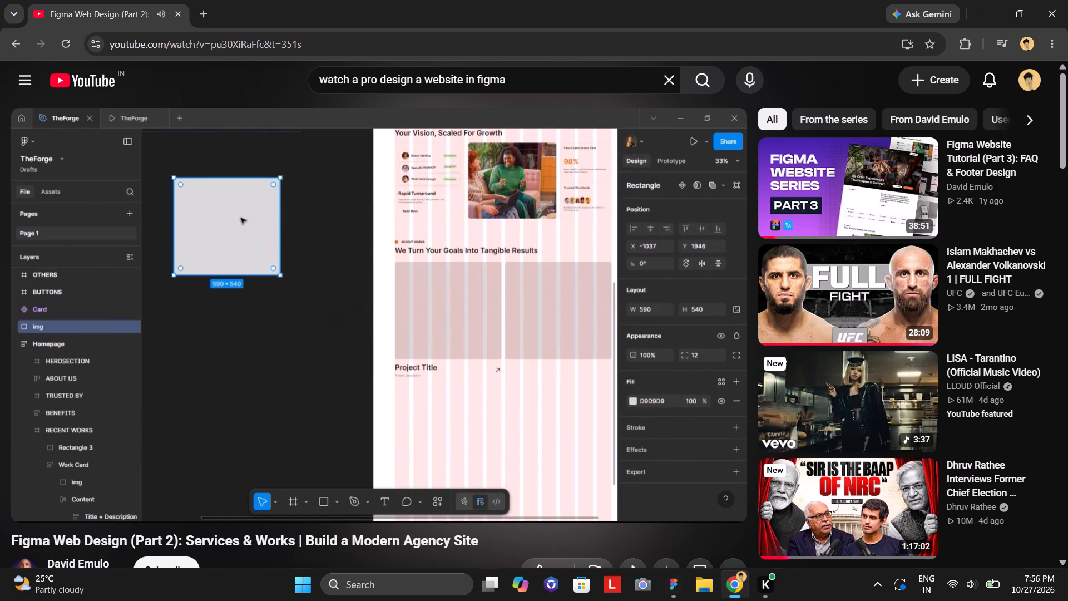
key(Left)
key(Left)
key(Left)
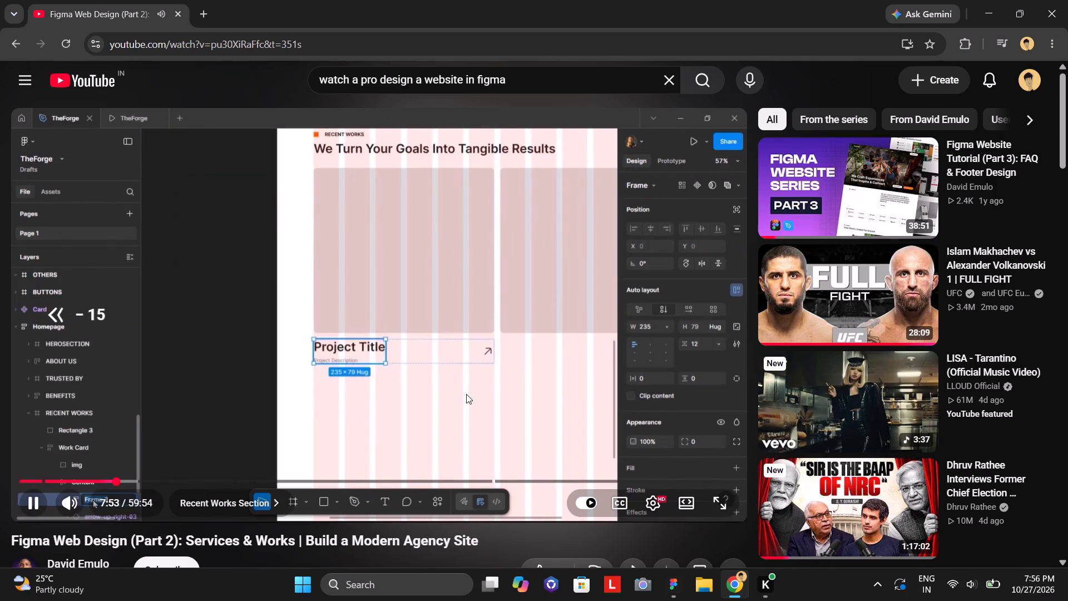
key(Left)
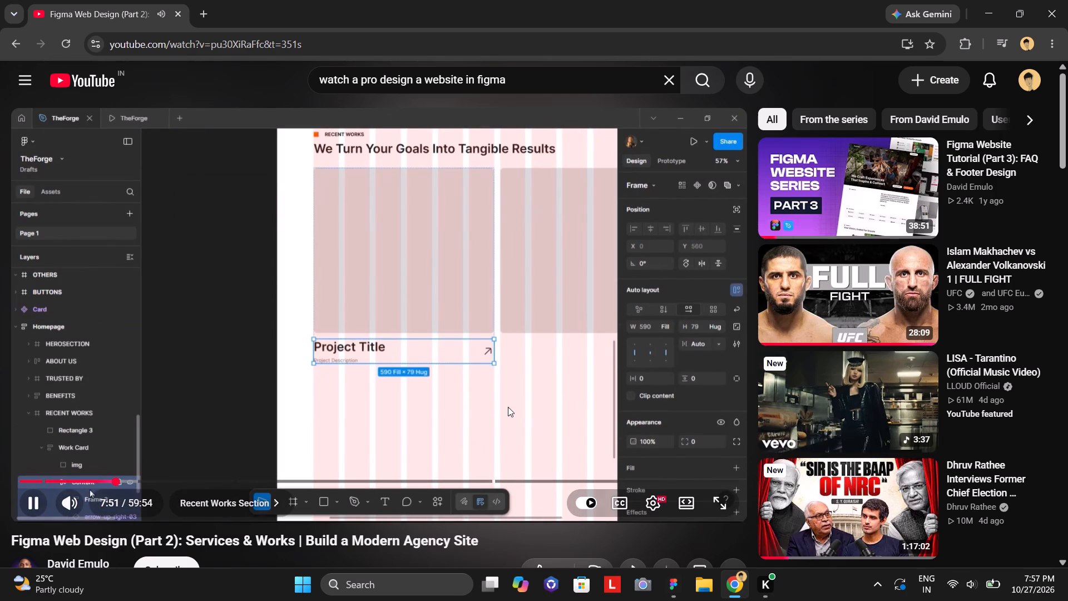
click(397, 380)
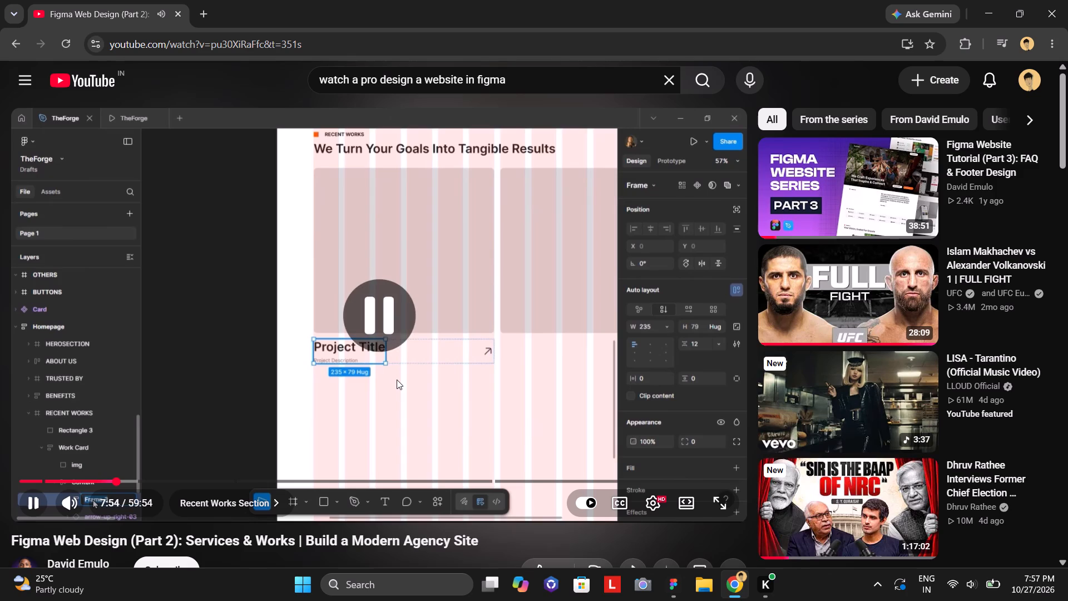
click(682, 589)
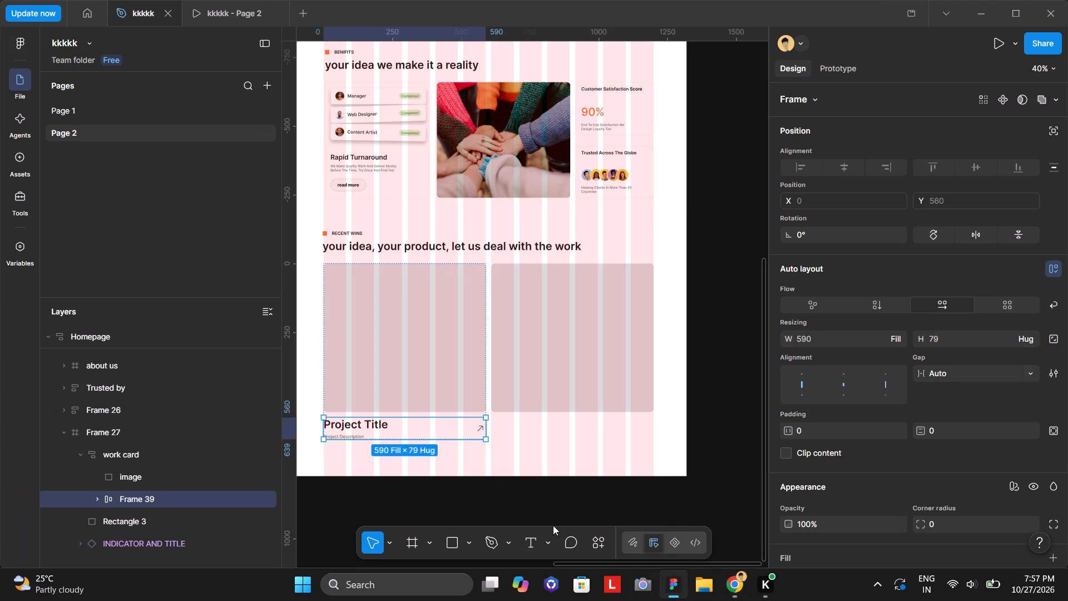
Rename Frame 39, the title row inside the work card, as "content".
double_click(162, 496)
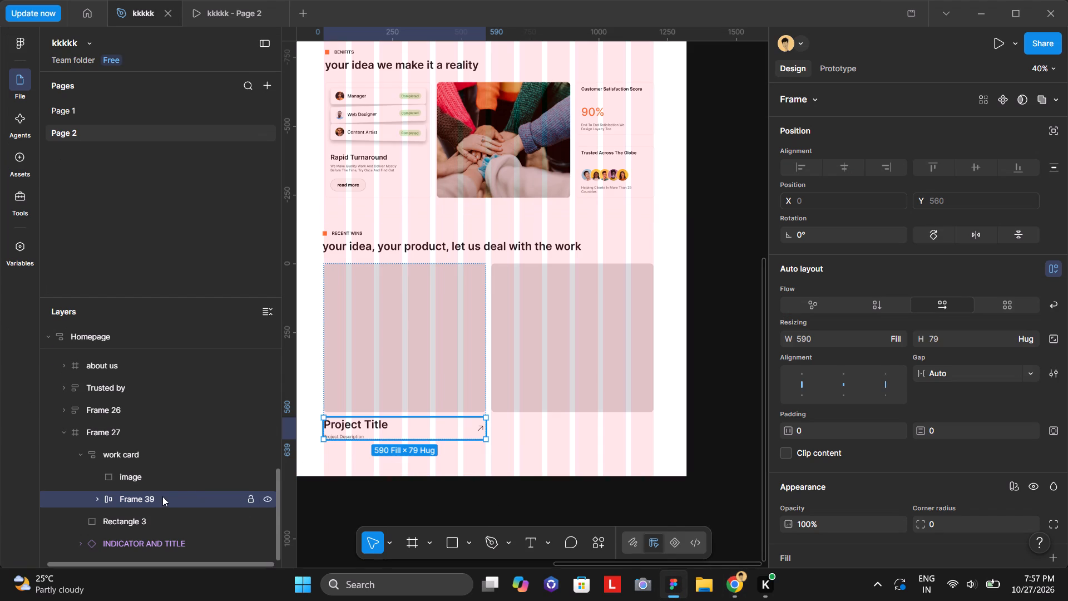
text(content)
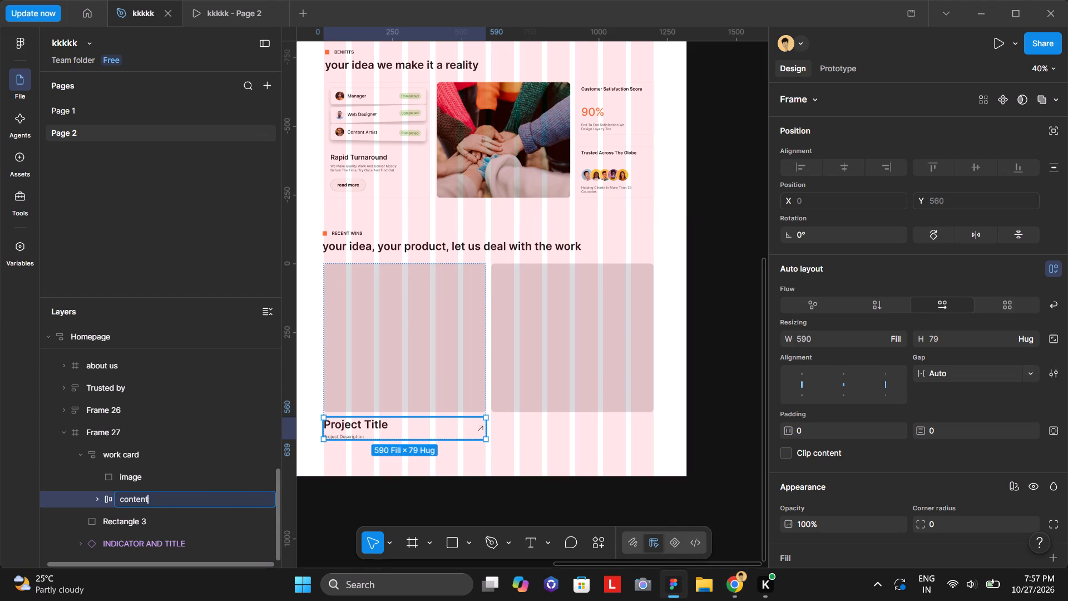
click(343, 497)
Expand the content frame and rename its nested Frame 38 as "title + description".
click(94, 503)
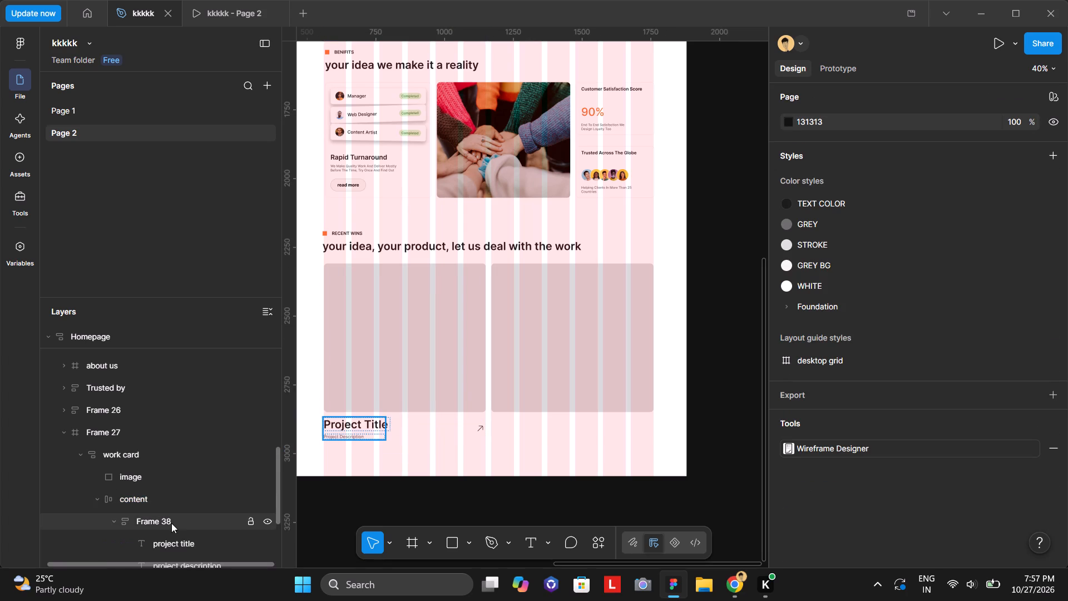
double_click(175, 521)
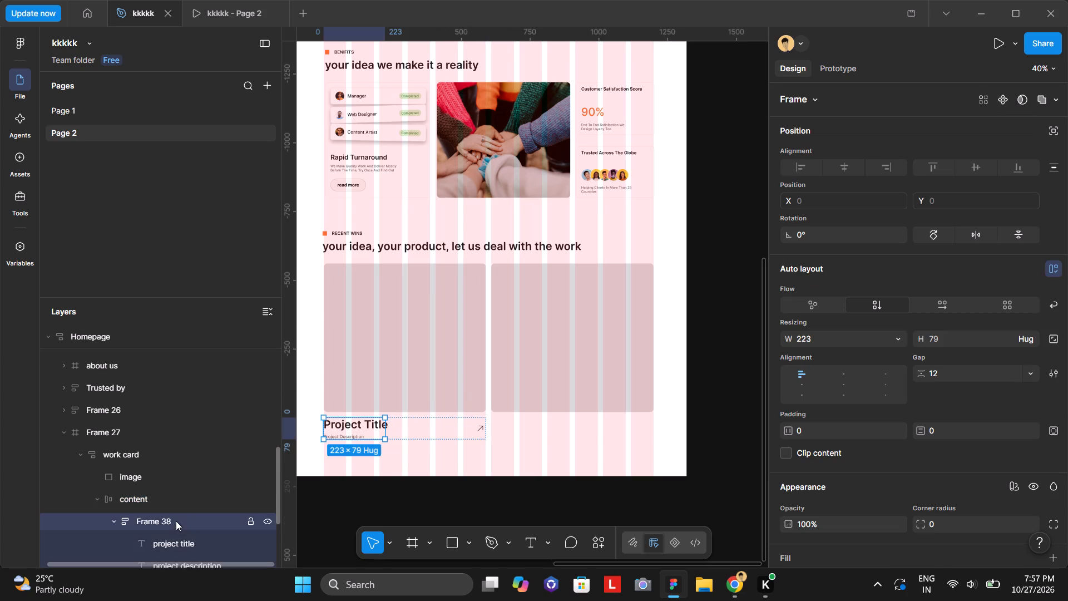
text(title)
key(space)
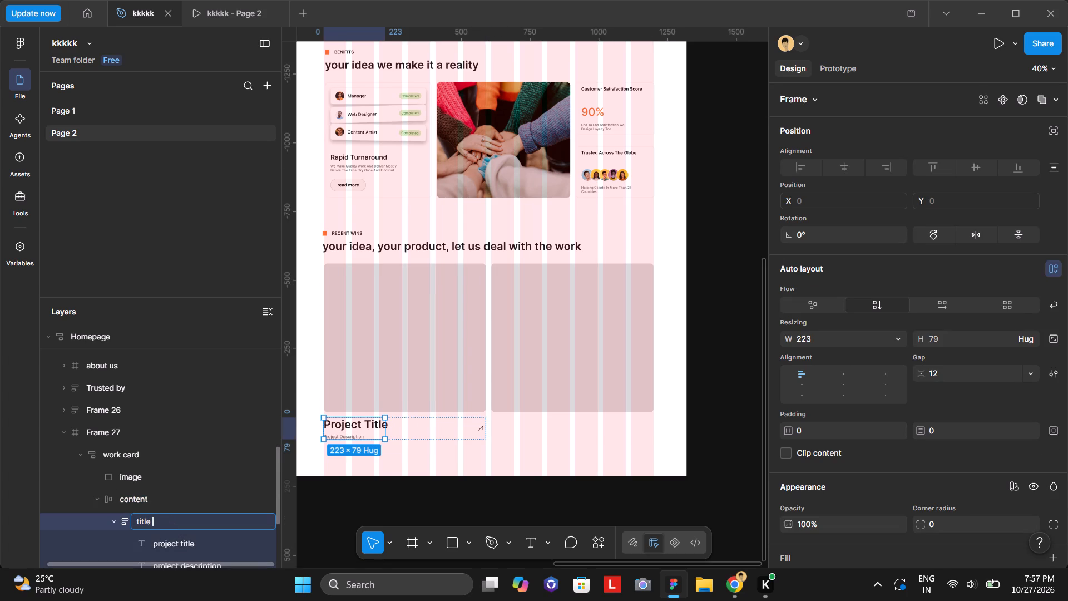
text(+ de)
text(scription)
key(Return)
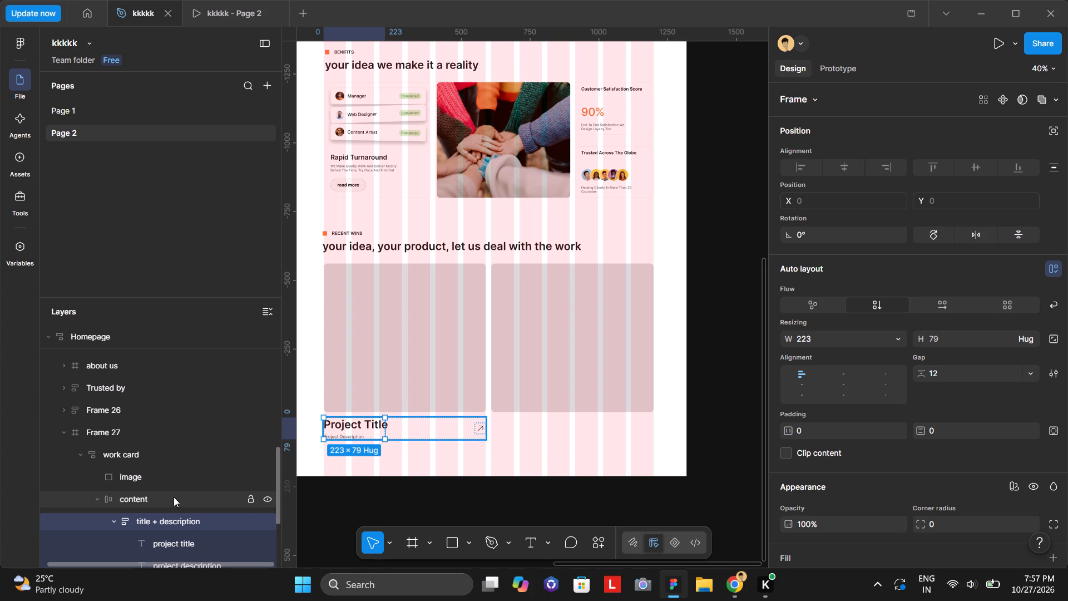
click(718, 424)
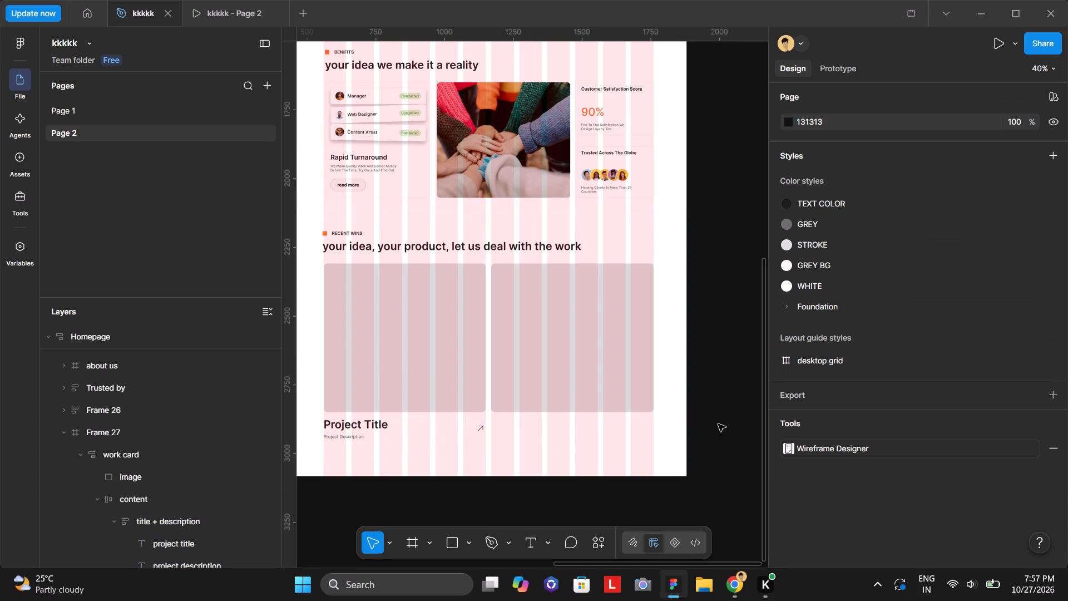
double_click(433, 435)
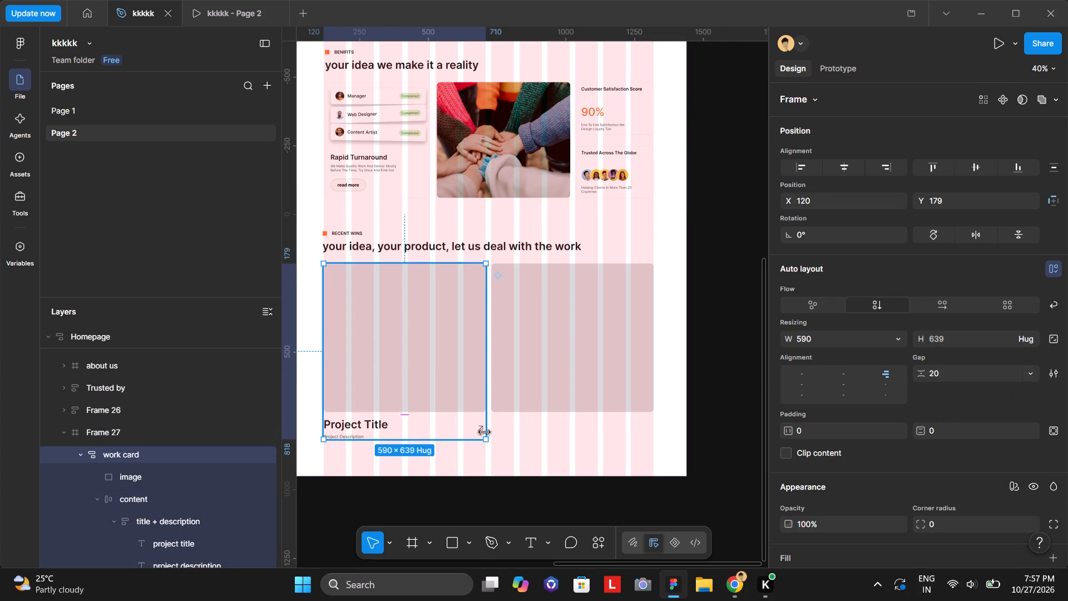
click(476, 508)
Switch to Chrome, resume the tutorial and replay the part on the separate image rectangle and its corner radius in full screen.
click(736, 587)
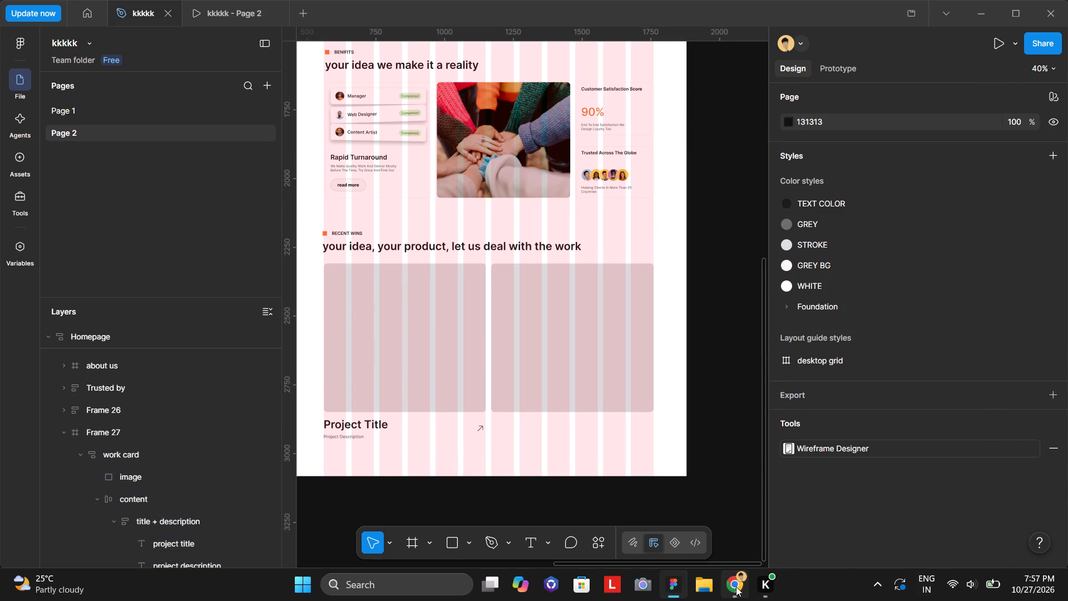
click(497, 398)
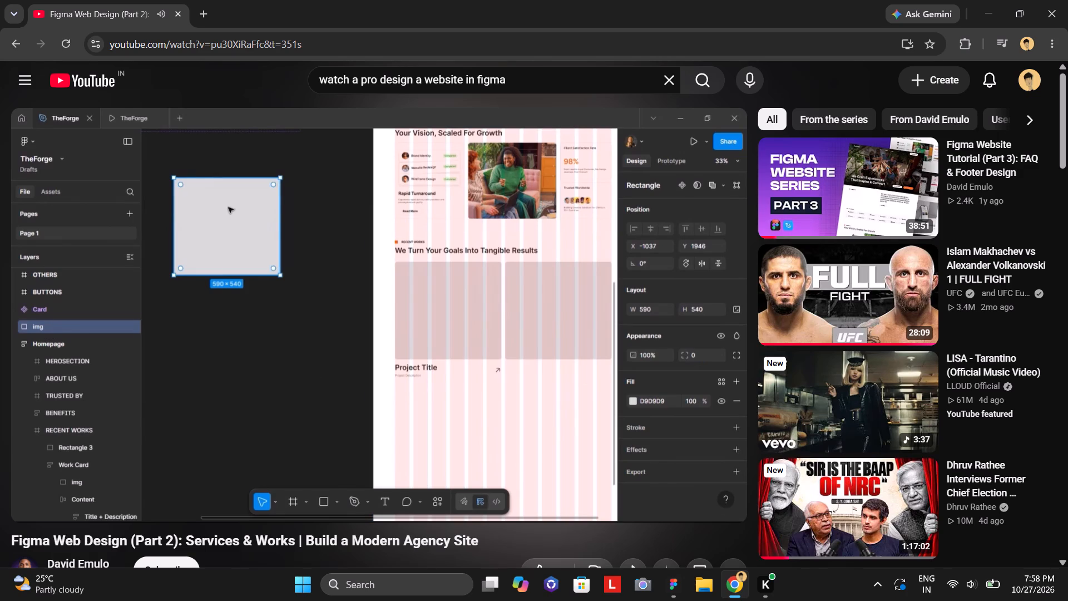
key(Left)
key(Left)
key(Left)
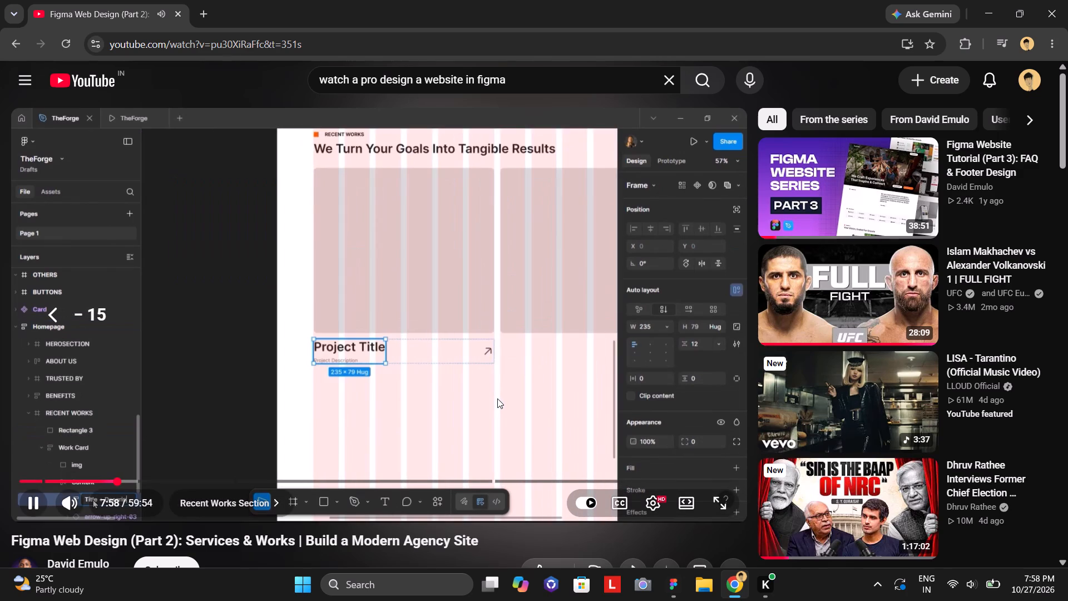
key(Right)
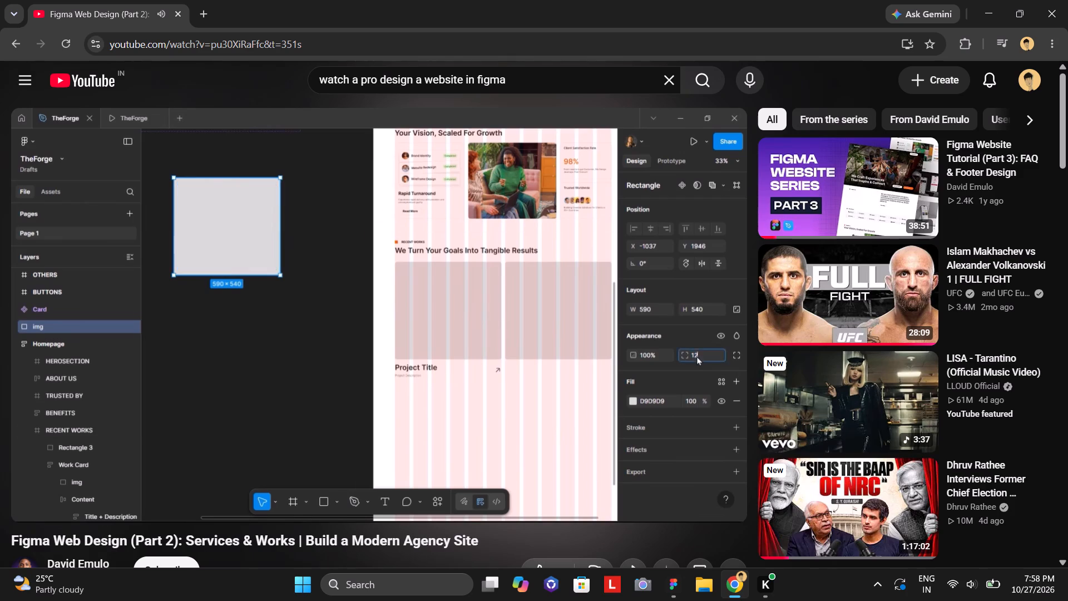
key(Left)
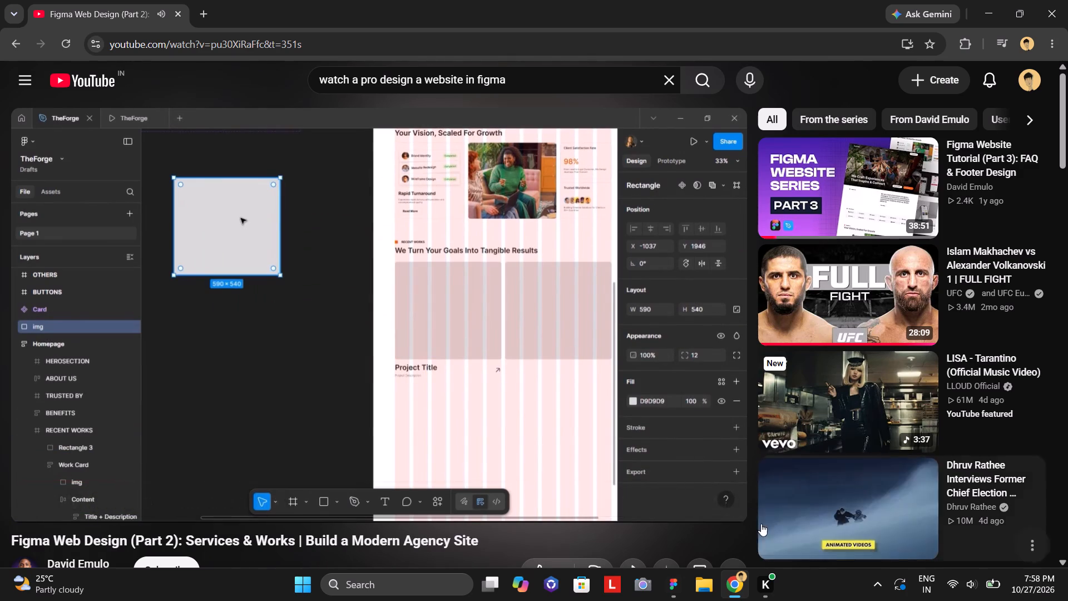
click(729, 500)
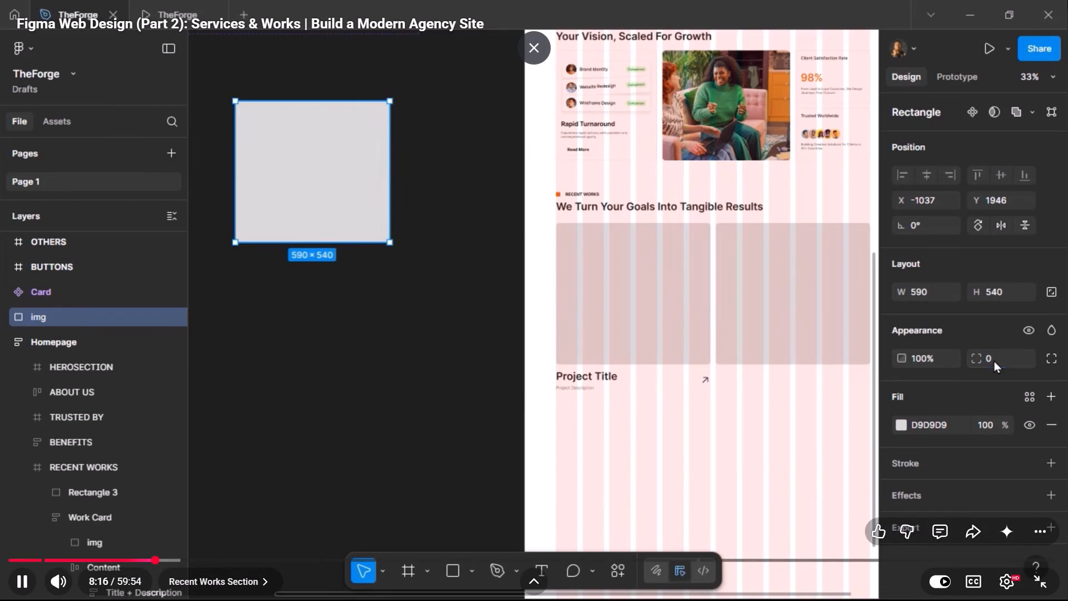
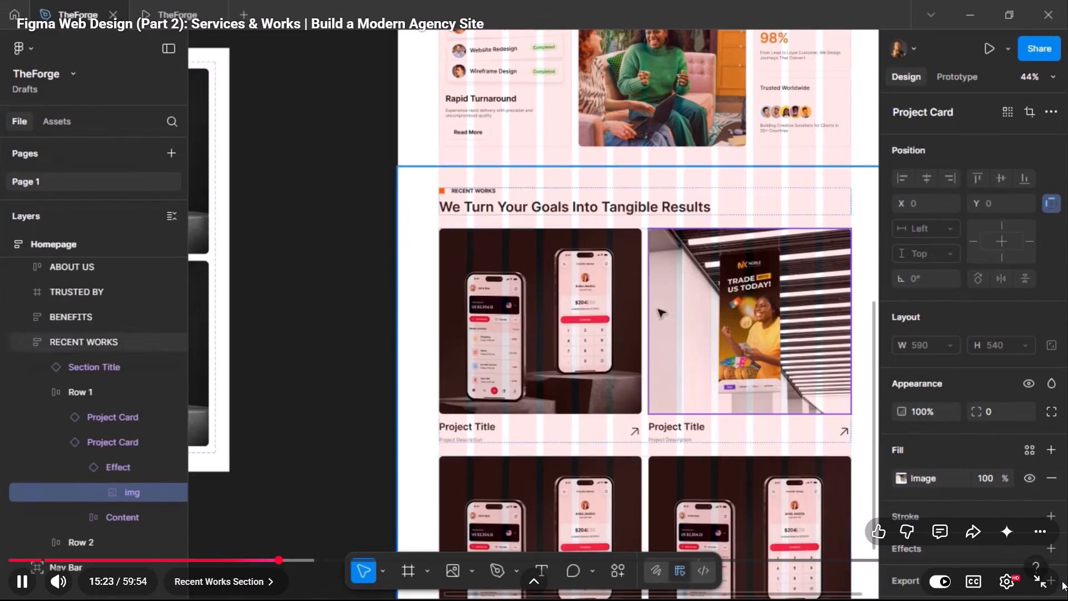
Exit full screen on the tutorial video to return to the regular watch page.
click(1050, 580)
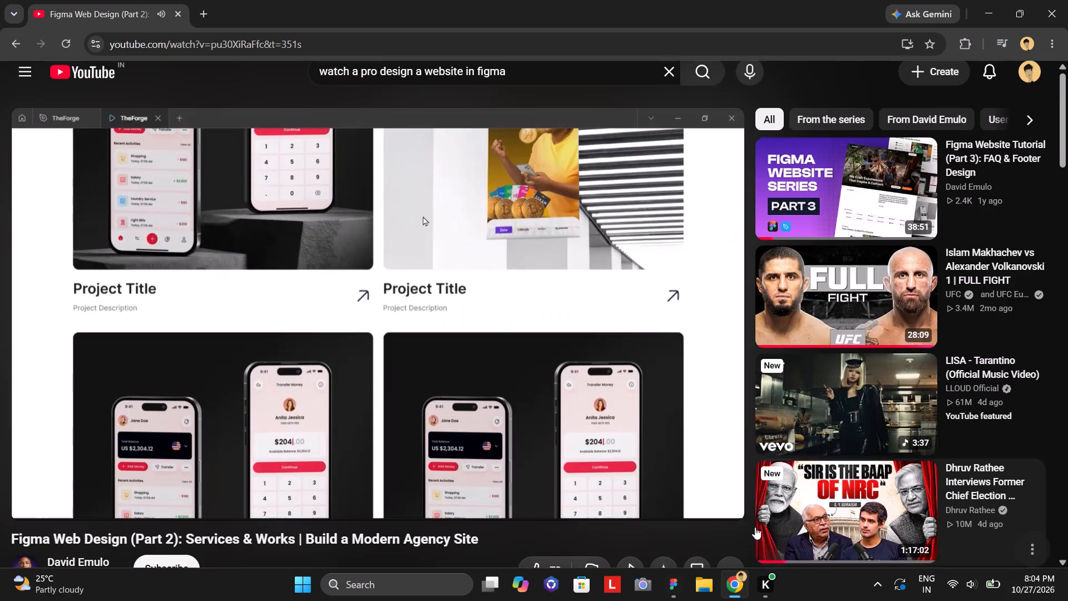
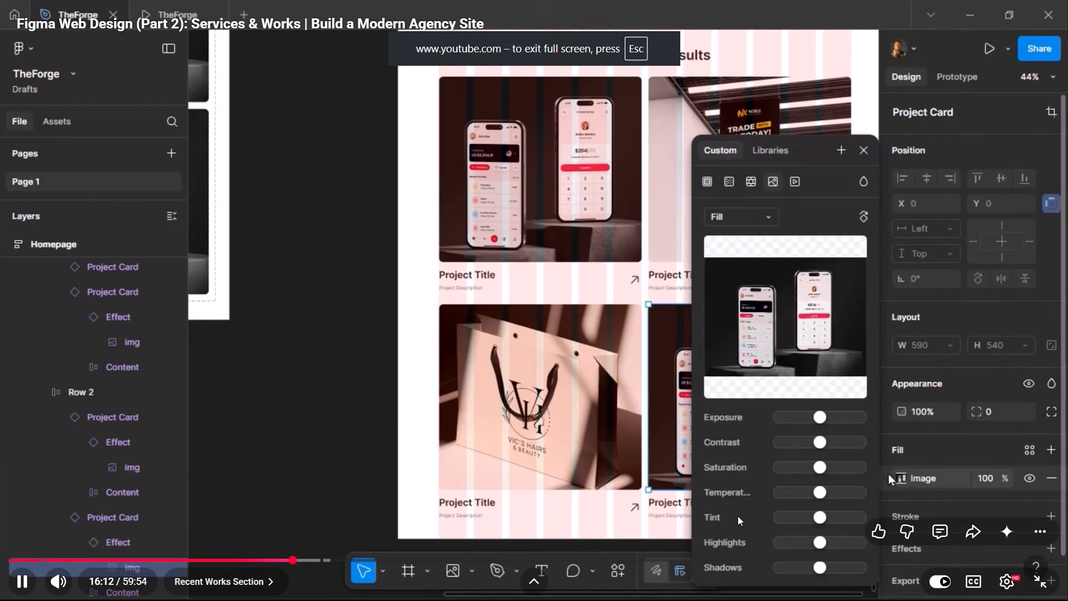
Rewind the tutorial within its Recent Works Section to around 8:00, before the image placeholder becomes a separate component.
click(246, 558)
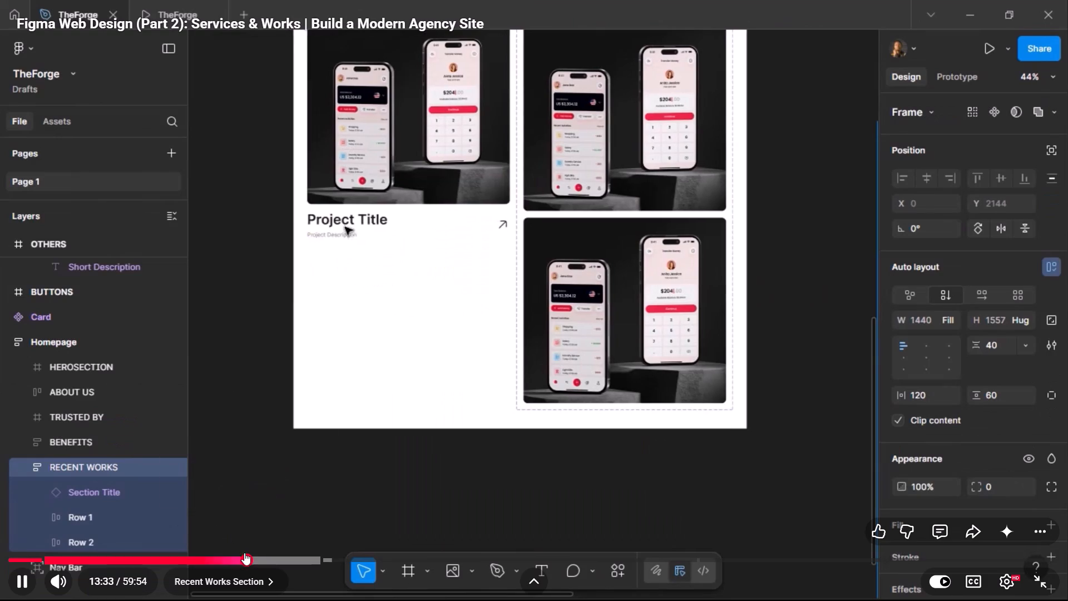
scroll(219, 479, up, 1)
scroll(219, 479, down, 2)
scroll(219, 479, up, 1)
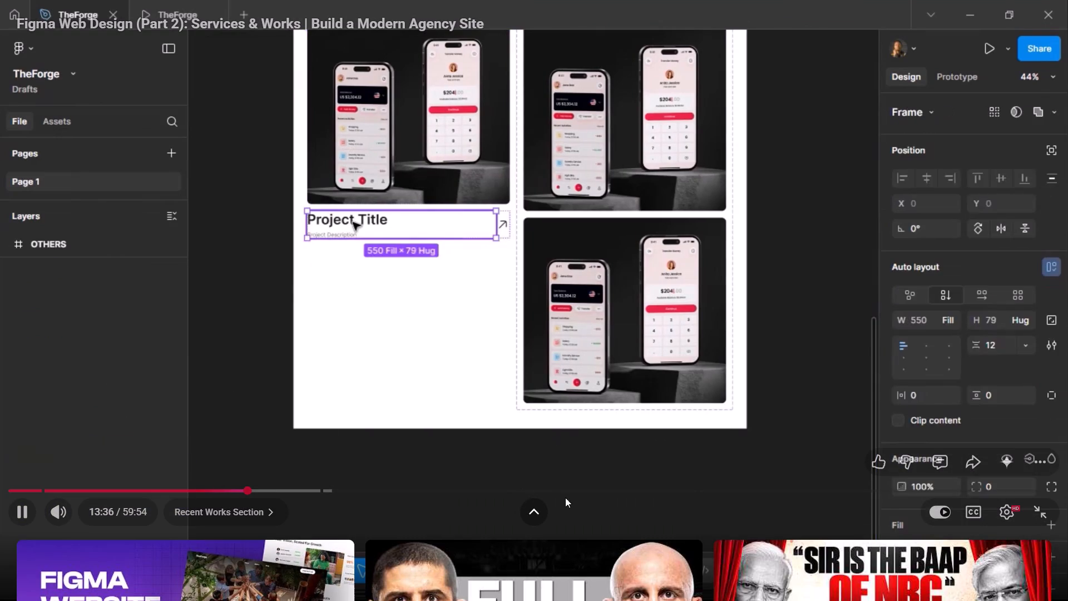
click(539, 513)
click(540, 162)
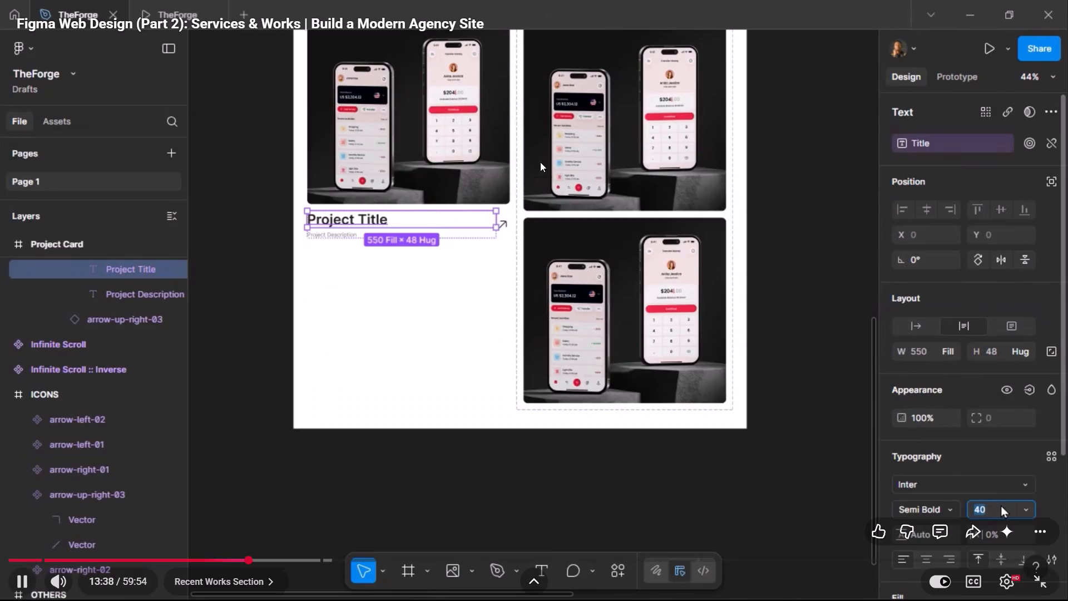
click(216, 557)
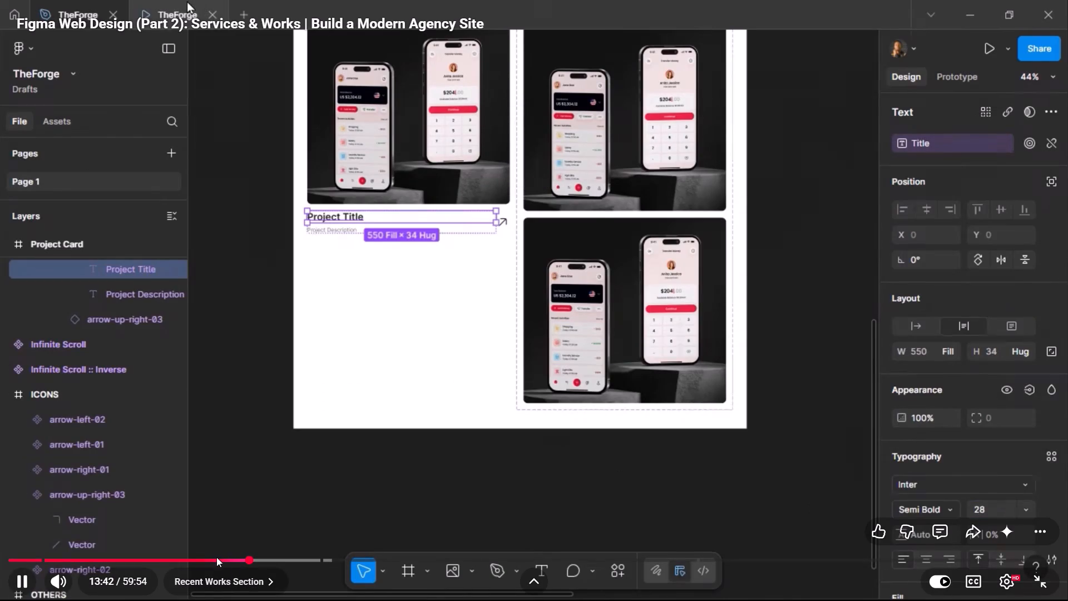
click(204, 565)
click(261, 382)
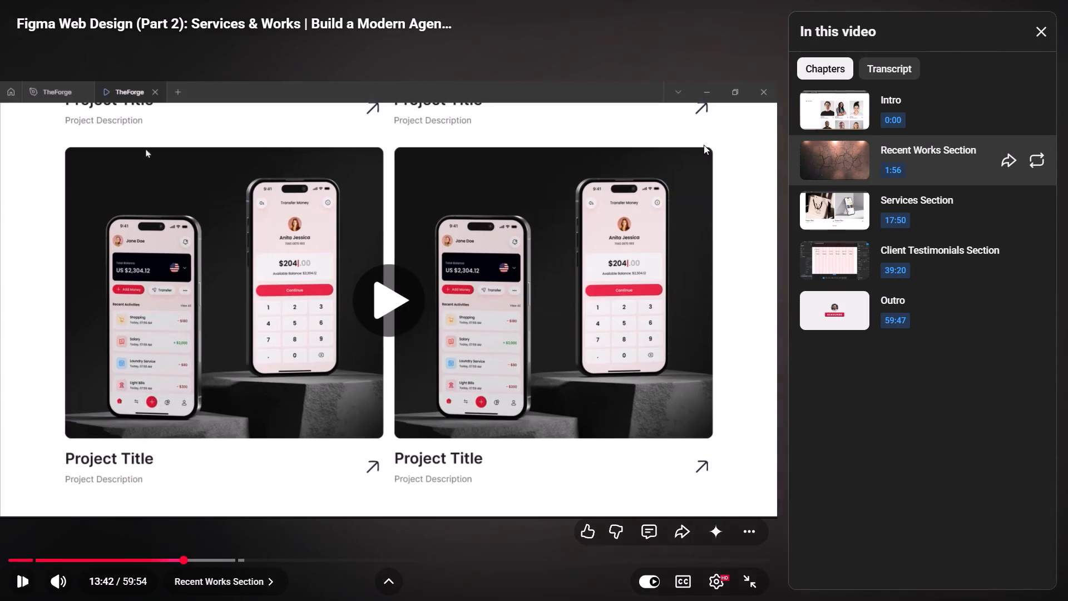
click(1043, 29)
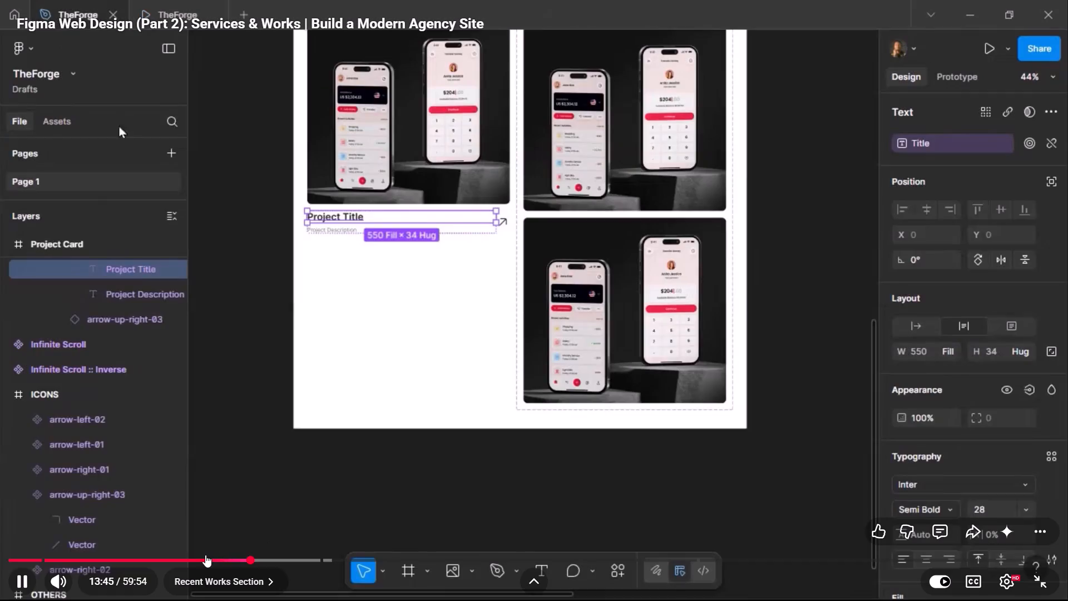
click(166, 566)
click(166, 555)
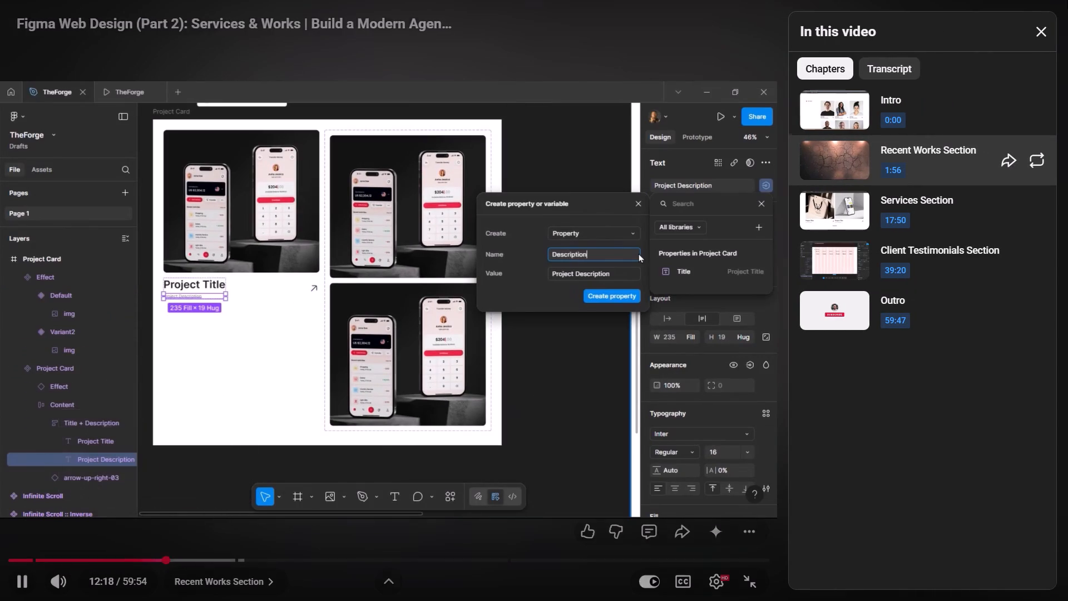
click(1042, 32)
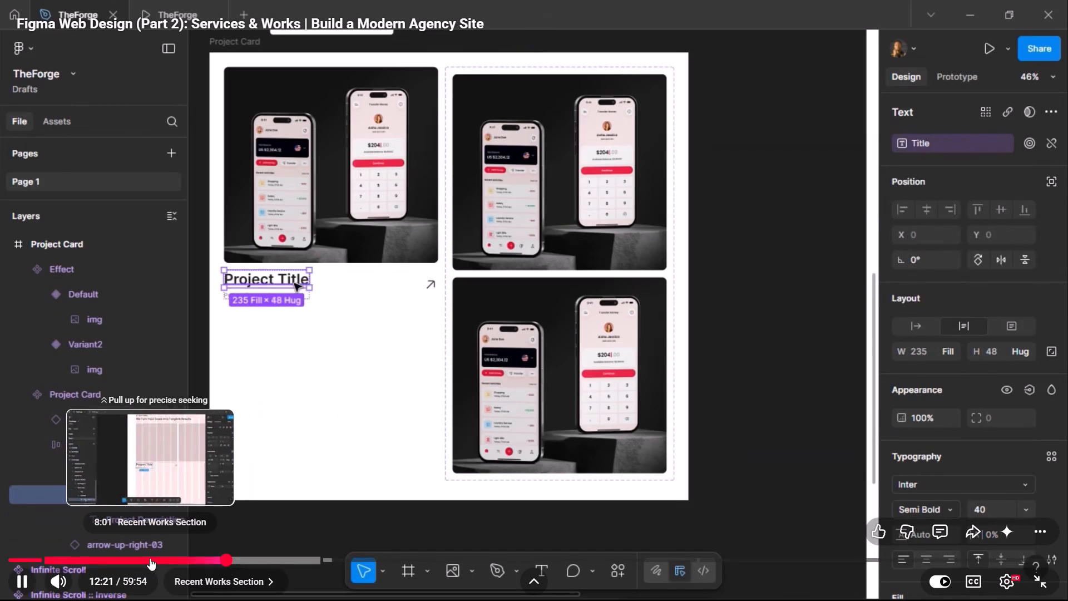
click(150, 558)
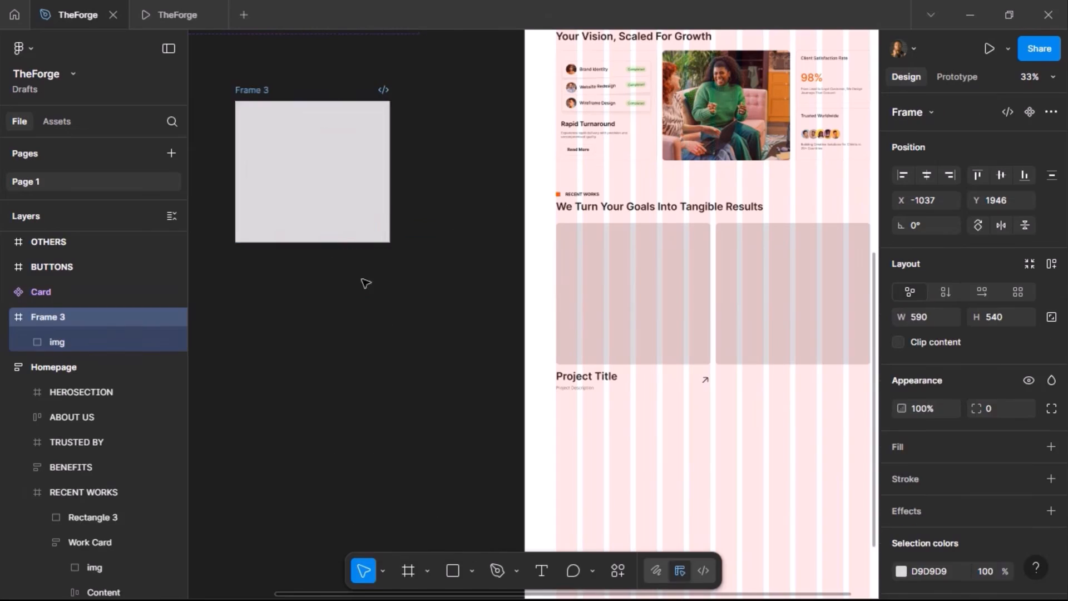
Watch how the separate image frame becomes the Effect component with two variants, pause the tutorial, and exit full screen.
key(Left)
key(Left)
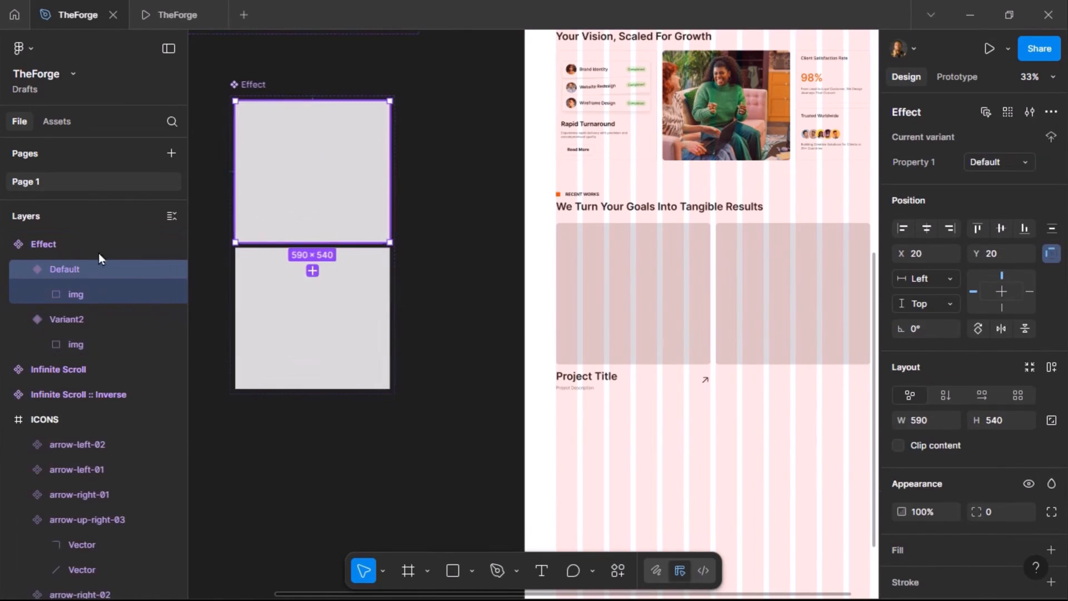
scroll(478, 0, up, 1)
scroll(499, 0, down, 1)
click(851, 441)
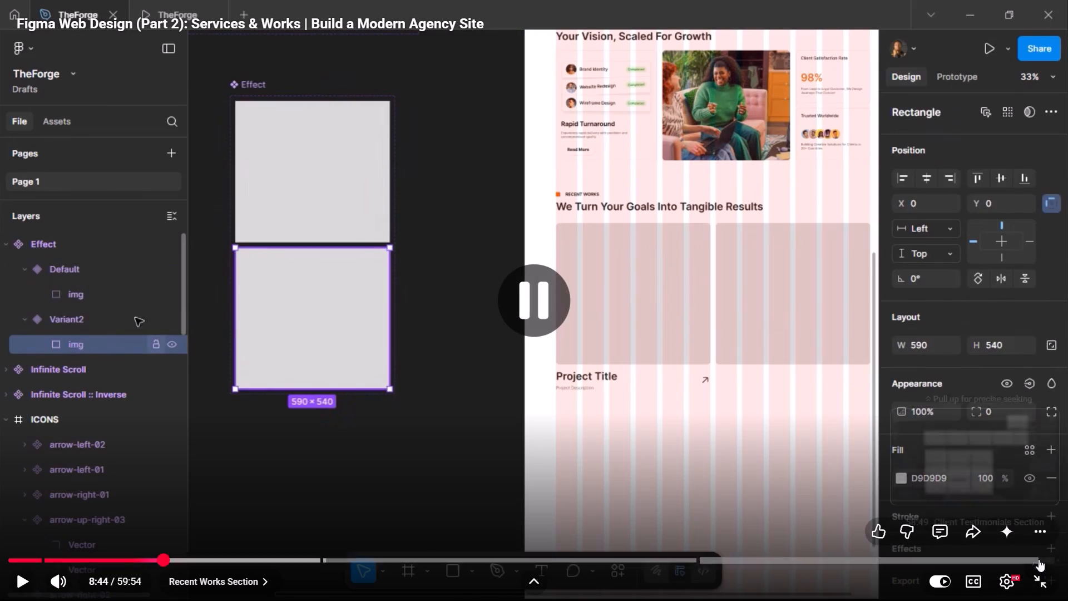
click(1040, 583)
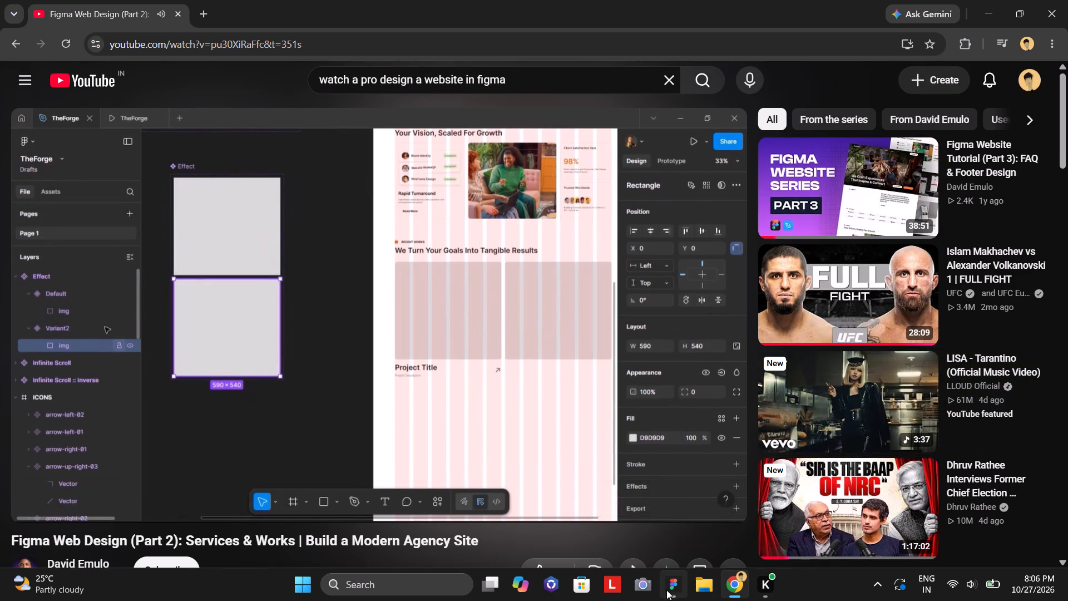
Switch to Figma and duplicate the work card's image placeholder onto the empty canvas beside the homepage.
click(666, 590)
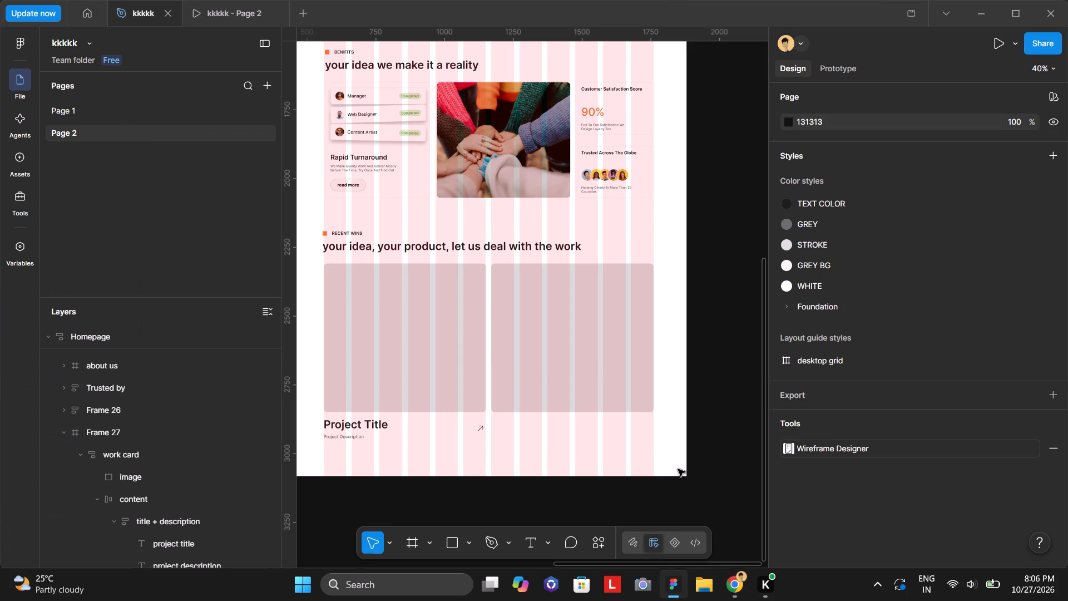
scroll(545, 347, right, 3)
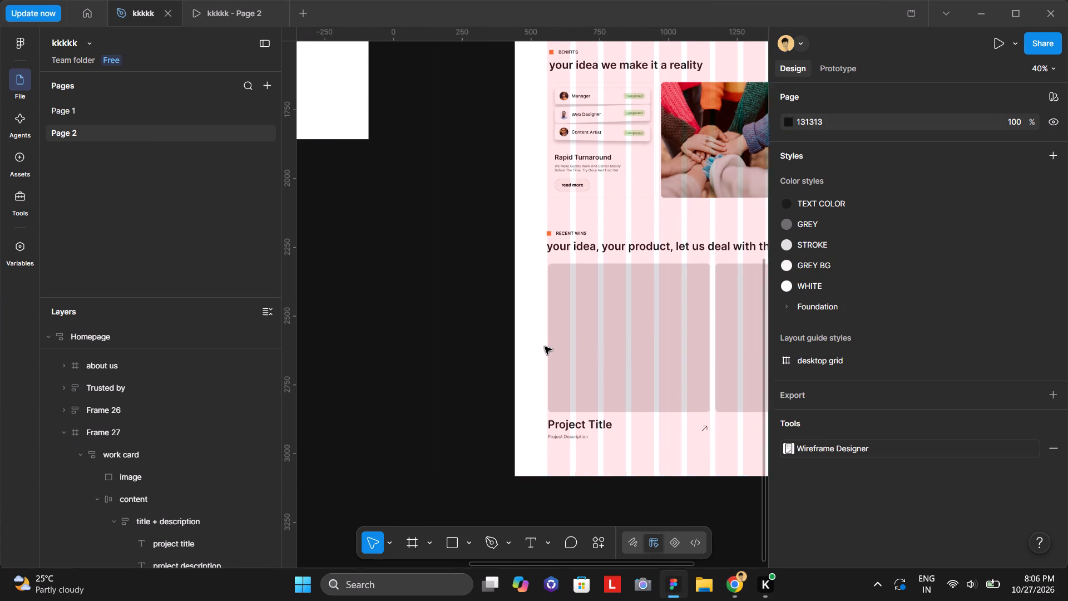
scroll(545, 347, right, 1)
double_click(631, 355)
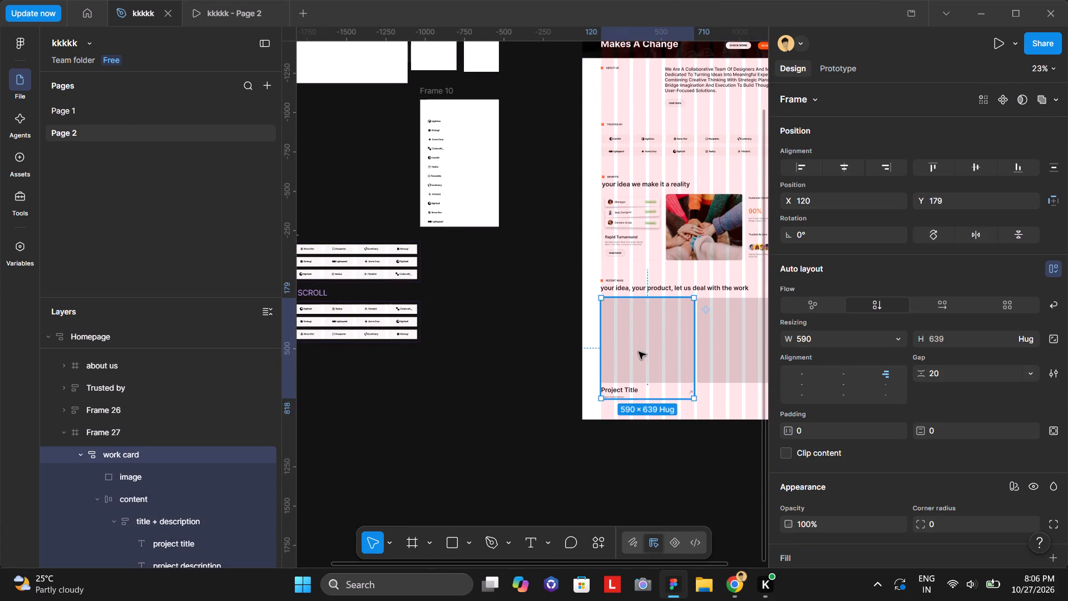
double_click(647, 348)
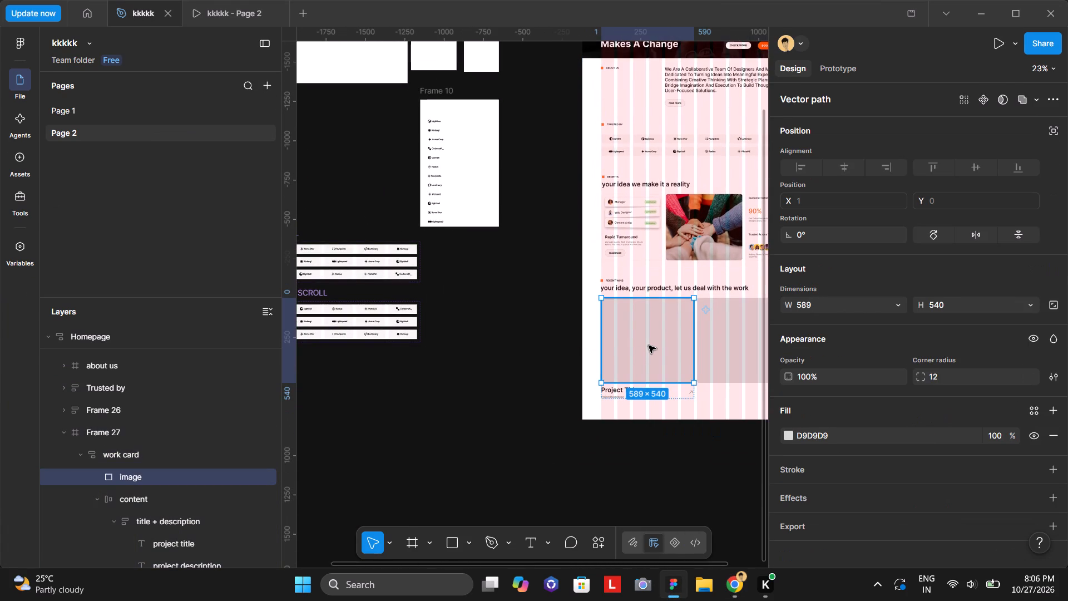
alt+drag(649, 346, 505, 357)
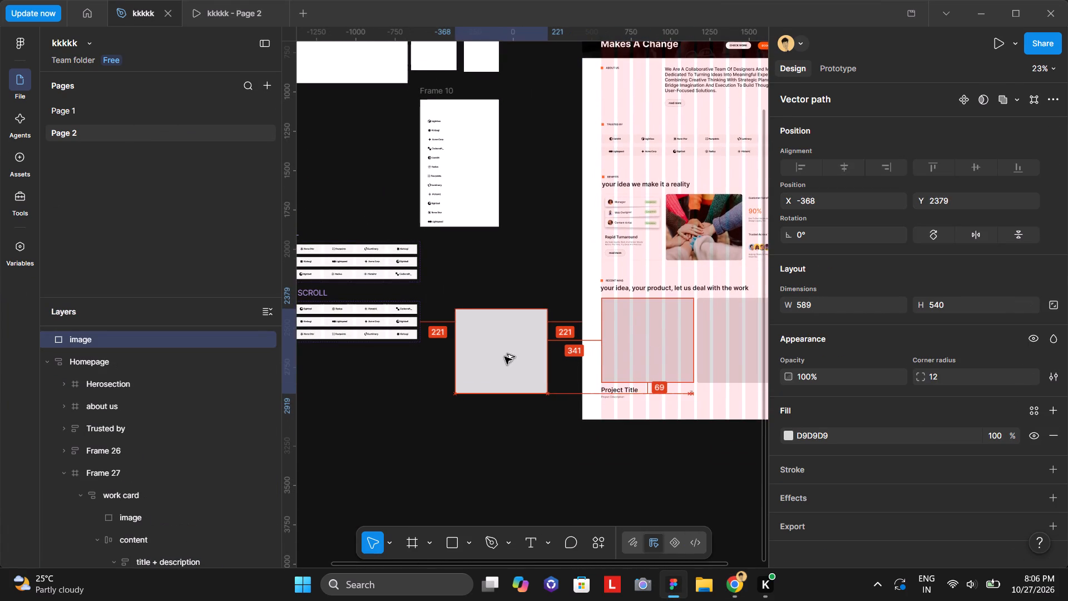
alt+drag(505, 357, 503, 358)
drag(649, 438, 515, 416)
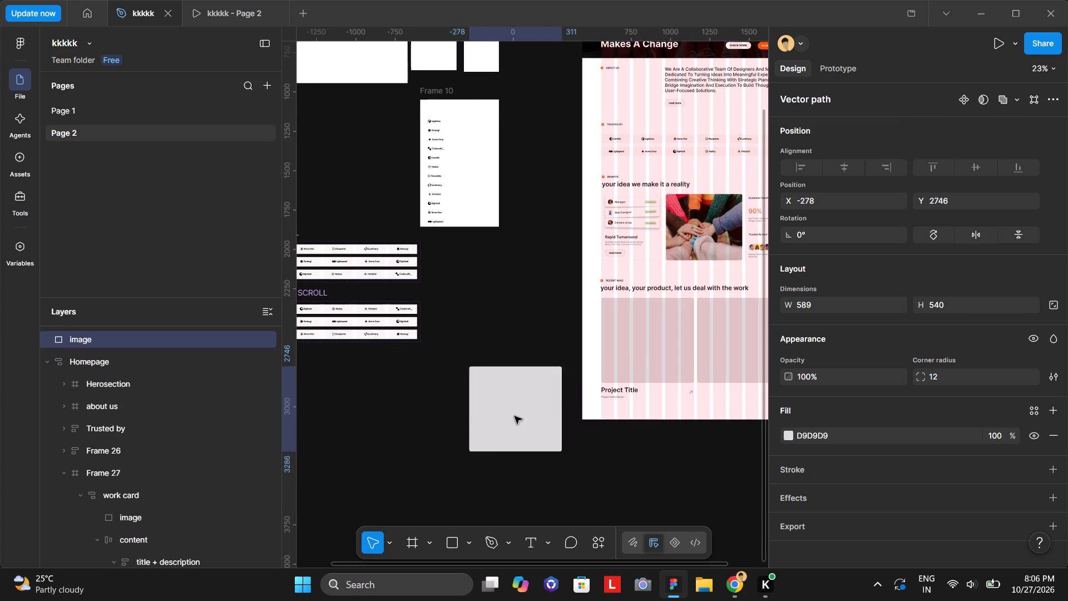
drag(515, 416, 511, 412)
drag(527, 411, 500, 372)
click(514, 428)
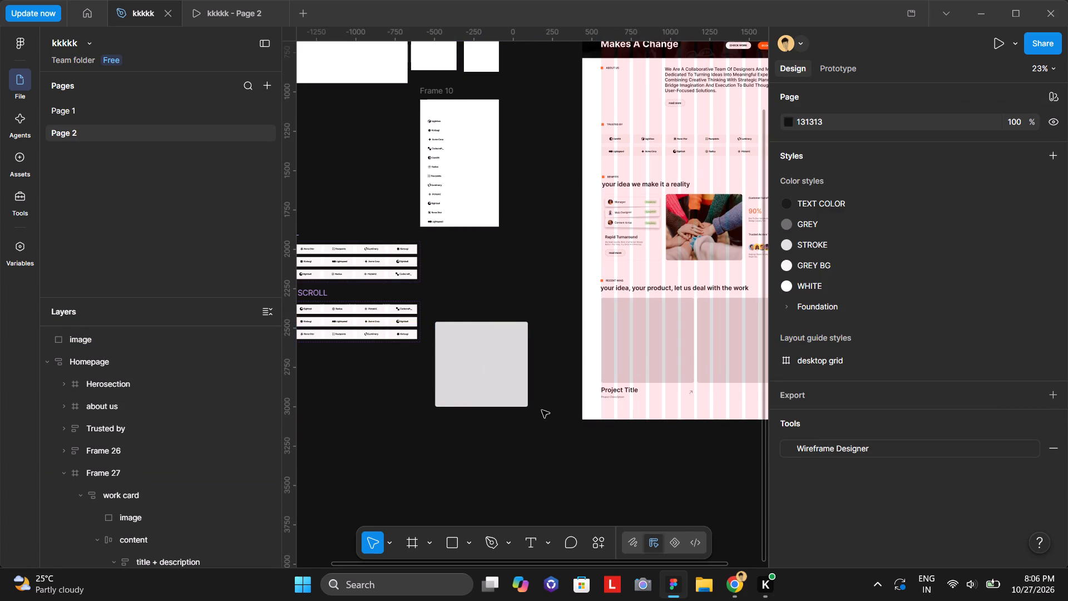
Set the corner radius of the duplicated image placeholder to 0.
scroll(508, 393, right, 1)
click(492, 377)
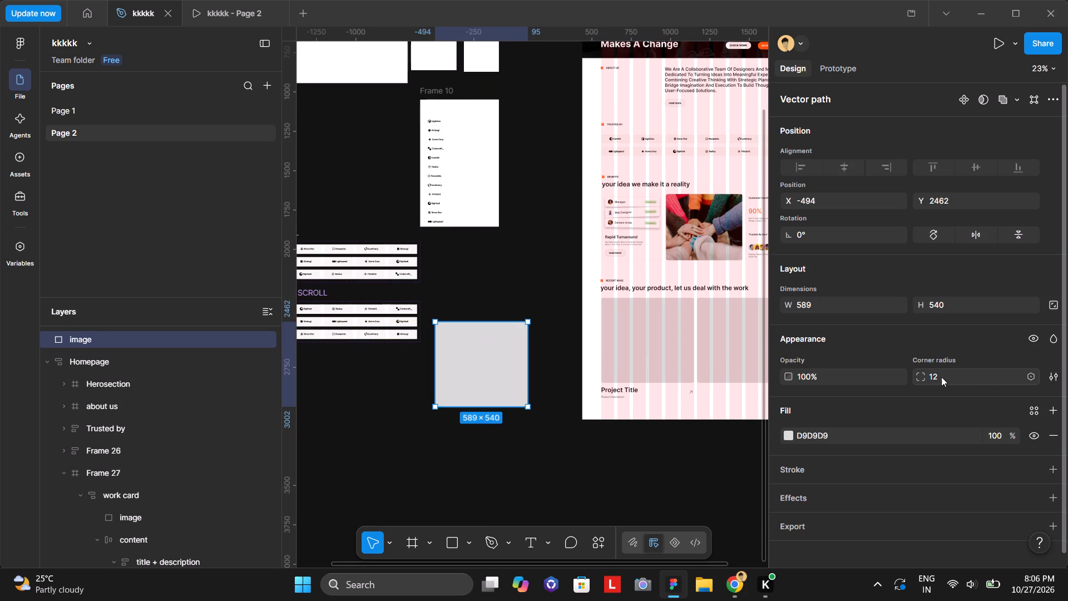
drag(957, 376, 910, 376)
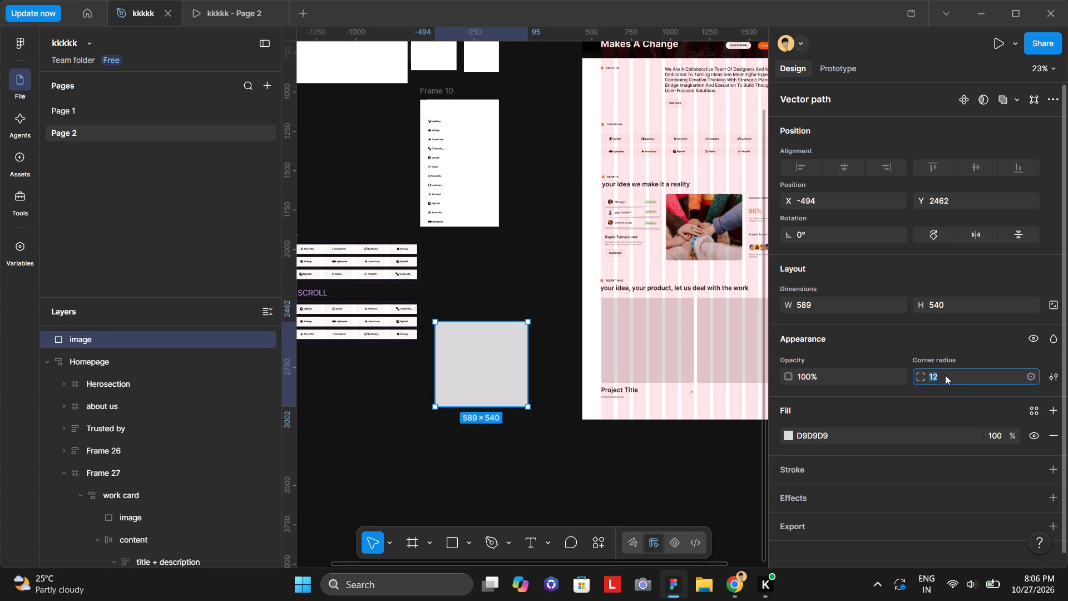
key(0)
click(483, 269)
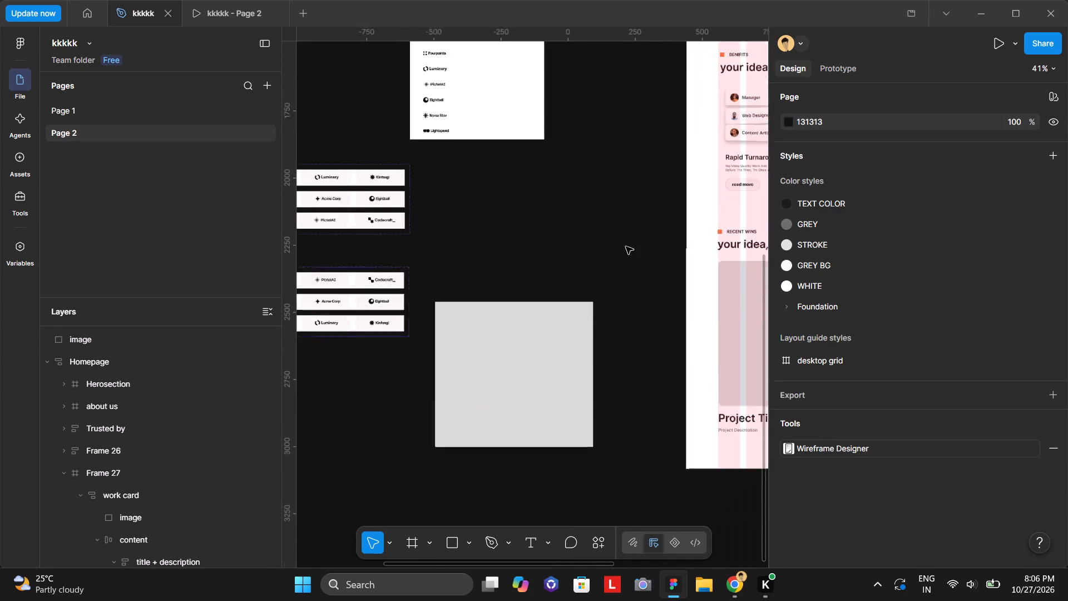
Move the duplicated image placeholder to about X -368, Y 2251, between the scroll components and the homepage.
drag(553, 341, 571, 307)
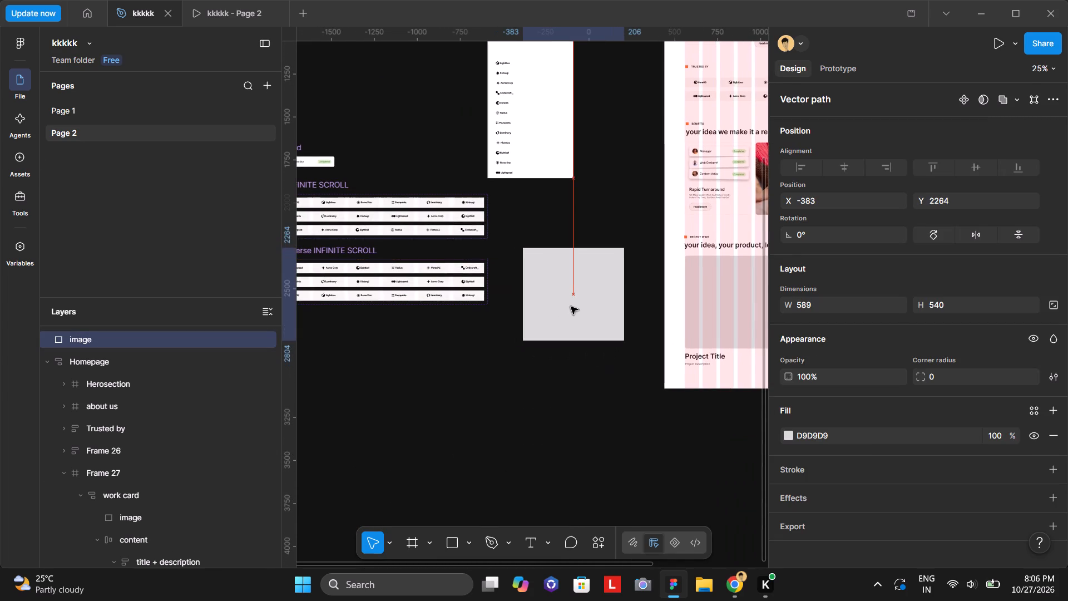
drag(571, 307, 575, 305)
click(631, 398)
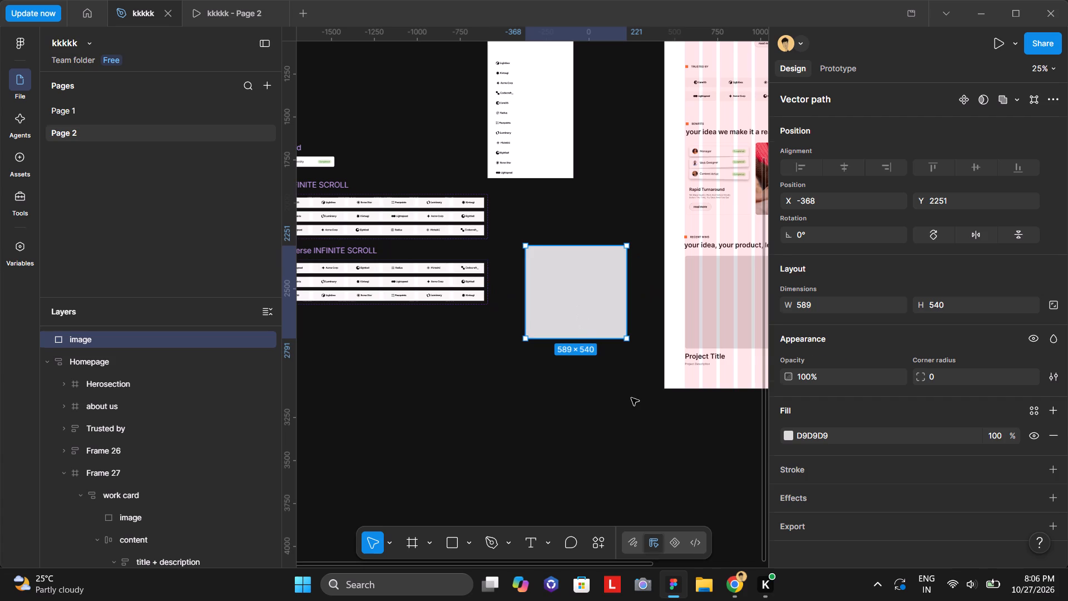
Return to the tutorial in Chrome and rewatch how the Effect frame is converted into a component with variants.
click(738, 583)
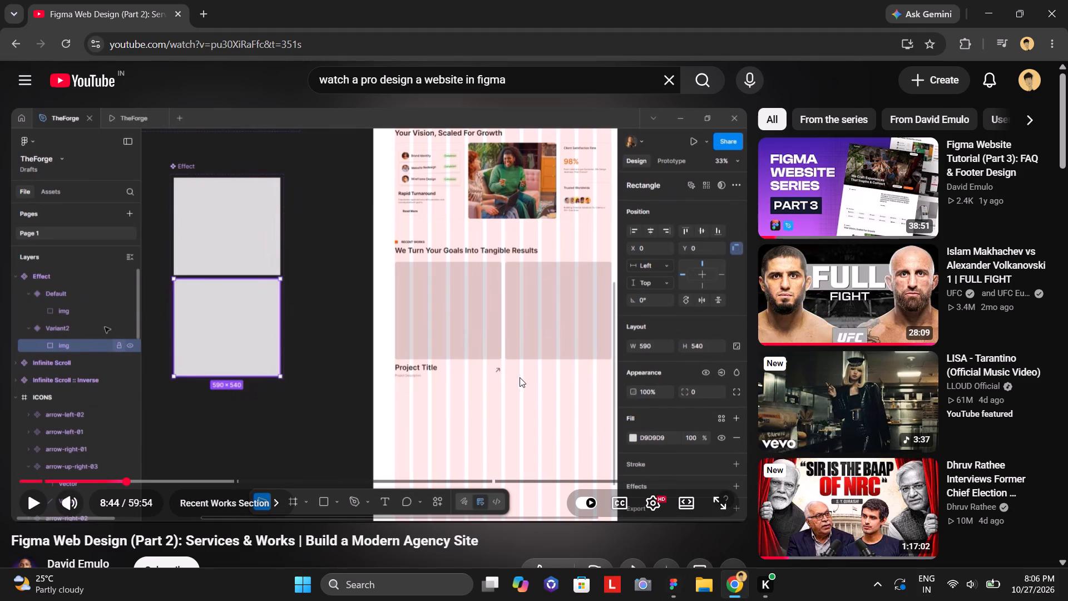
key(Left)
key(Left)
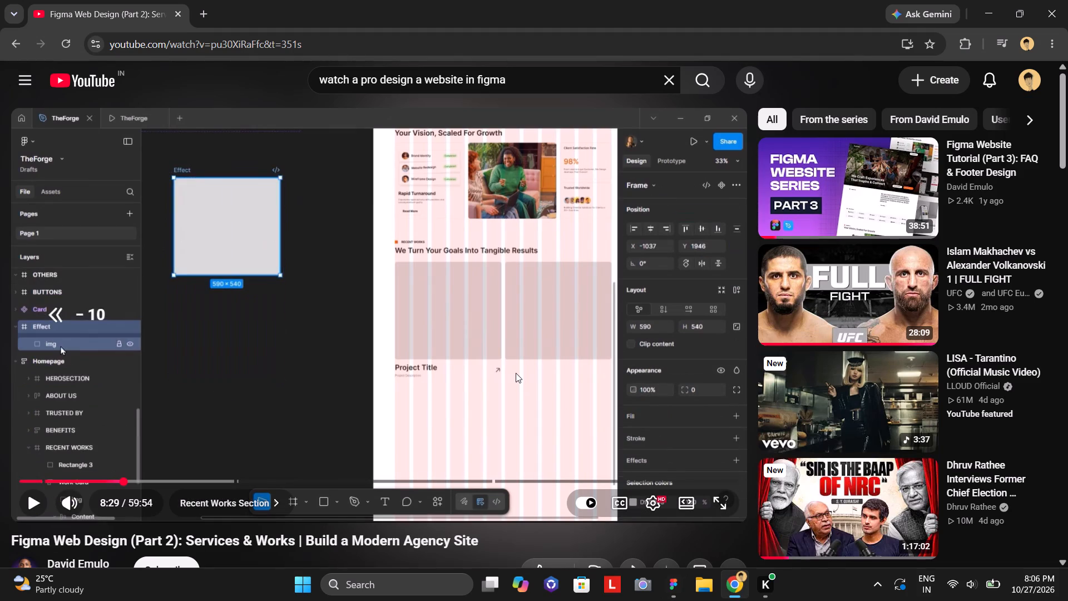
key(Left)
key(space)
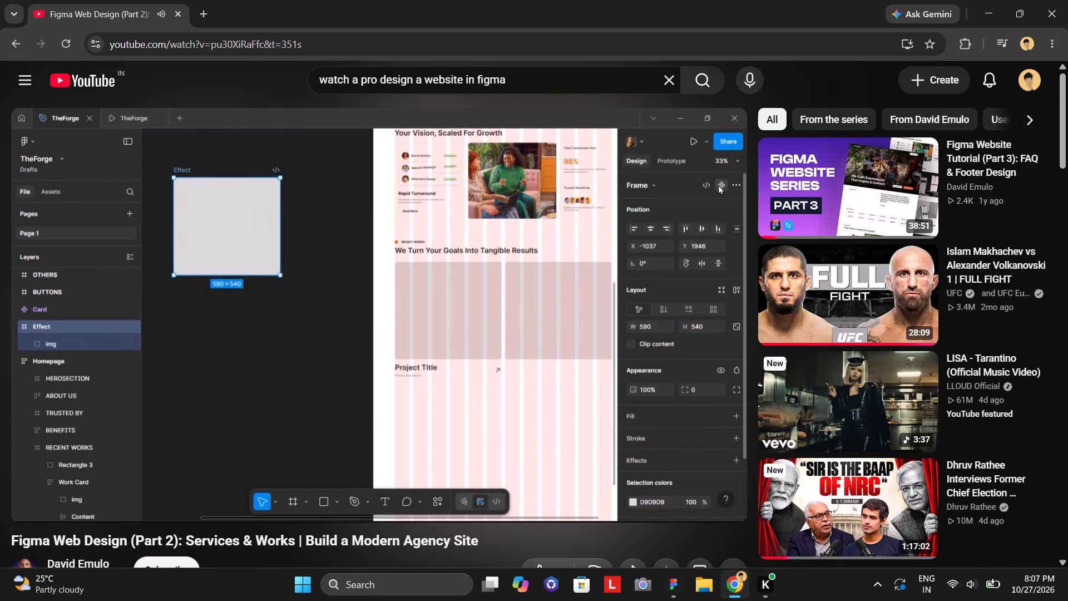
key(Left)
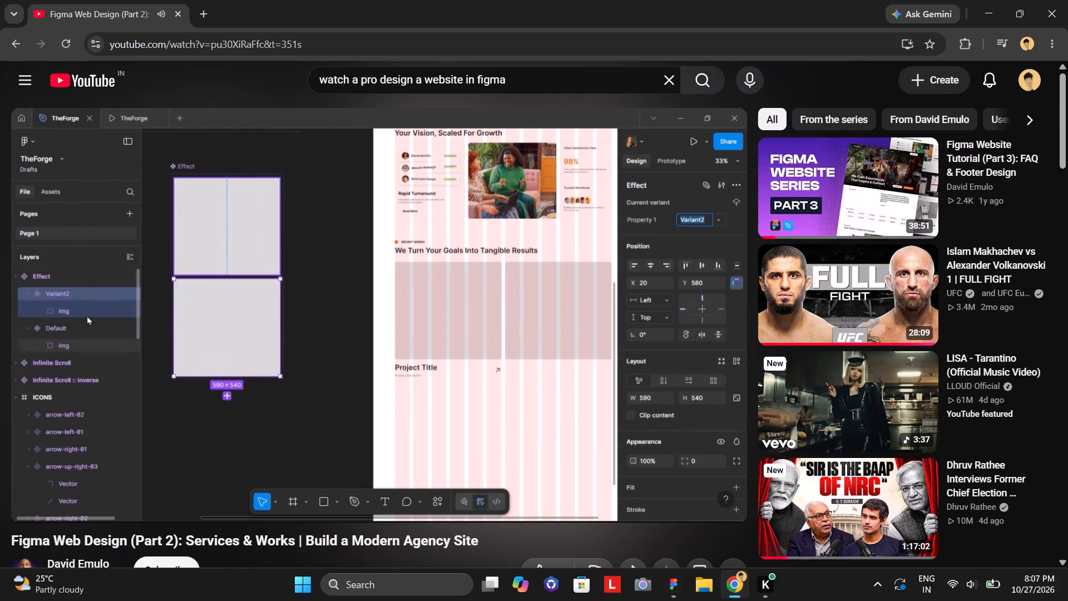
key(Left)
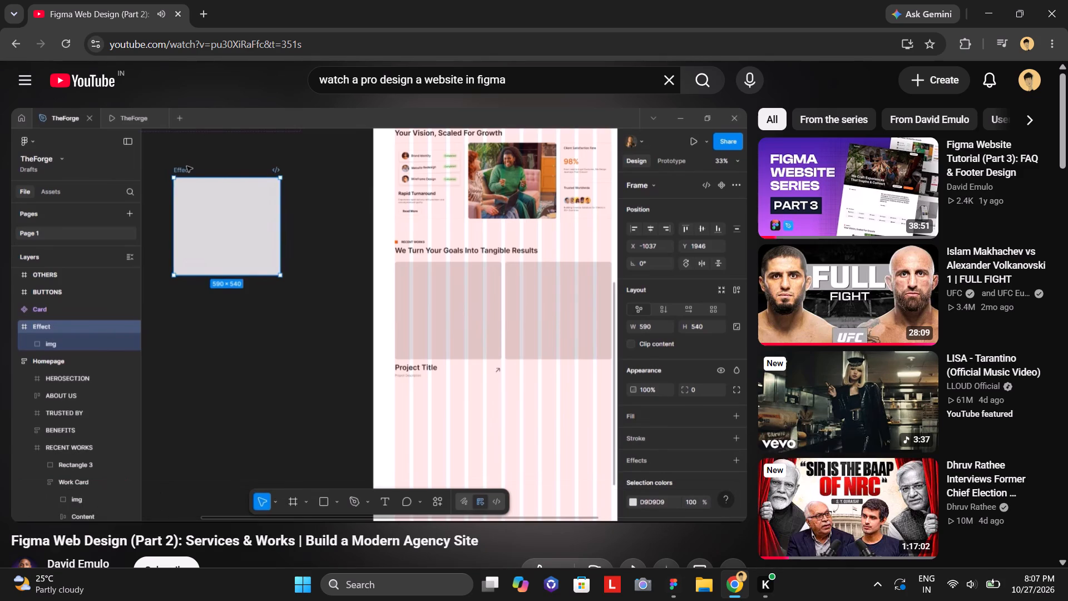
key(Left)
key(Left)
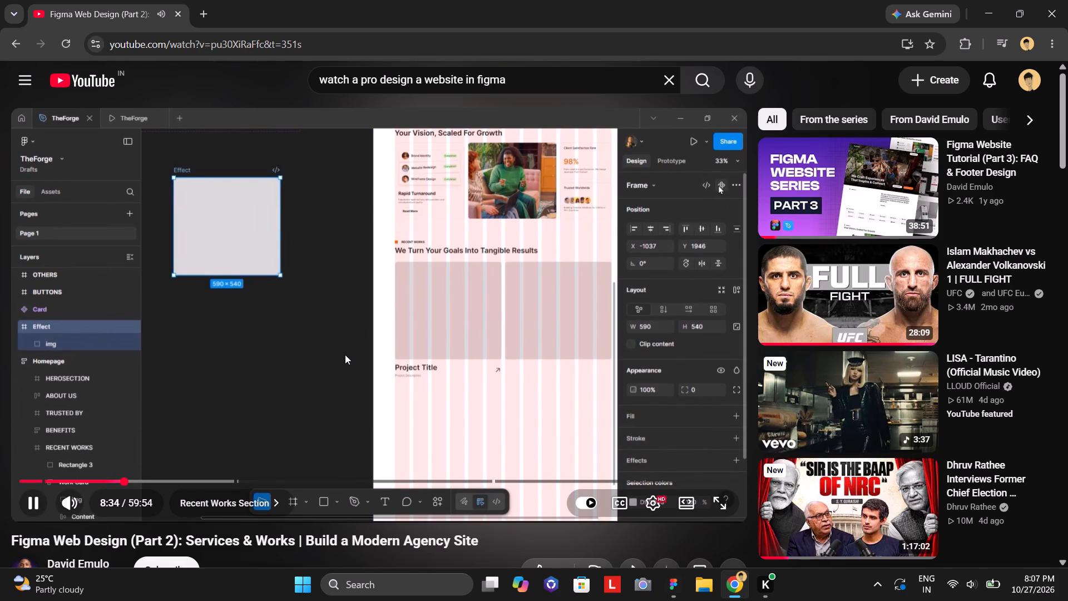
click(291, 323)
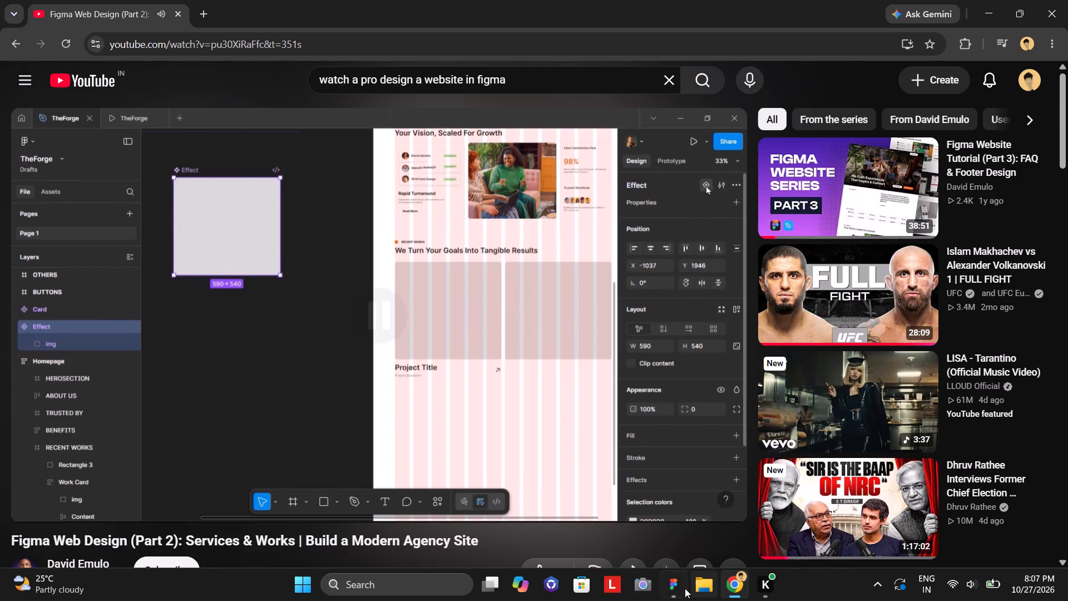
Switch back to Figma and wrap the duplicated image placeholder in a frame using Frame selection.
click(684, 588)
click(555, 259)
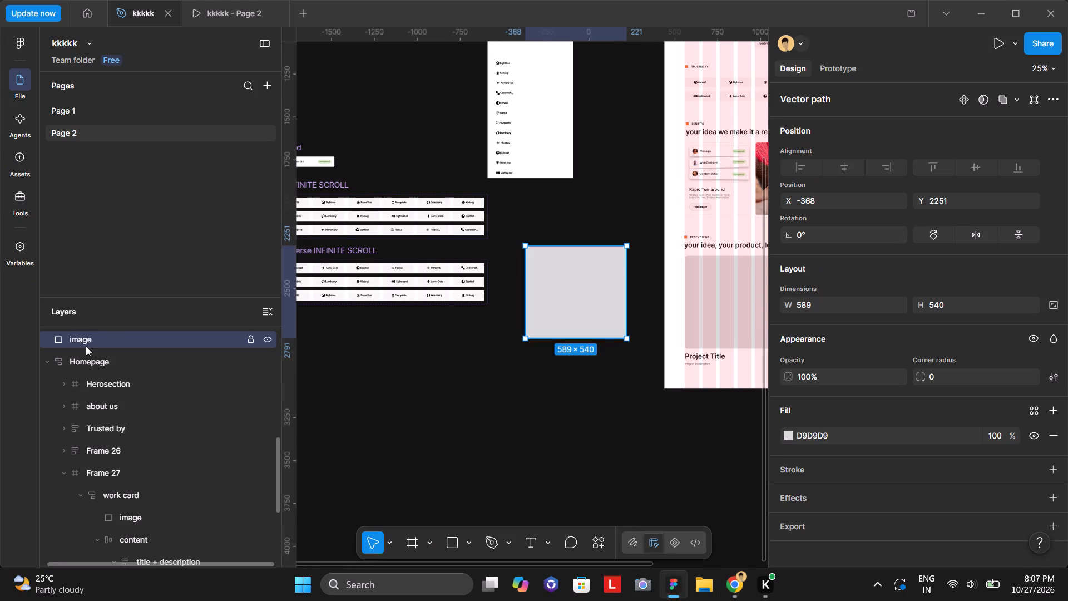
right_click(550, 307)
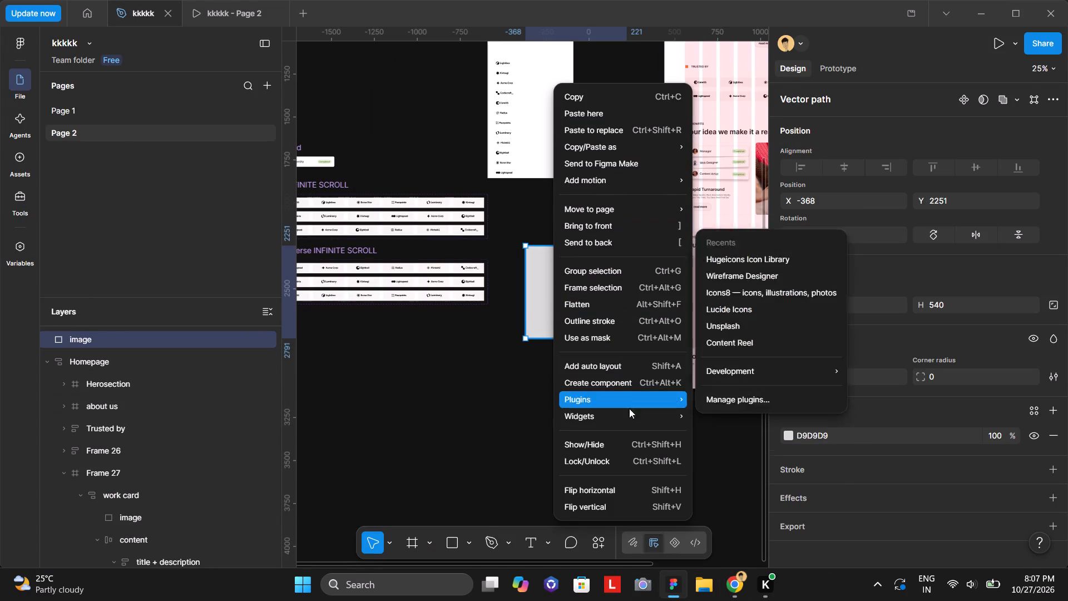
click(632, 292)
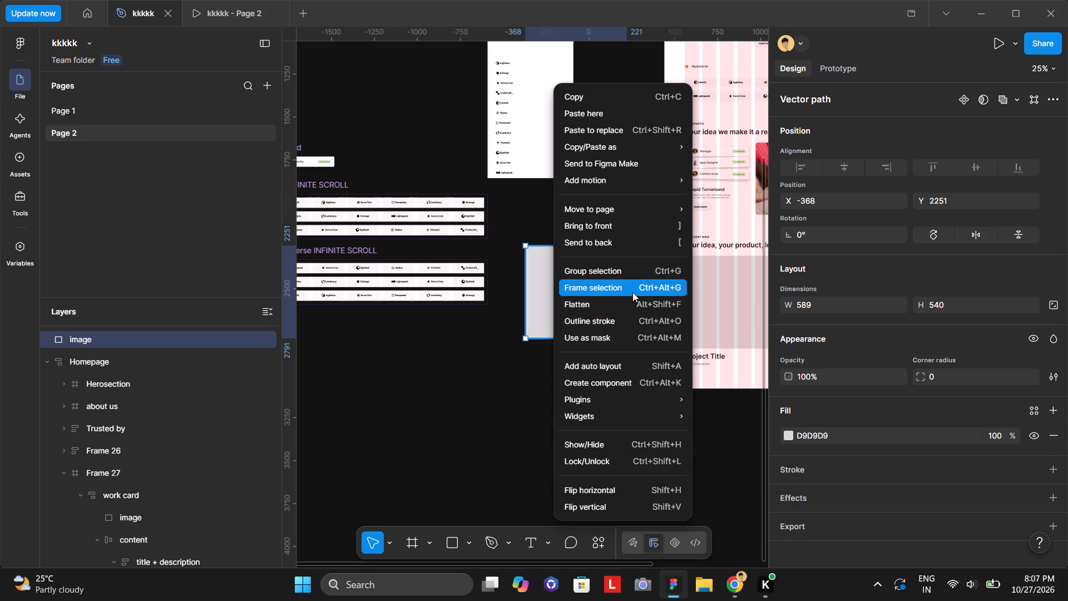
Rename the new frame around the duplicated image placeholder as Effects.
double_click(100, 338)
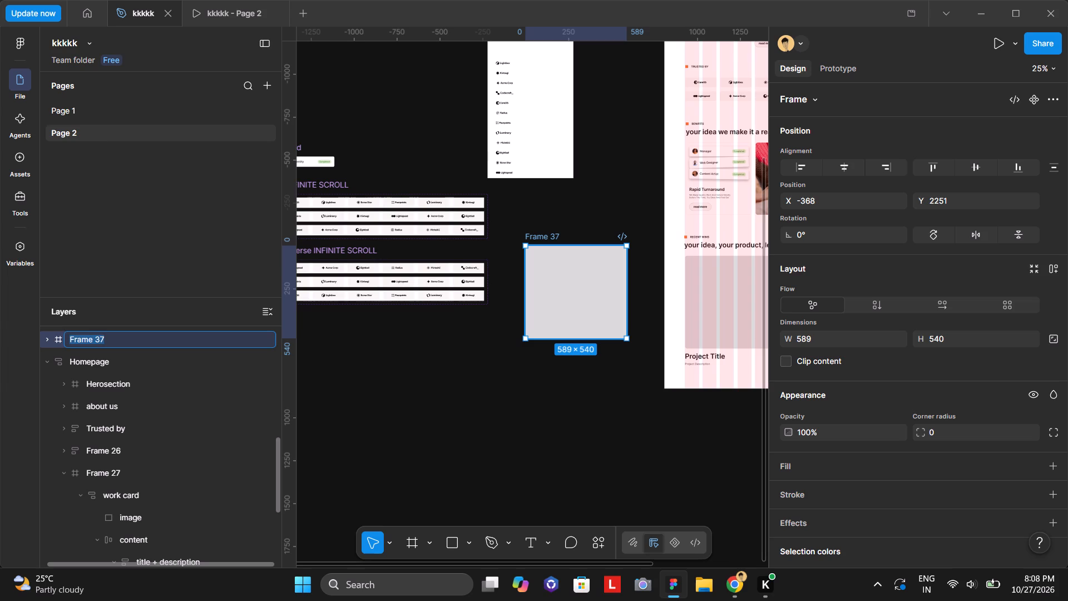
text(effects)
key(Left)
key(Left)
key(Left)
key(Left)
key(Left)
key(Left)
key(BackSpace)
key(shift+e)
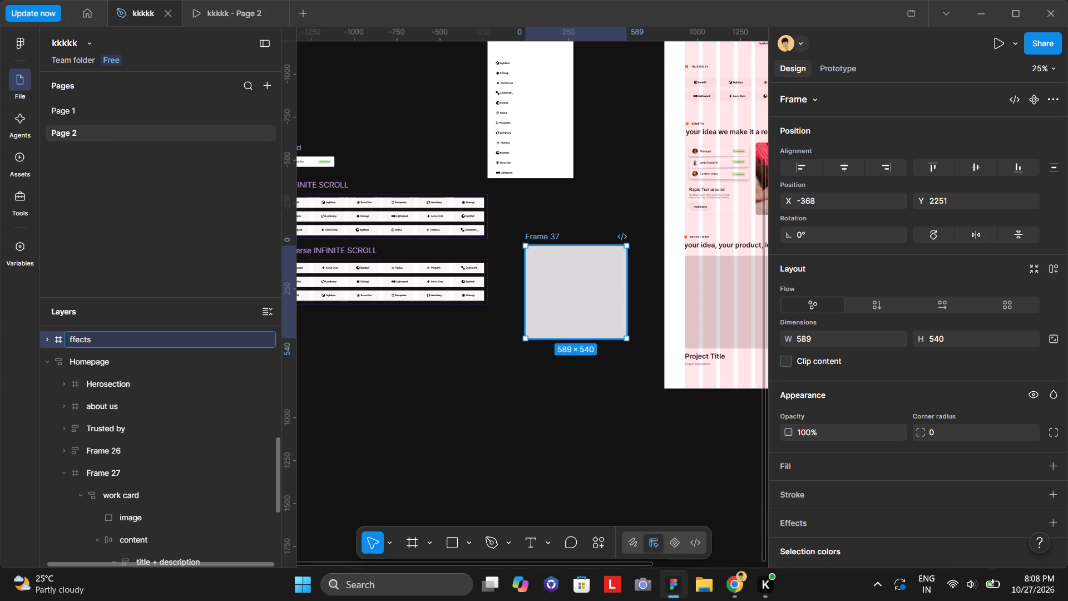
click(354, 395)
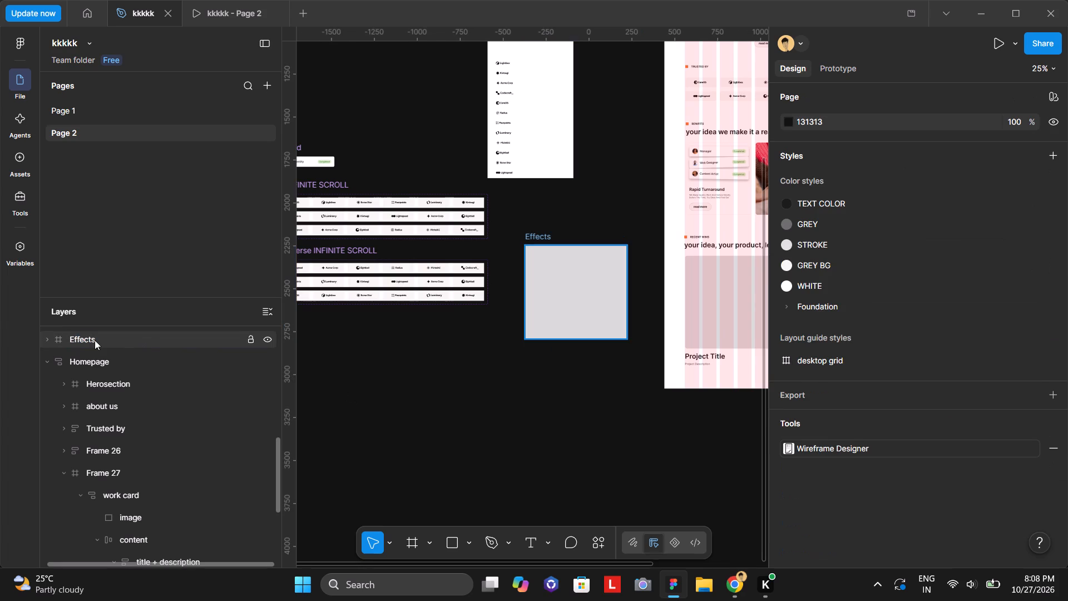
Convert the Effects frame containing the image placeholder into a component.
click(48, 341)
click(115, 359)
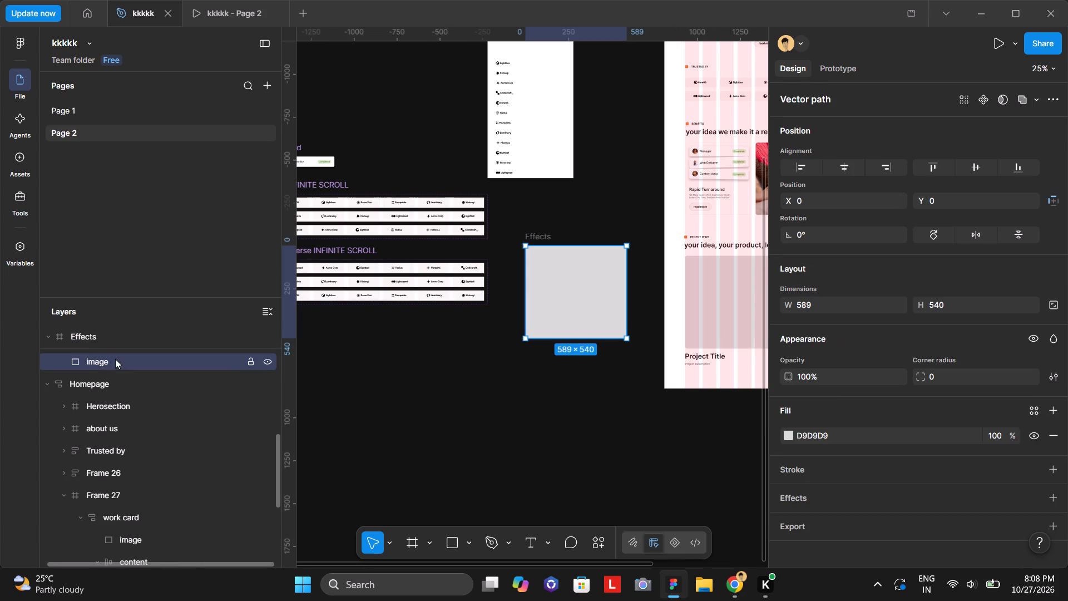
click(462, 416)
click(570, 306)
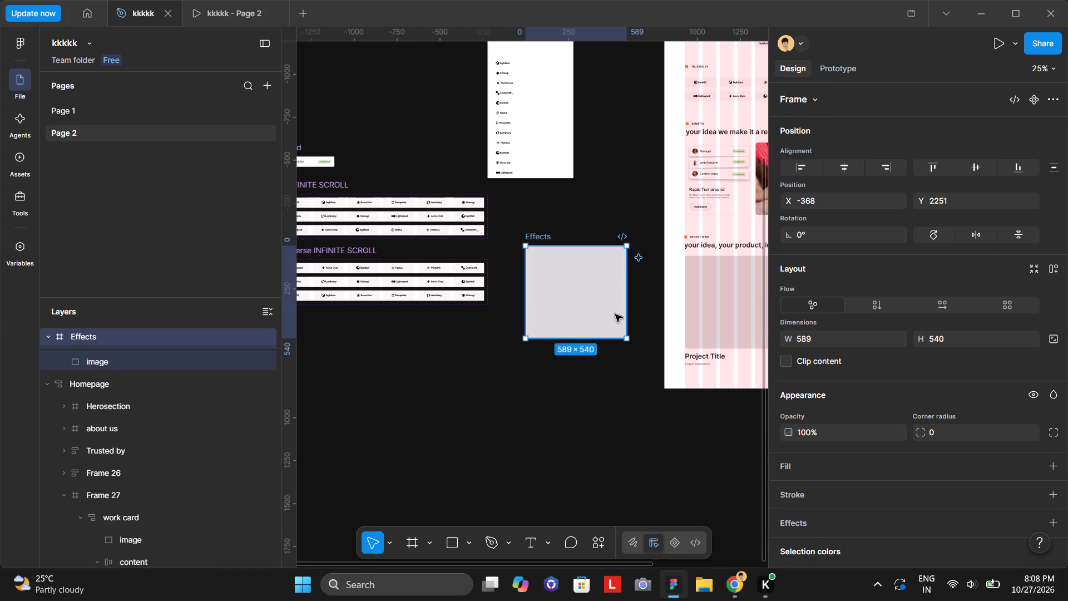
click(1036, 99)
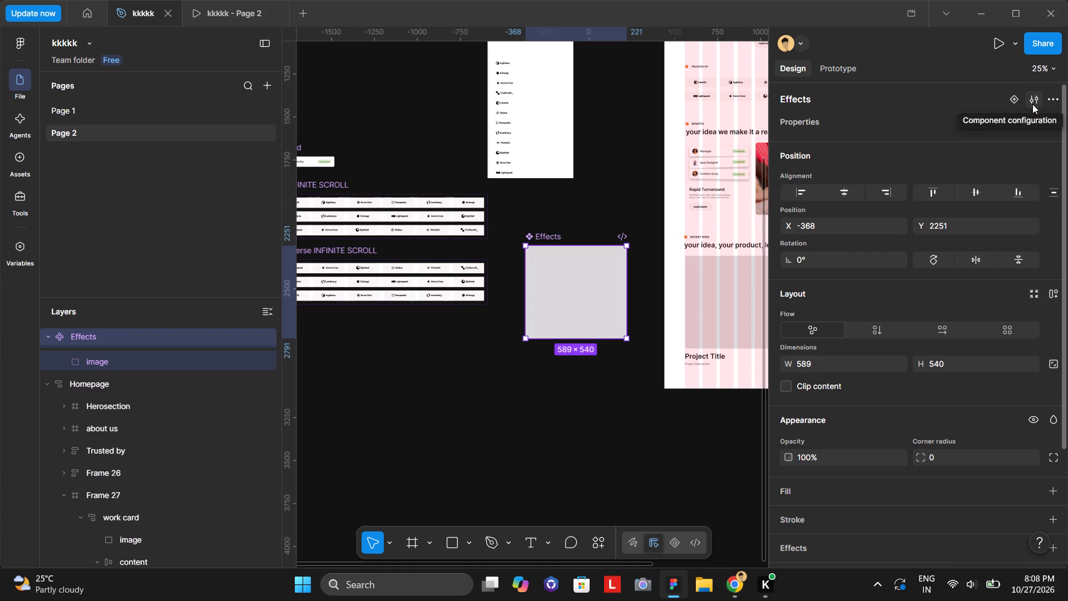
Switch to the tutorial in Chrome and rewatch how a second variant is added to the Effect component.
click(744, 579)
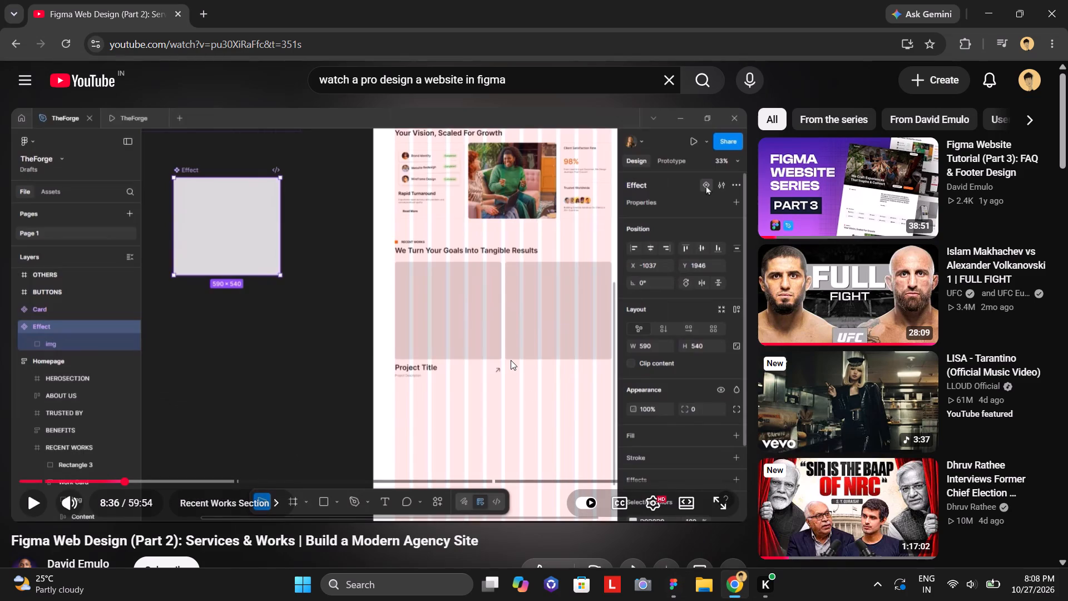
click(511, 360)
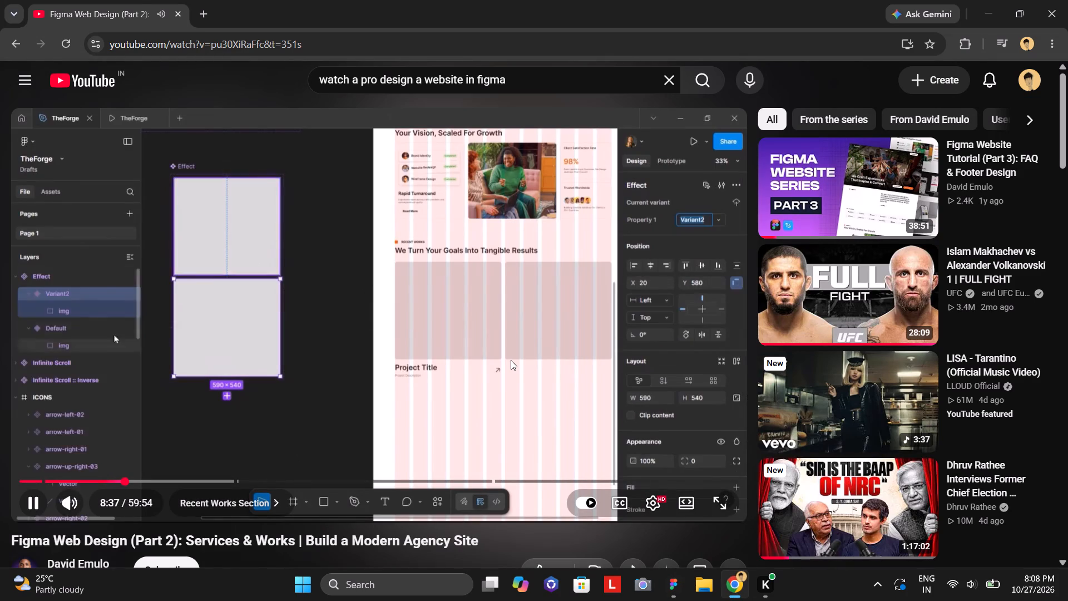
key(Left)
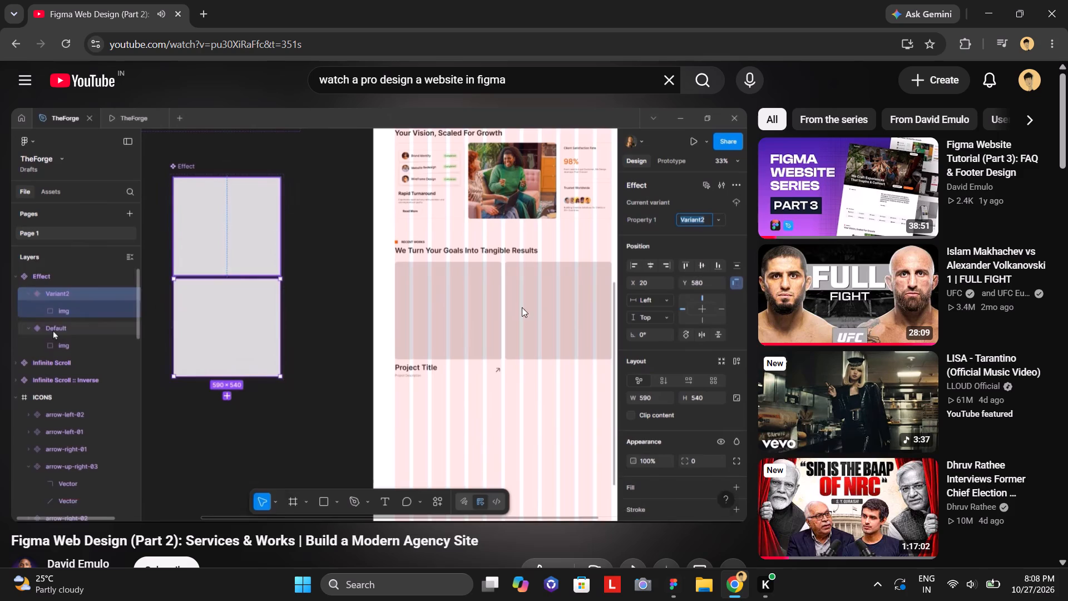
click(318, 311)
Switch back to Figma and add a second variant to the Effects component.
click(668, 581)
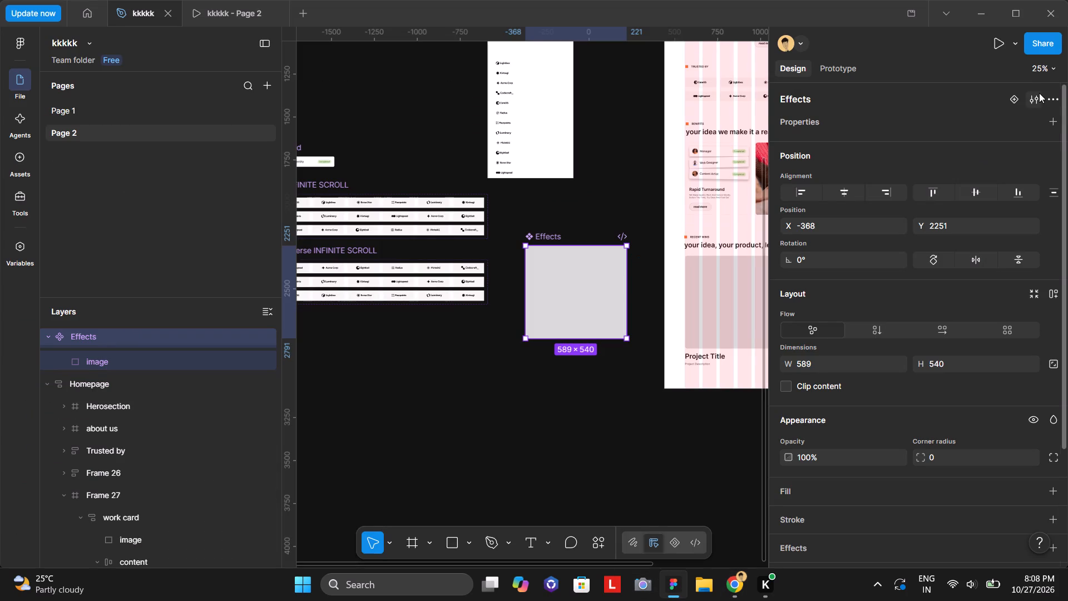
click(1019, 97)
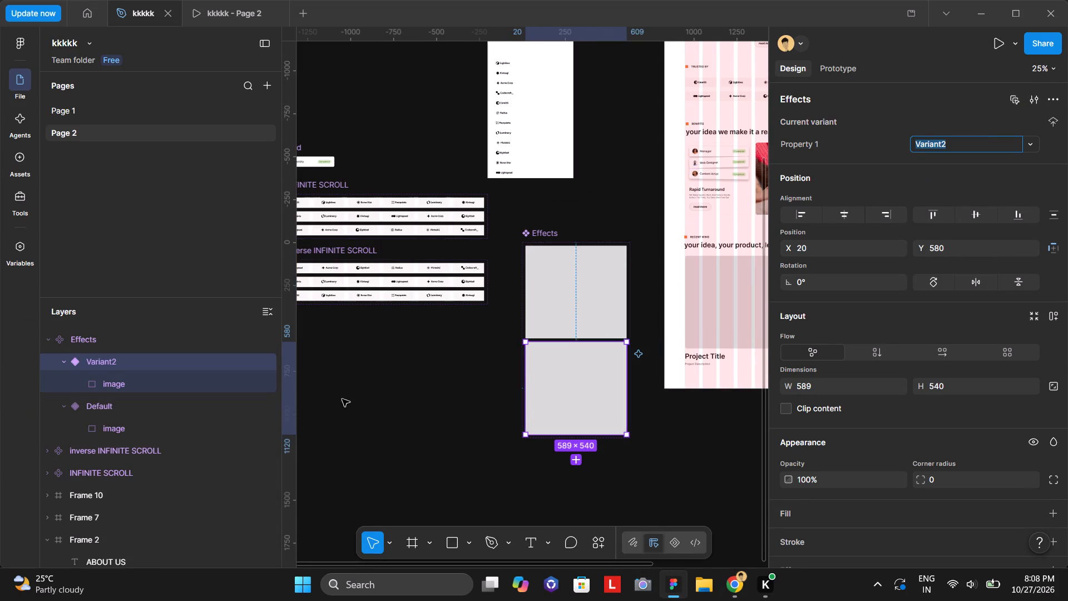
click(166, 412)
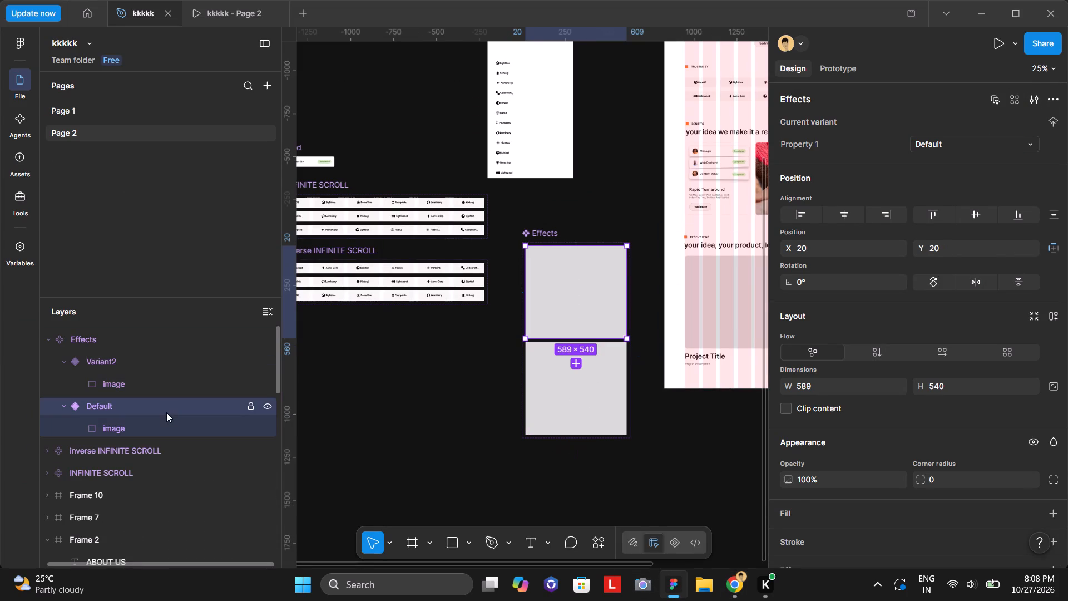
click(166, 359)
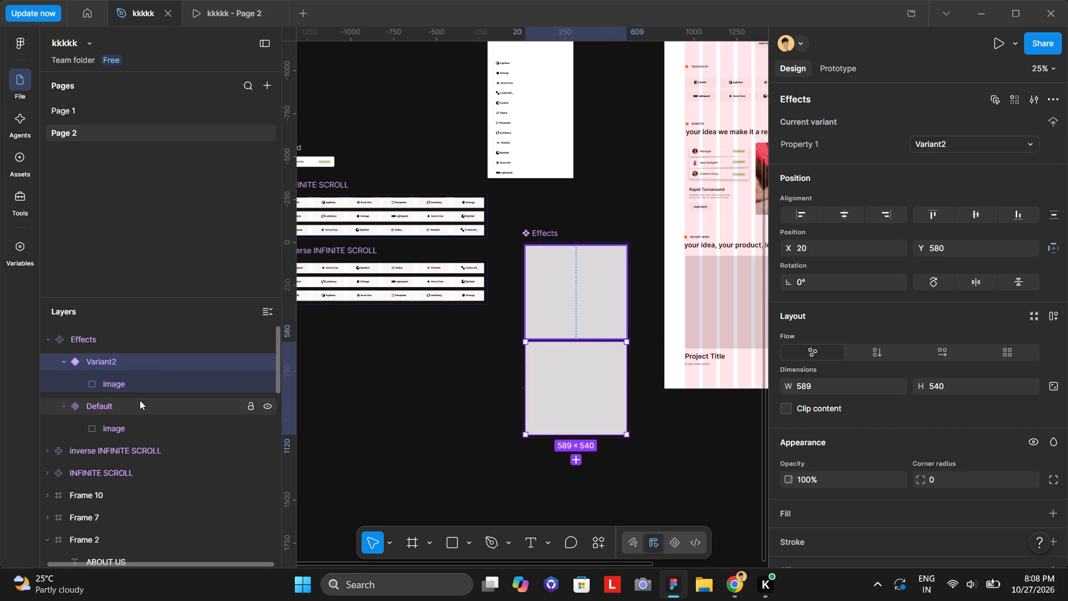
click(140, 400)
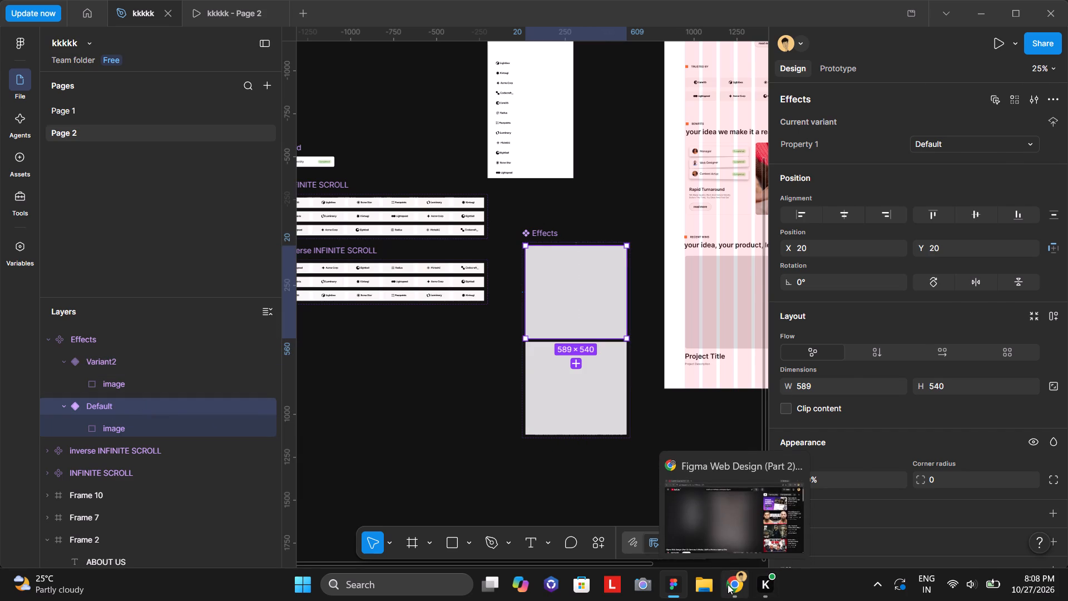
Return to the tutorial in Chrome and rewatch how the Effect variants are scaled and their content clipped.
click(728, 584)
click(410, 338)
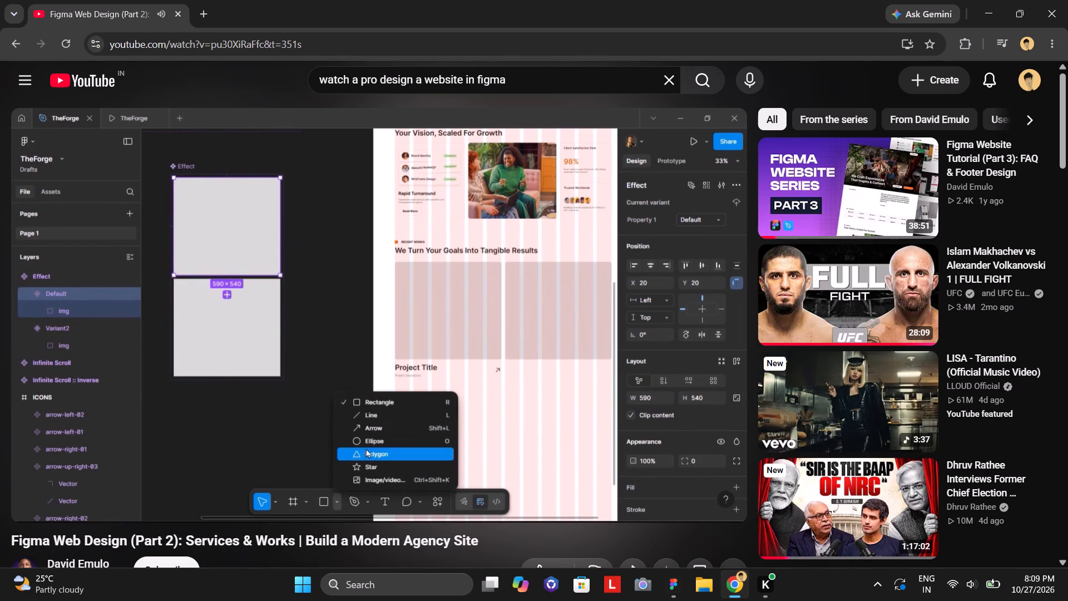
key(Left)
key(Left)
key(Left)
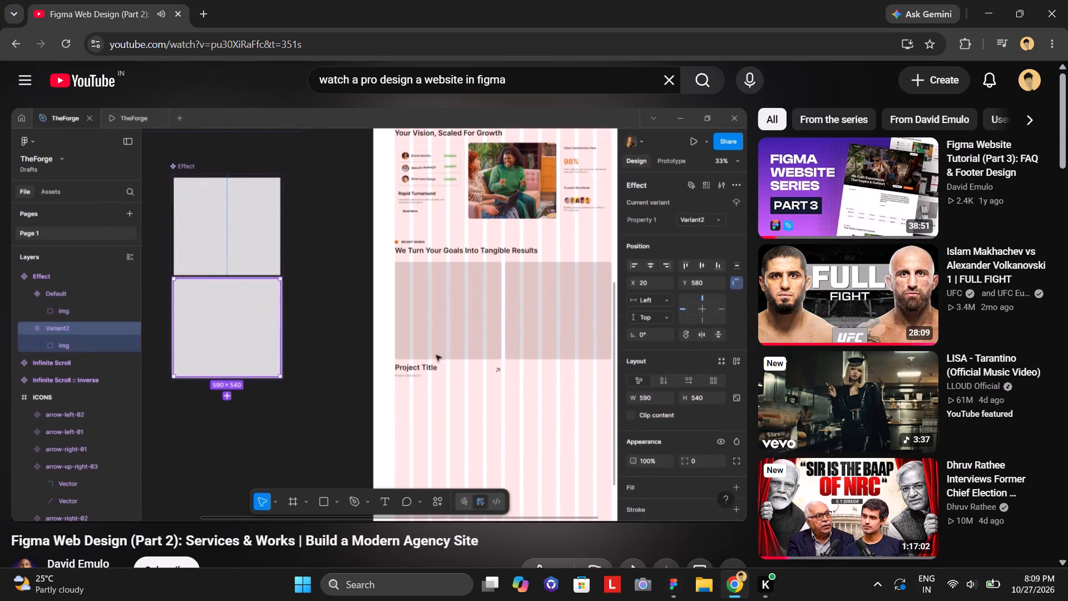
key(Left)
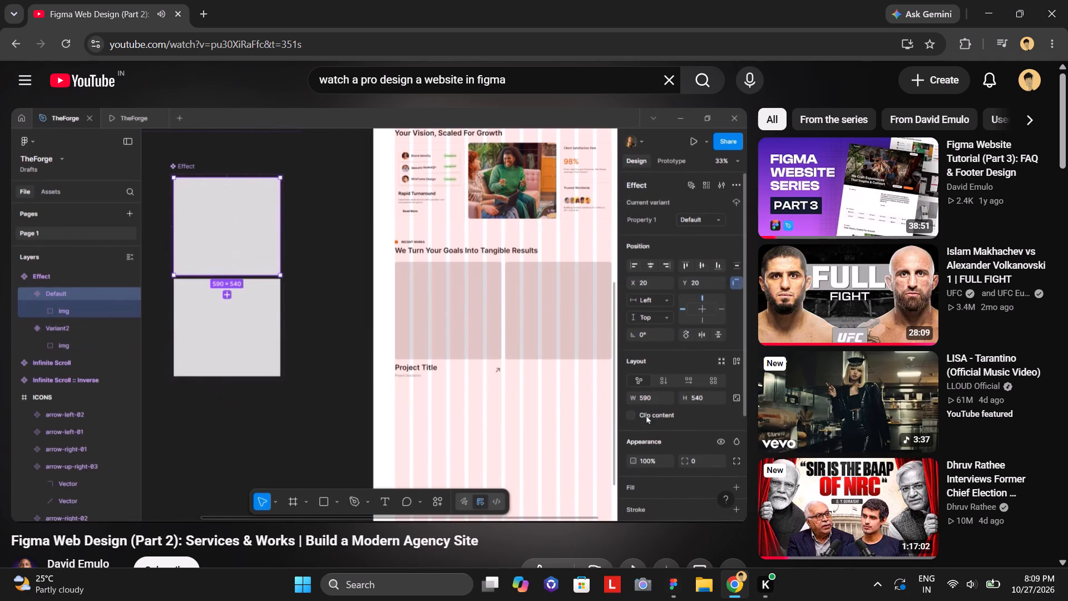
click(249, 223)
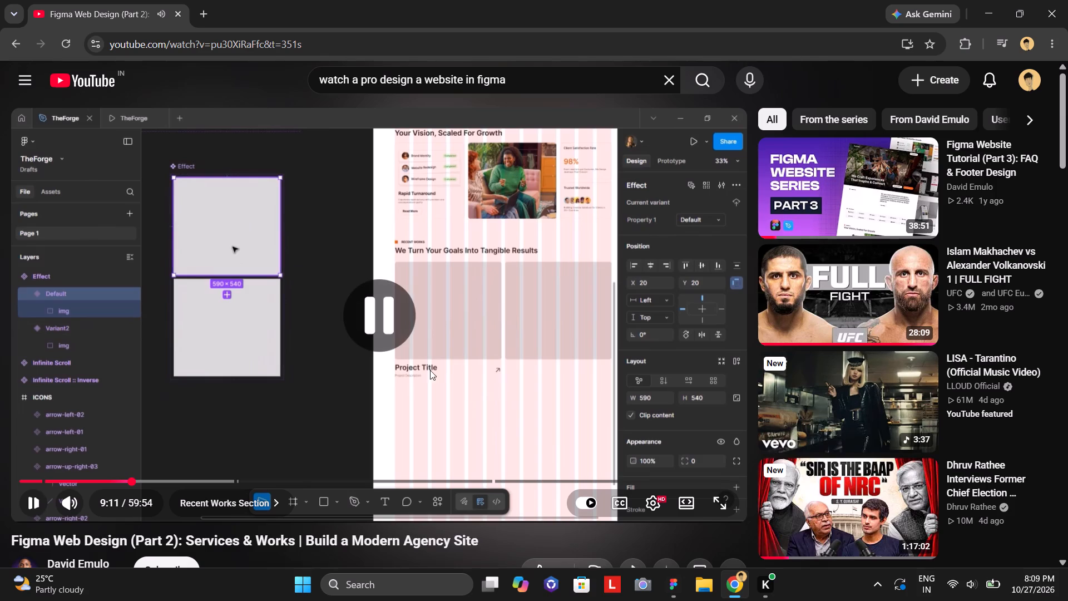
Switch back to Figma and scale Variant2 of the Effects component to a height of 560 using the Scale tool.
click(664, 587)
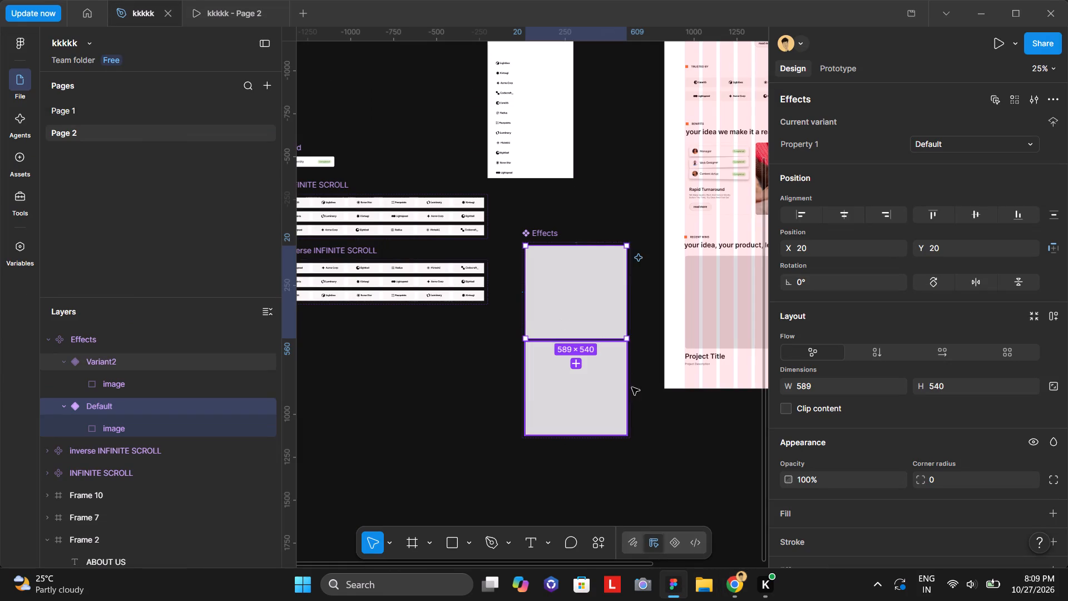
click(467, 375)
click(602, 297)
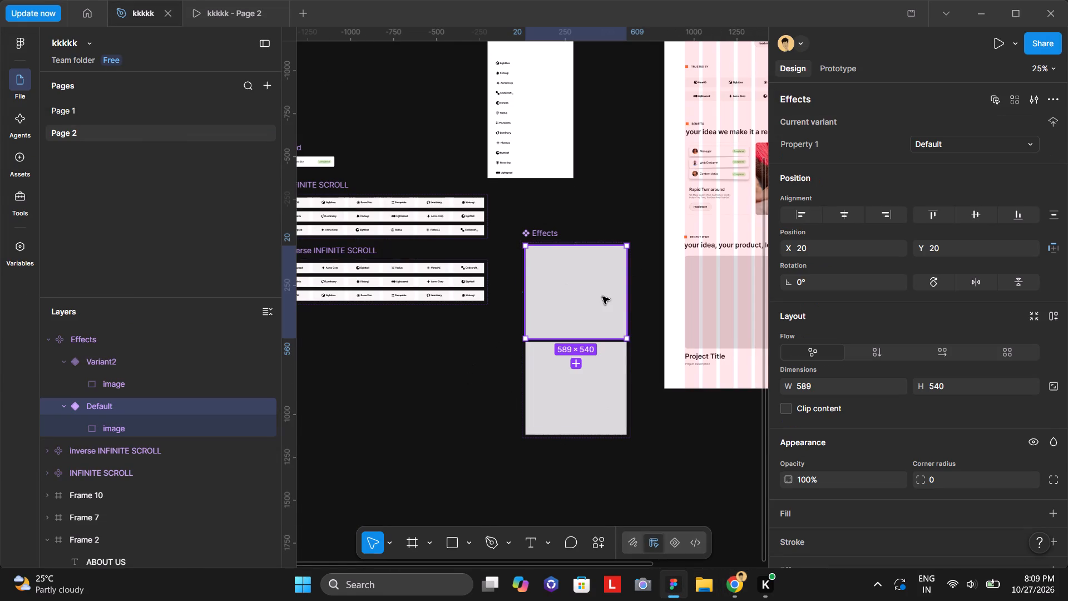
click(563, 377)
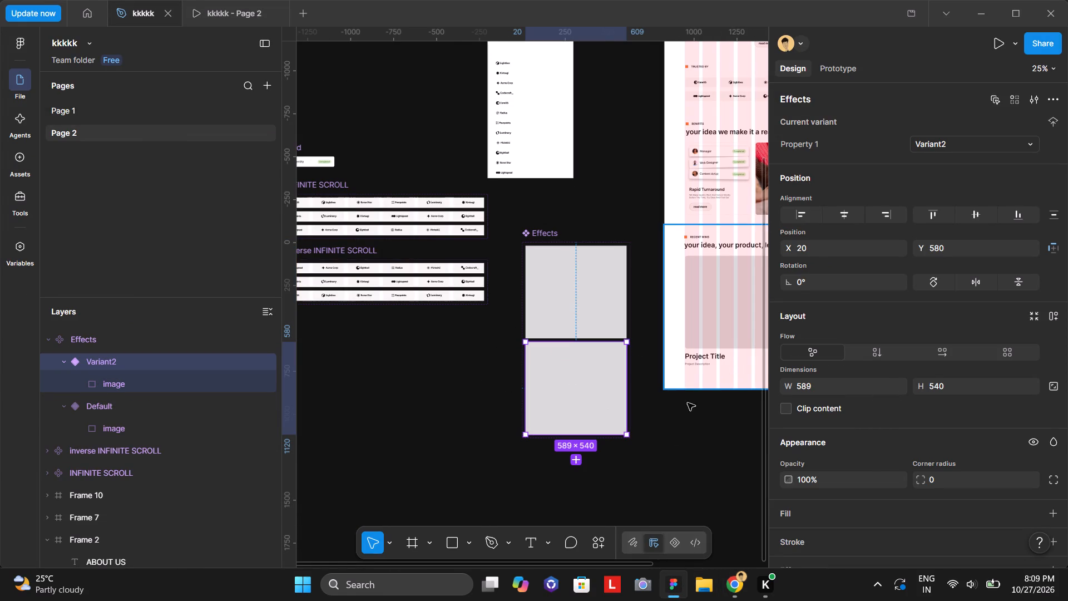
key(k)
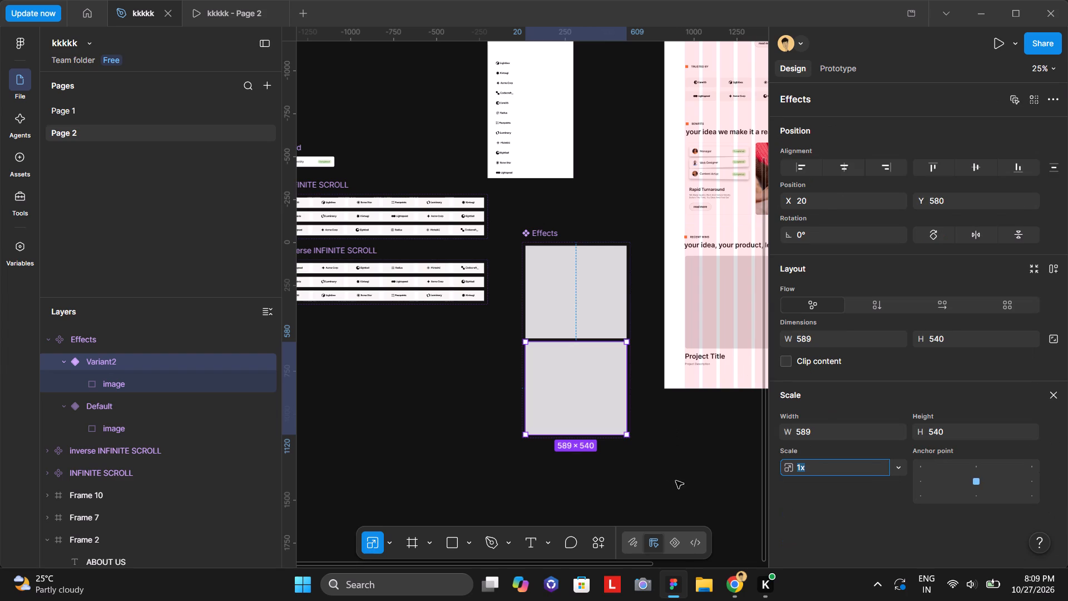
click(960, 426)
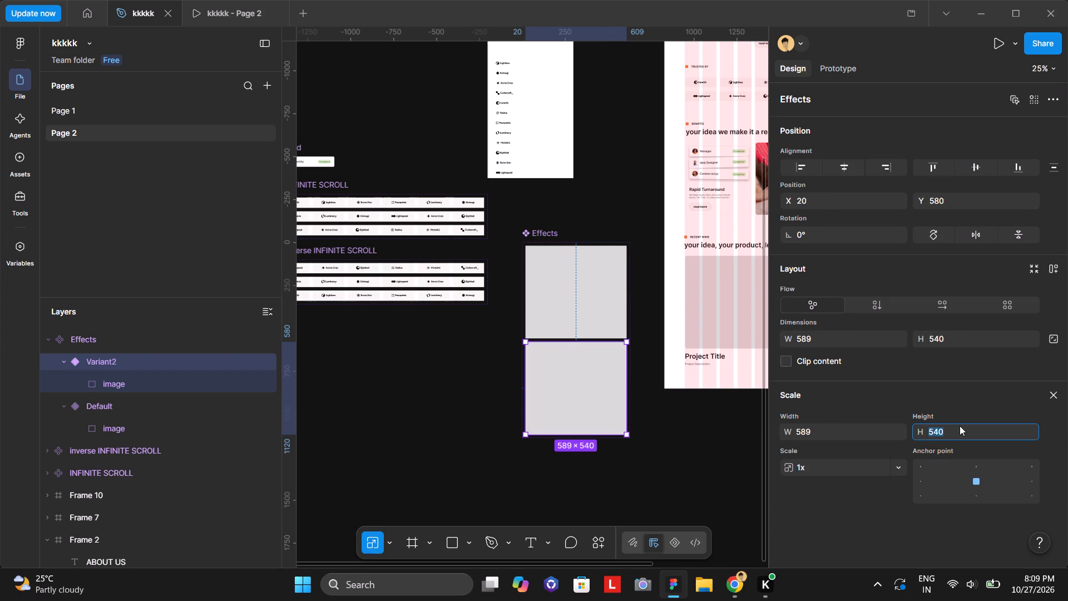
text(560)
key(Return)
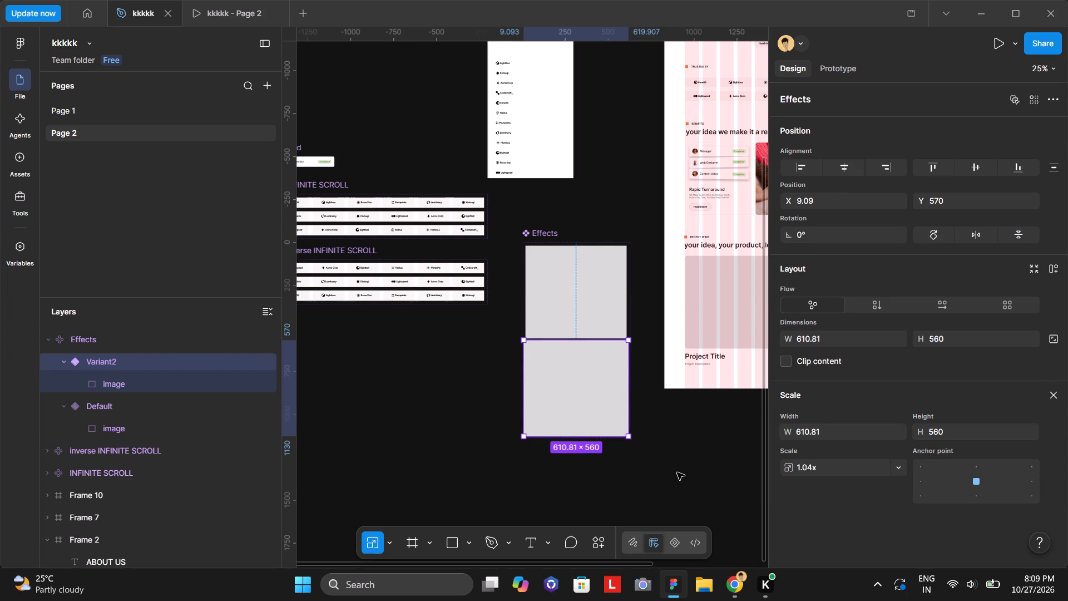
Enable Clip content on Variant2 of the Effects component.
click(677, 472)
click(613, 406)
click(787, 364)
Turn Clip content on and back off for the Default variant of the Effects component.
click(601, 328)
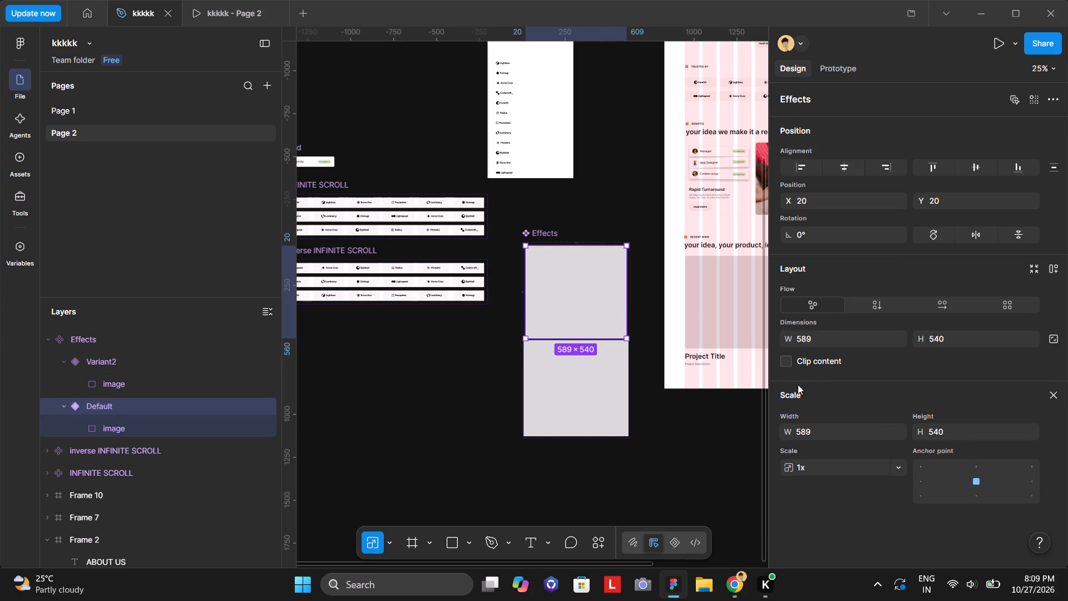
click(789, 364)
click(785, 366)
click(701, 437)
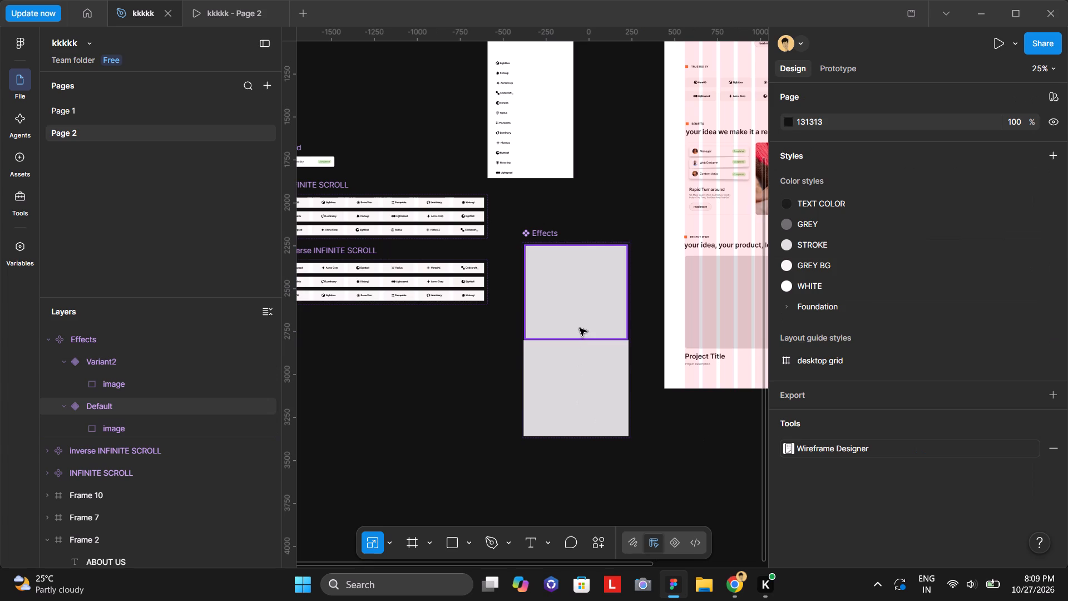
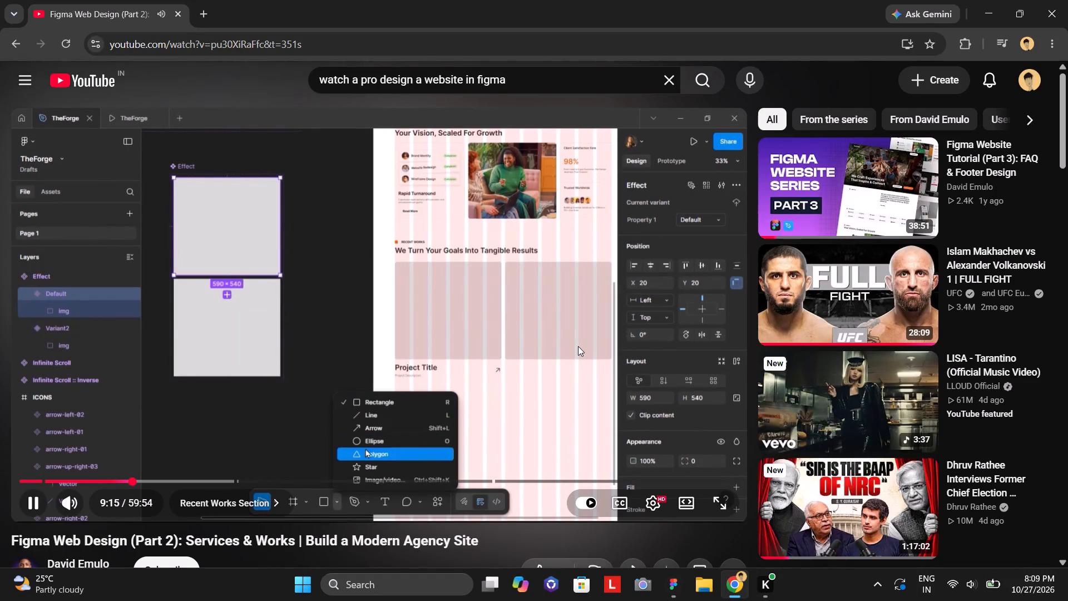
Rewind the tutorial and rewatch, enlarged, how Clip content is applied after scaling the image in the Effect variants.
key(Left)
key(Left)
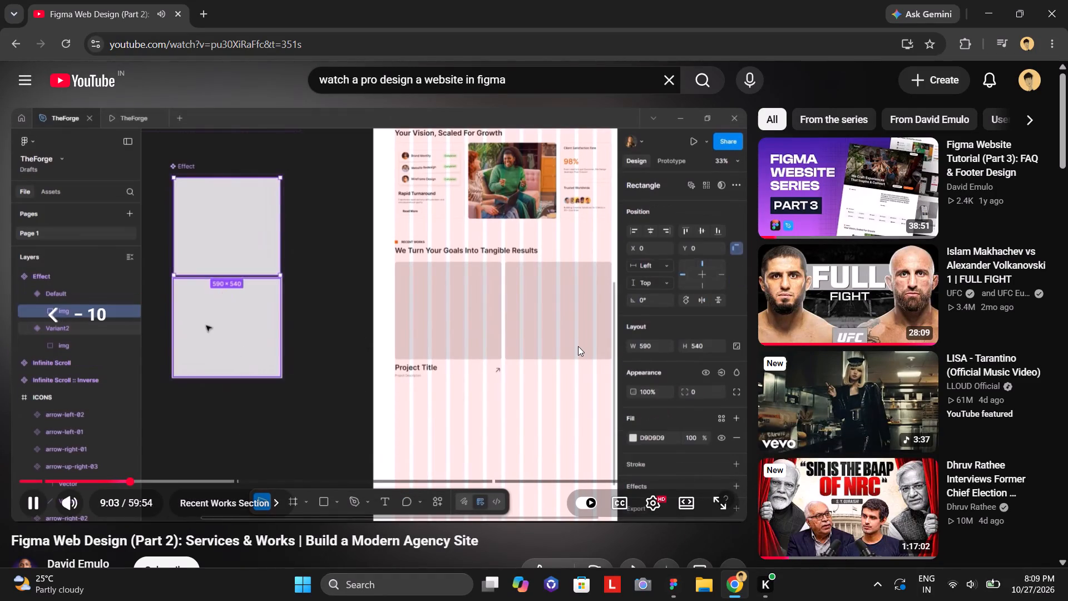
key(Left)
key(Left)
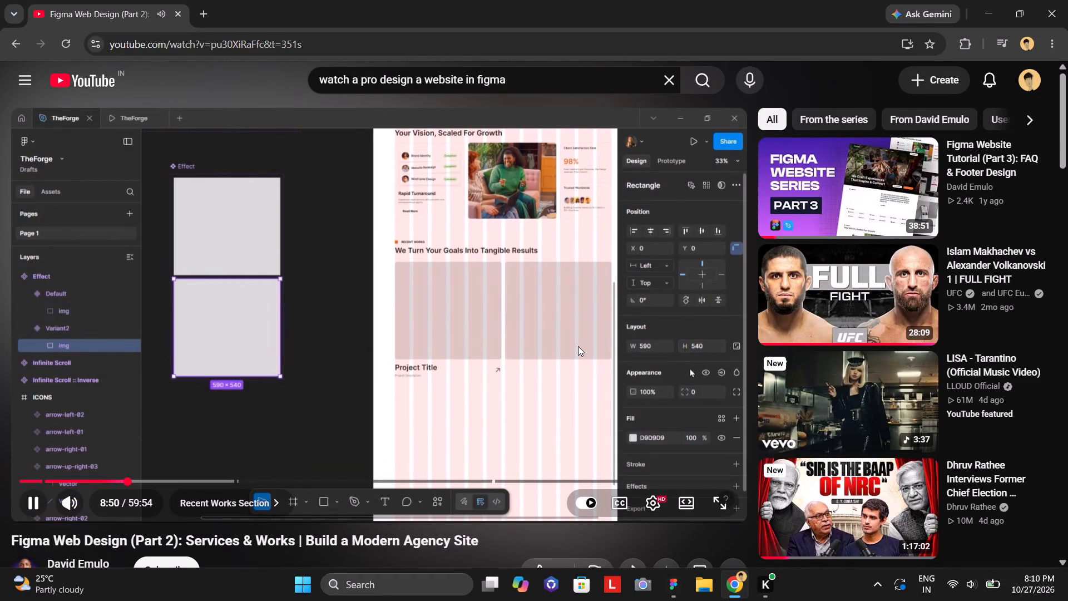
key(Left)
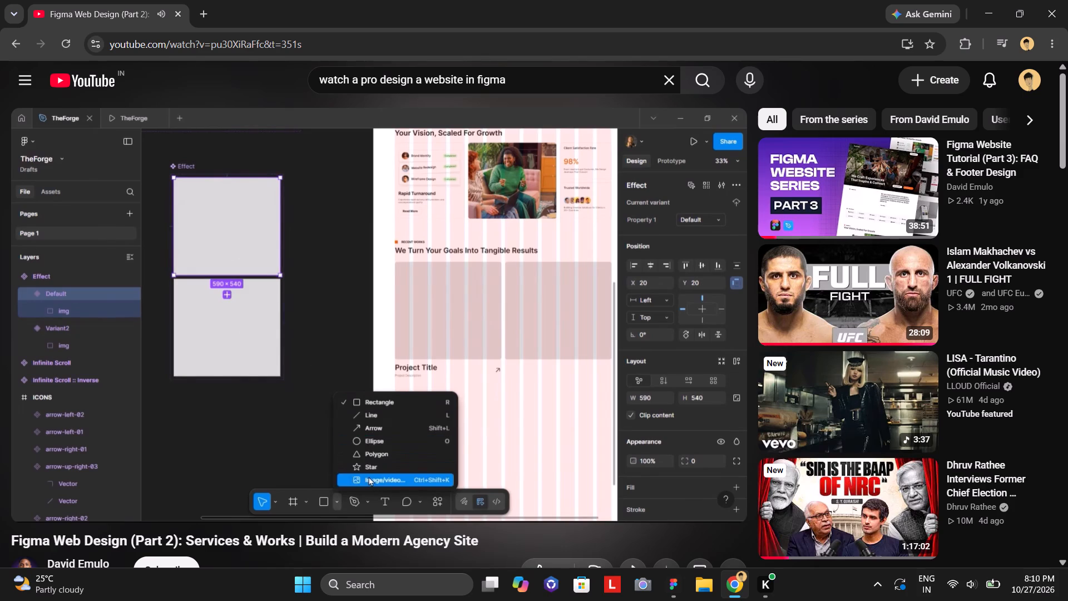
key(Left)
key(Left)
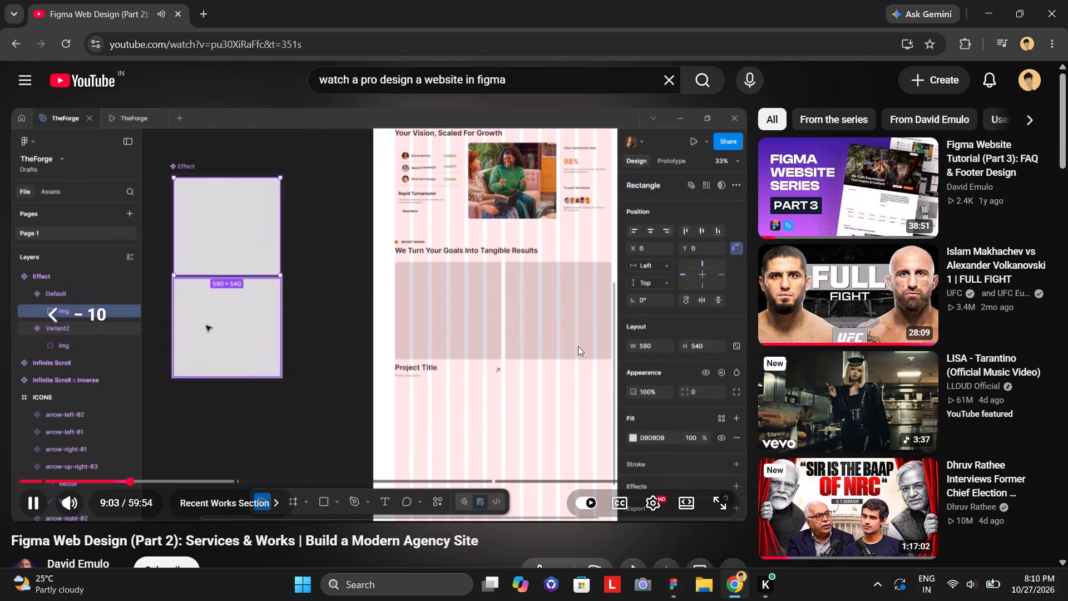
click(724, 505)
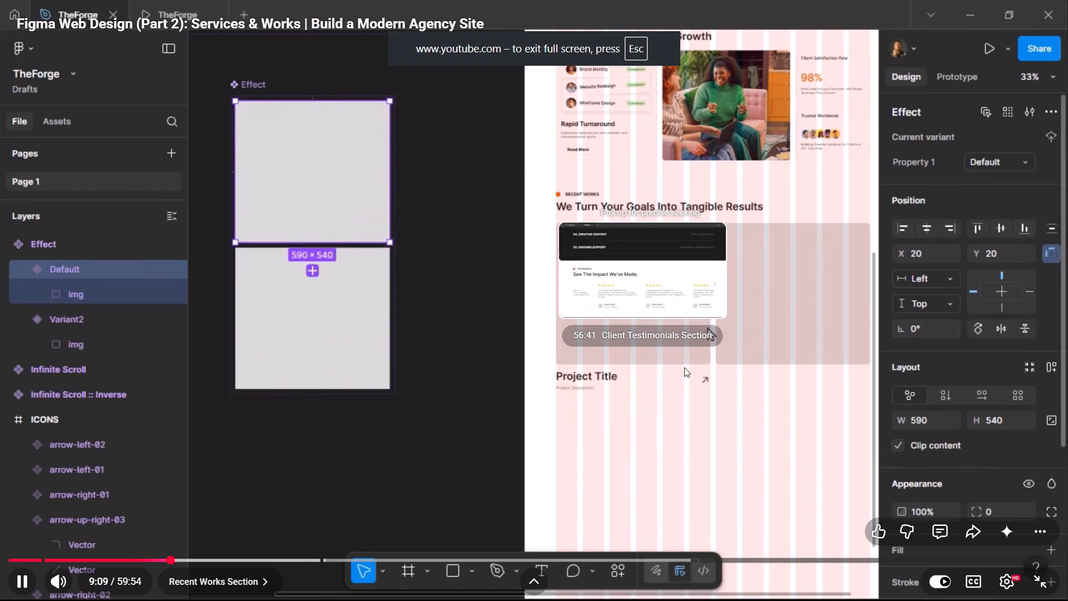
click(630, 327)
click(755, 381)
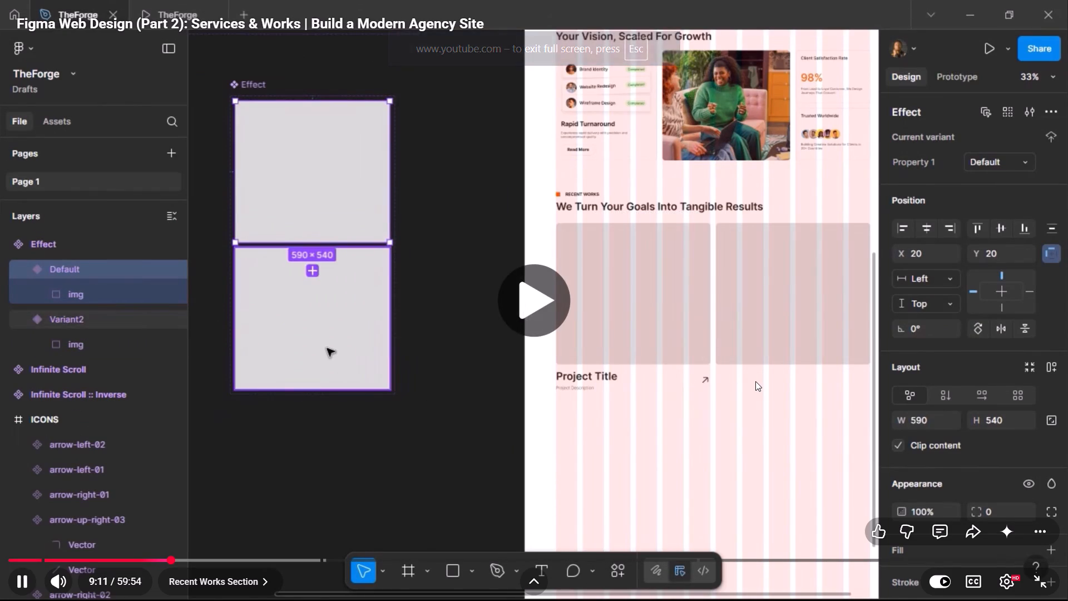
click(727, 362)
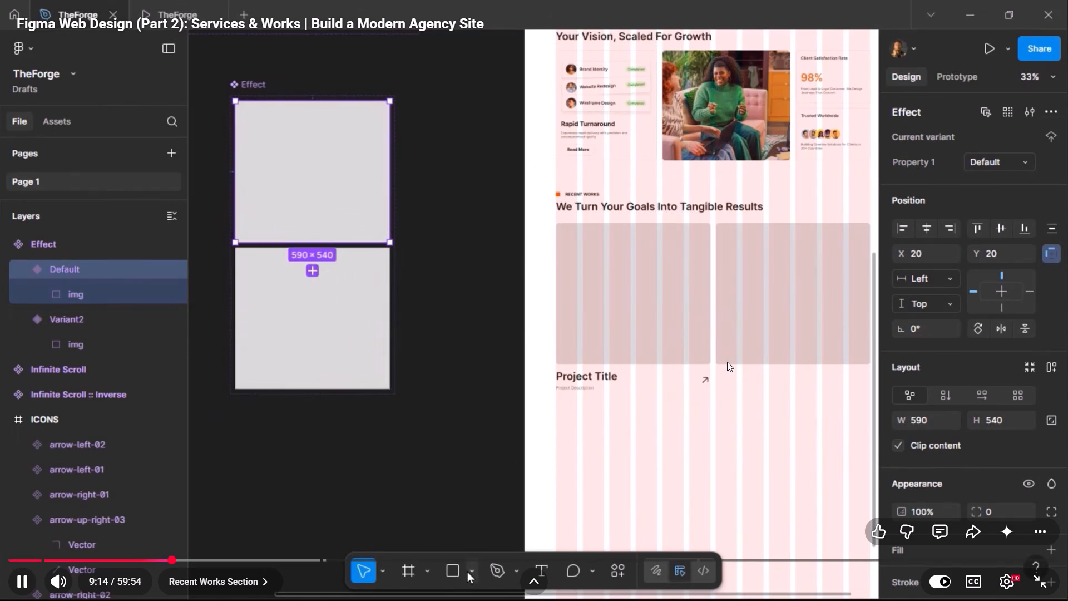
click(1041, 583)
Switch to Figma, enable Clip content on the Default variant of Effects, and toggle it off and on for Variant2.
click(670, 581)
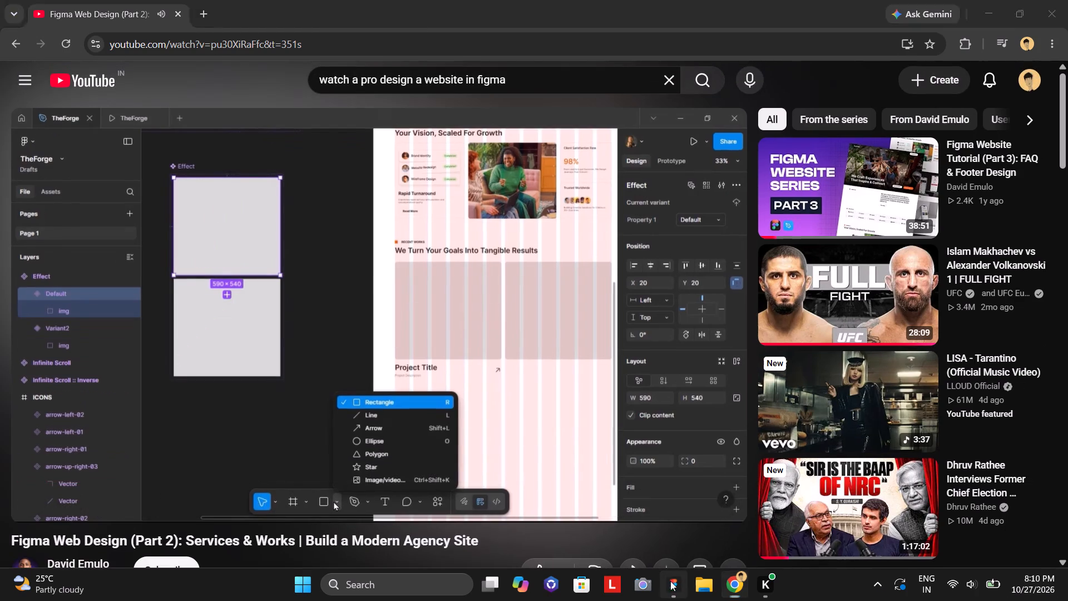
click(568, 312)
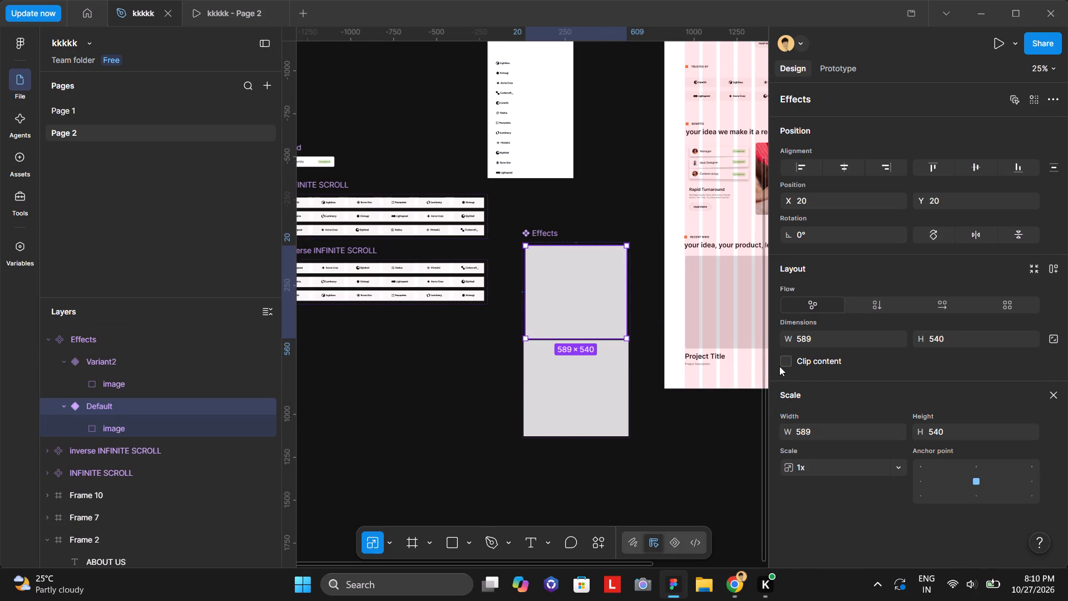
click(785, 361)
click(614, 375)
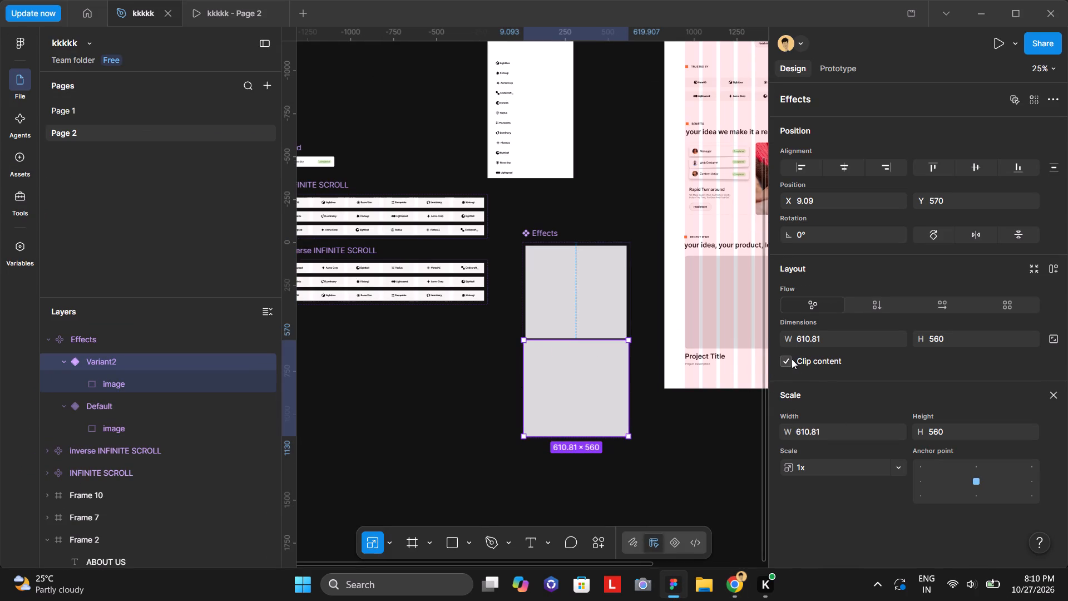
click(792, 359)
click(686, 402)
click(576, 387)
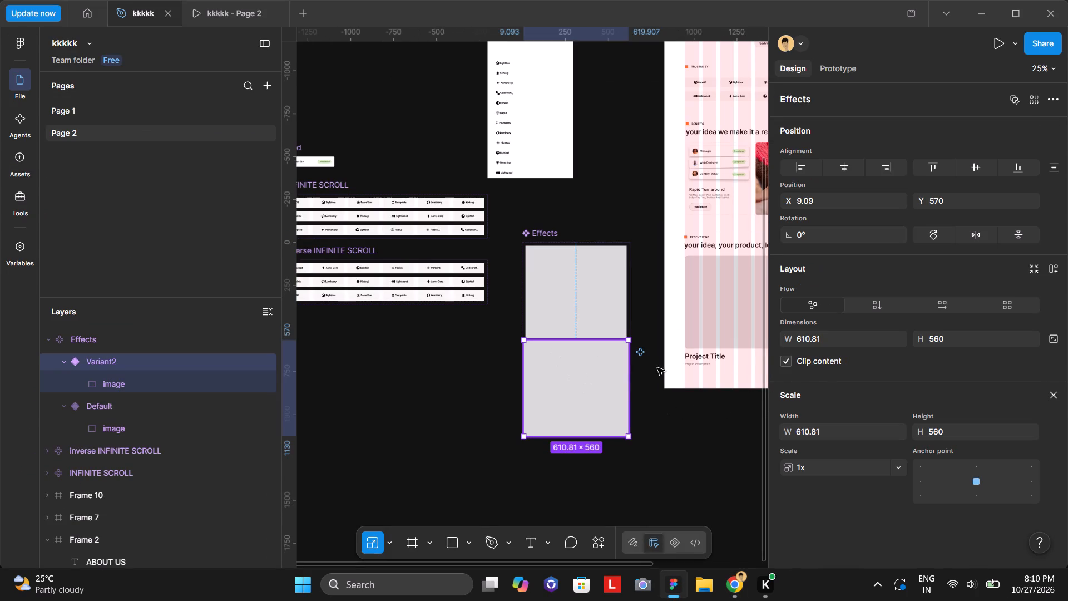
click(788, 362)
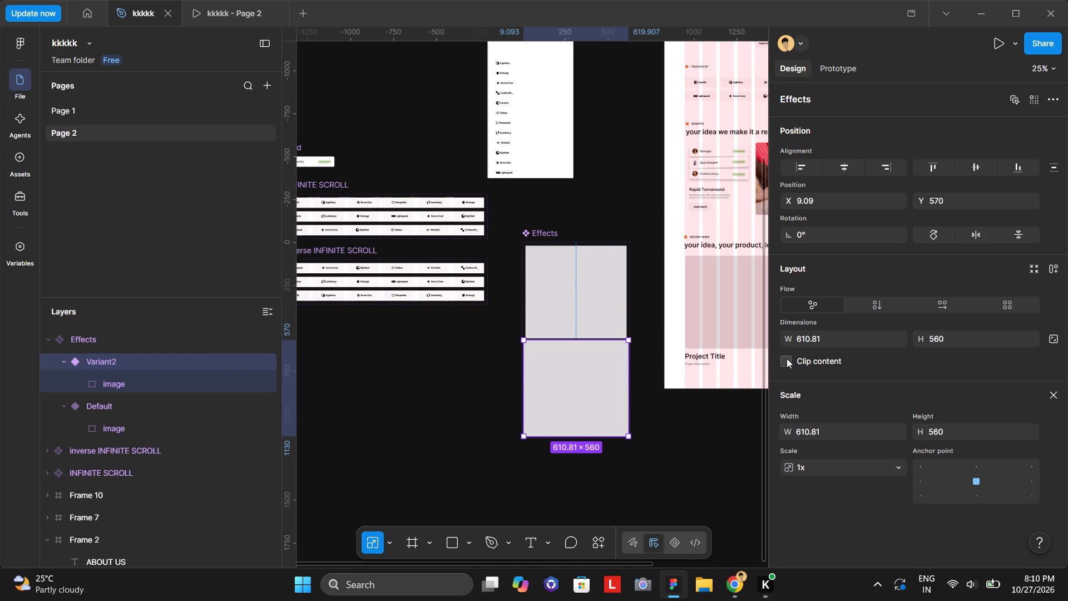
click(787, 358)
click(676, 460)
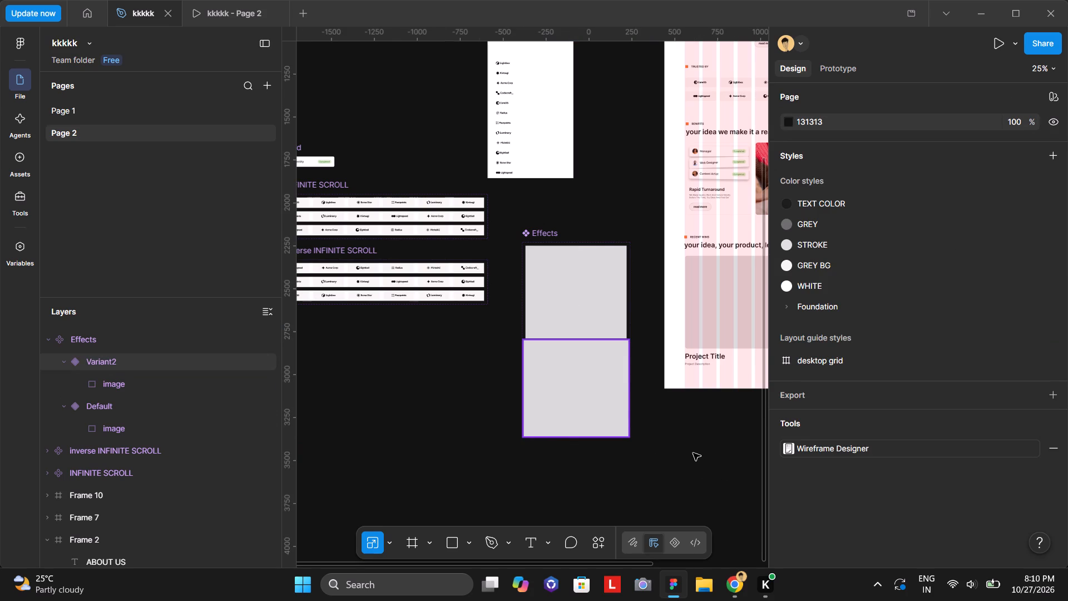
Undo the Clip content changes and the scaling of Variant2, going back to its 589 × 540 size.
key(ctrl+z)
key(ctrl+z)
click(662, 421)
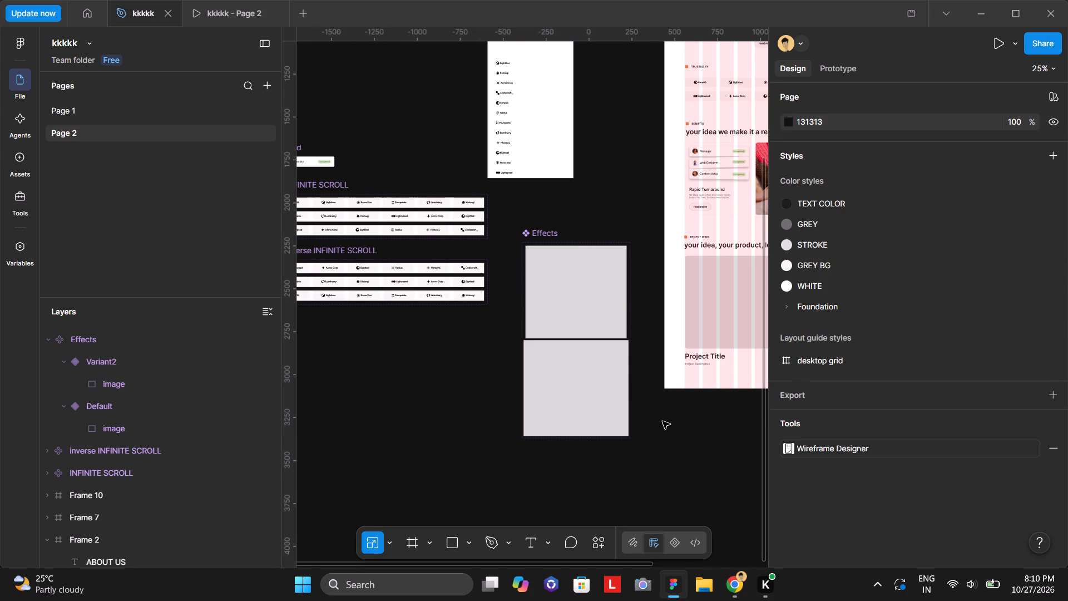
key(ctrl+z)
key(ctrl+z)
key(ctrl+z)
key(ctrl+z)
key(ctrl+z)
click(652, 437)
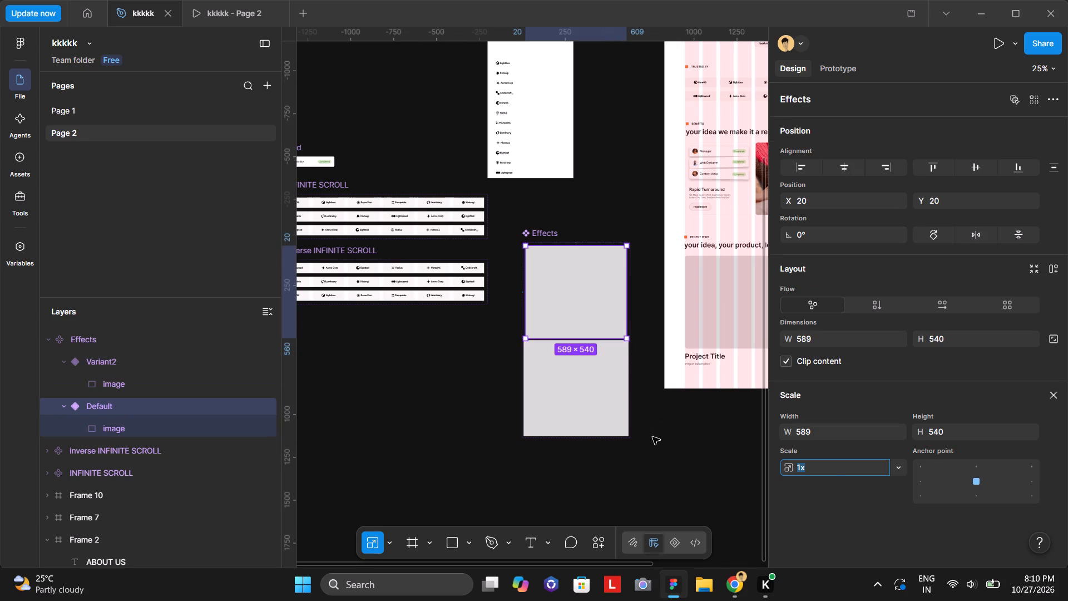
key(ctrl+z)
key(ctrl+z)
key(ctrl+z)
key(ctrl+z)
key(ctrl+z)
key(ctrl+z)
key(ctrl+z)
key(ctrl+z)
key(ctrl+z)
key(ctrl+z)
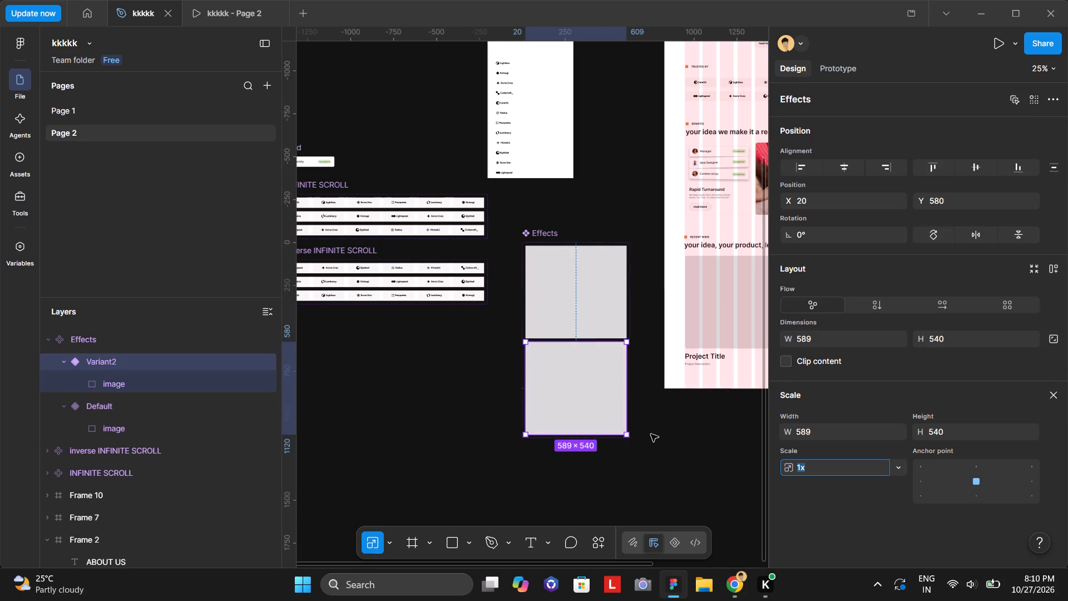
key(ctrl+z)
click(646, 420)
click(614, 308)
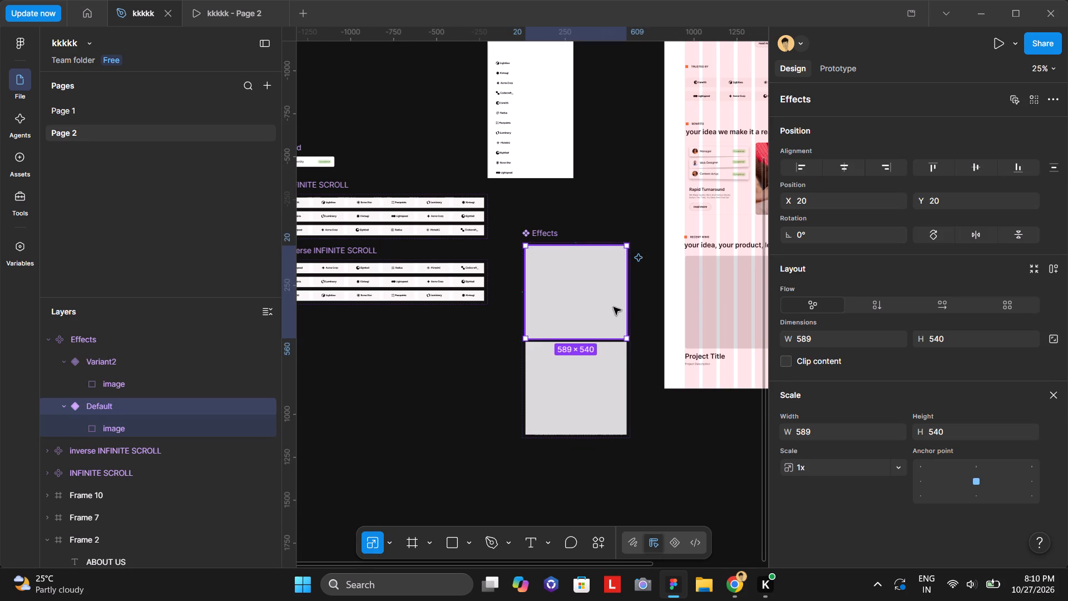
click(595, 392)
Return to the tutorial in Chrome and rewatch in full screen how the inner image is scaled and the variants are clipped.
click(728, 591)
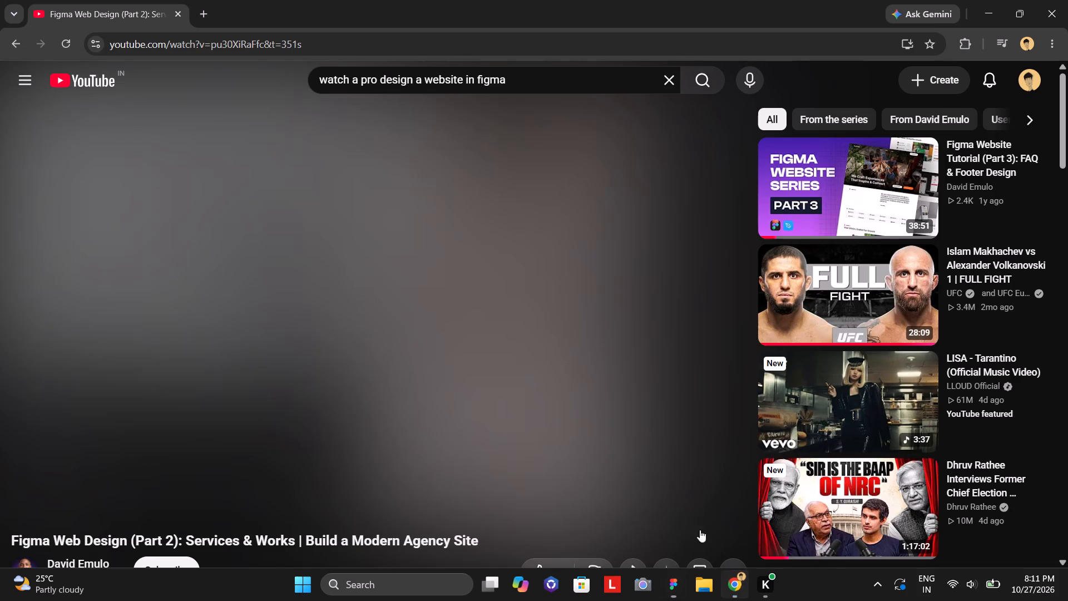
click(501, 344)
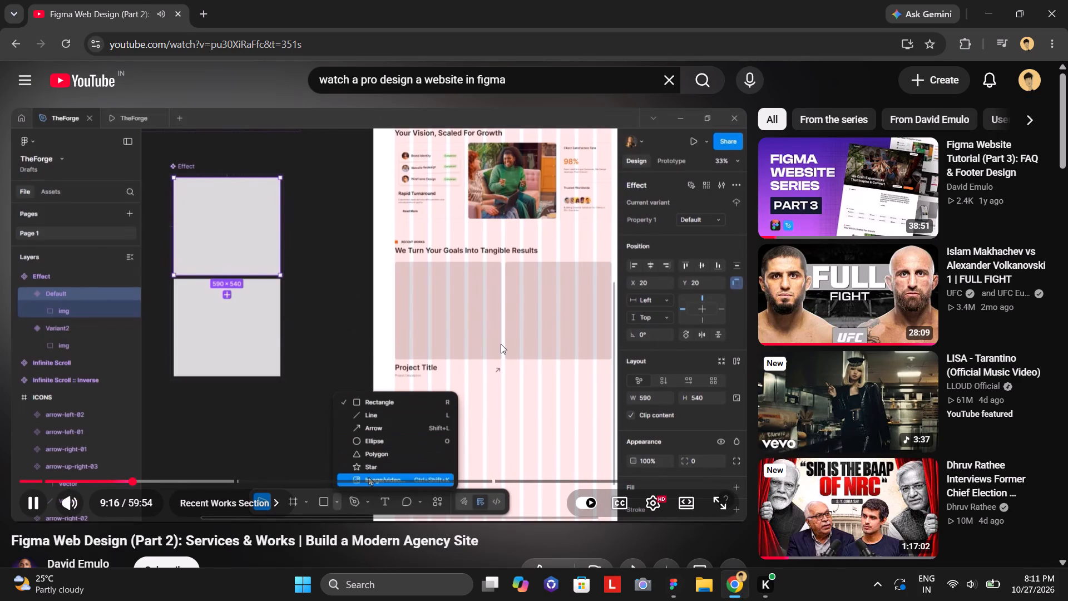
key(Left)
key(Left)
key(Left)
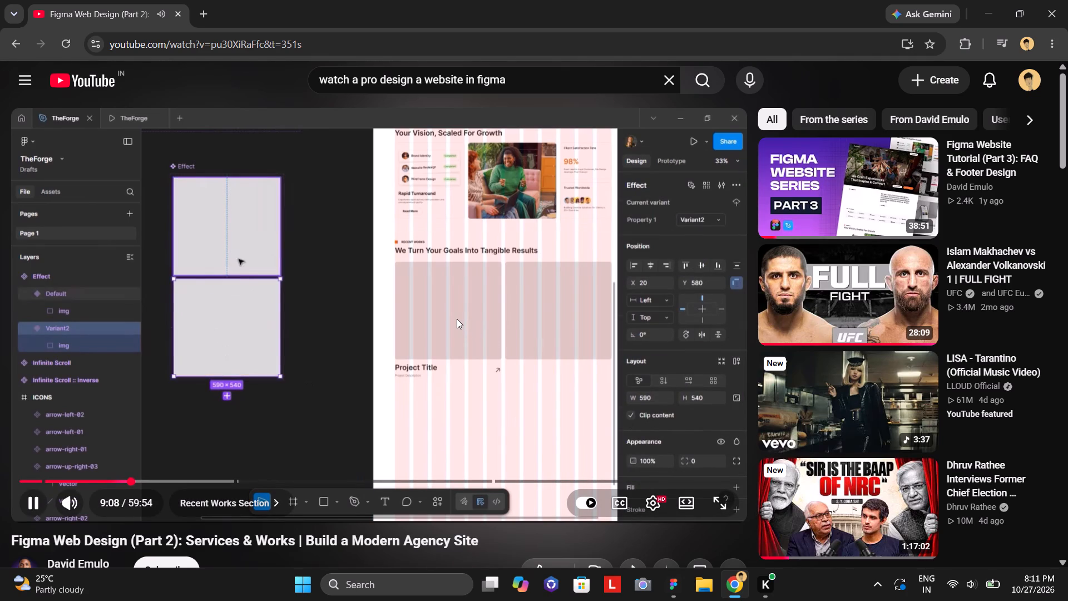
click(362, 238)
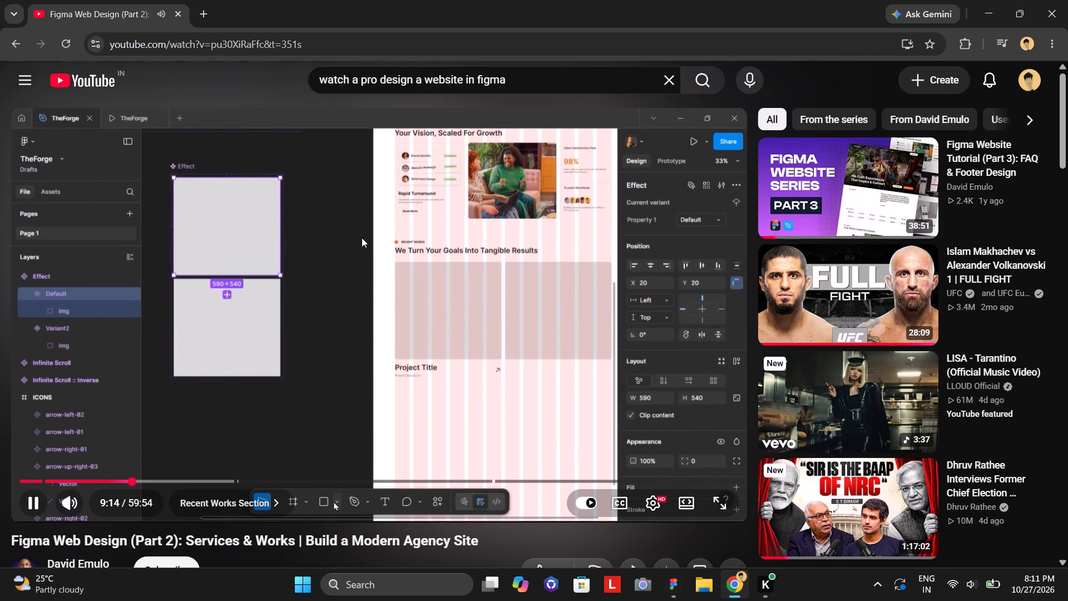
click(719, 511)
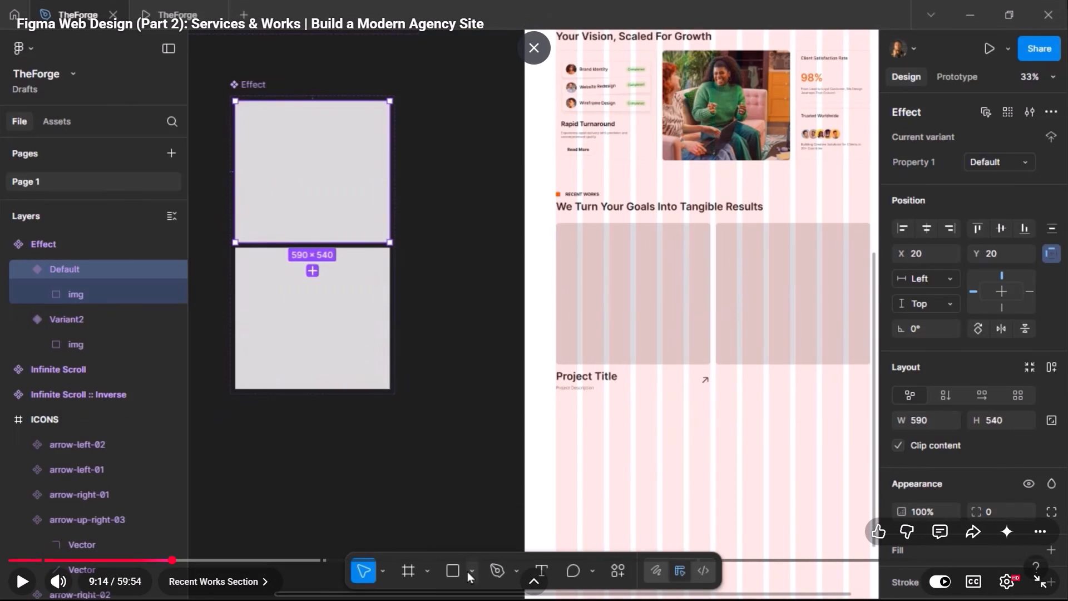
key(Left)
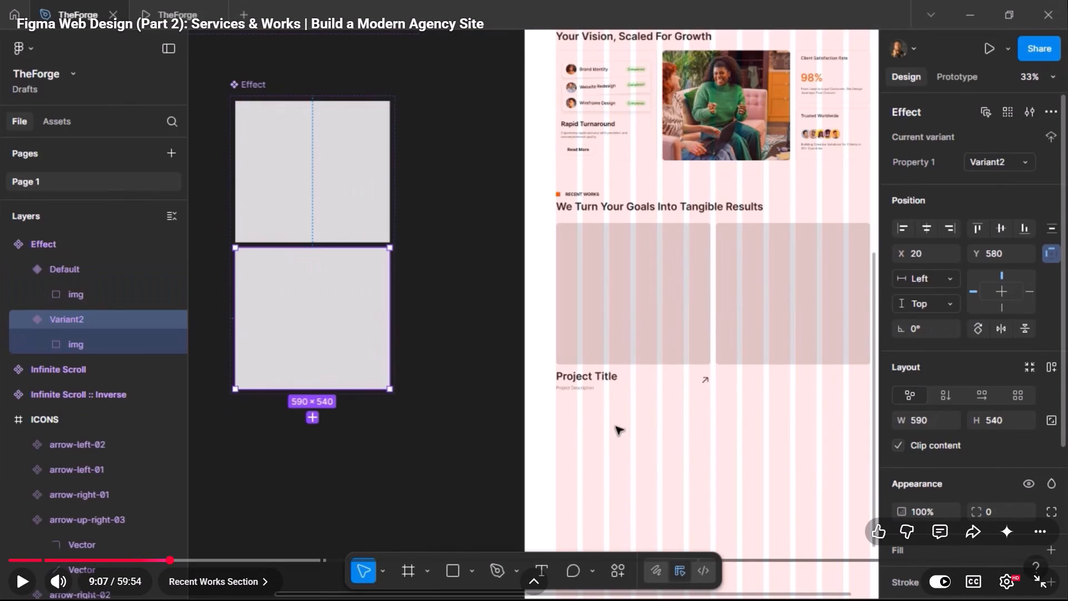
key(space)
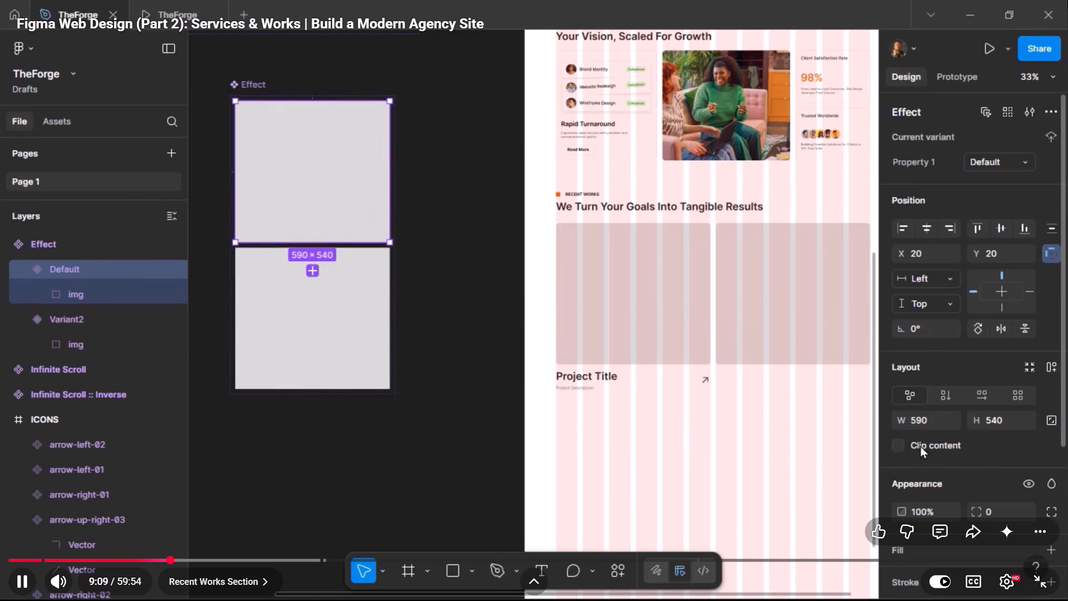
key(Left)
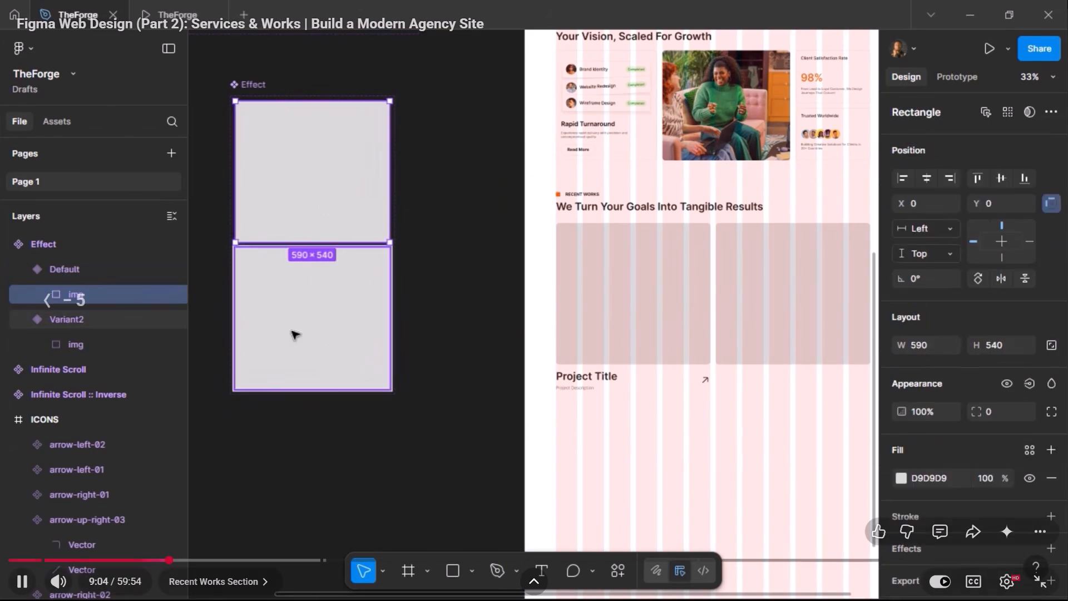
key(Left)
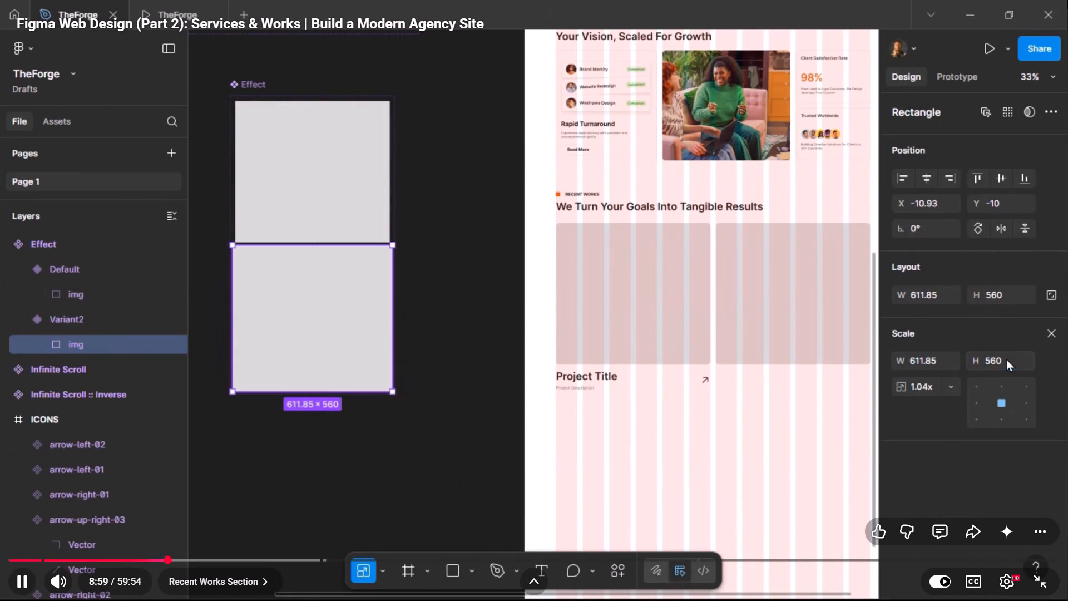
key(Left)
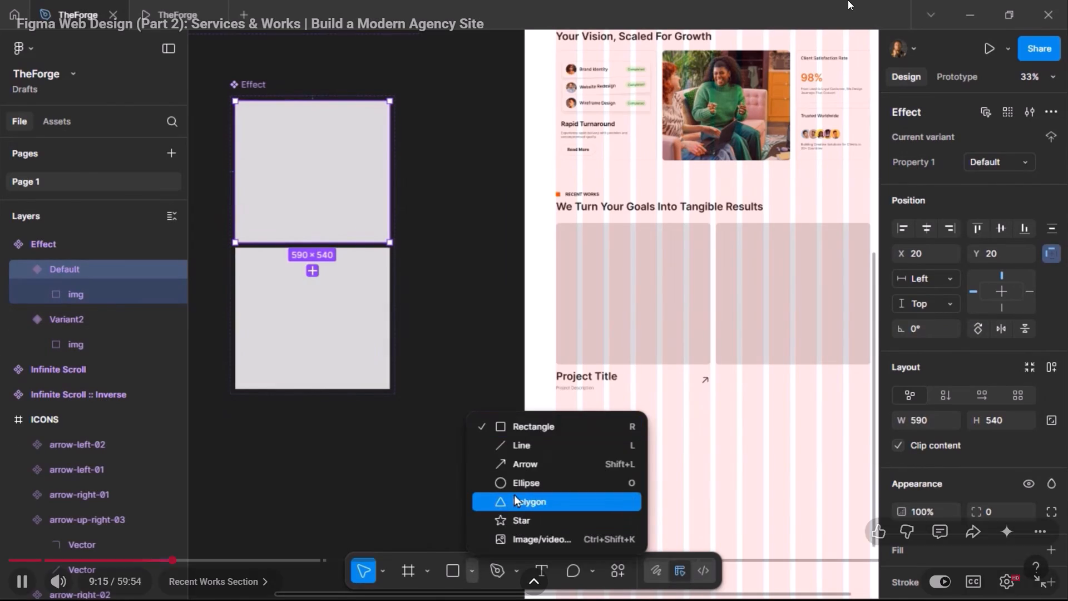
click(538, 188)
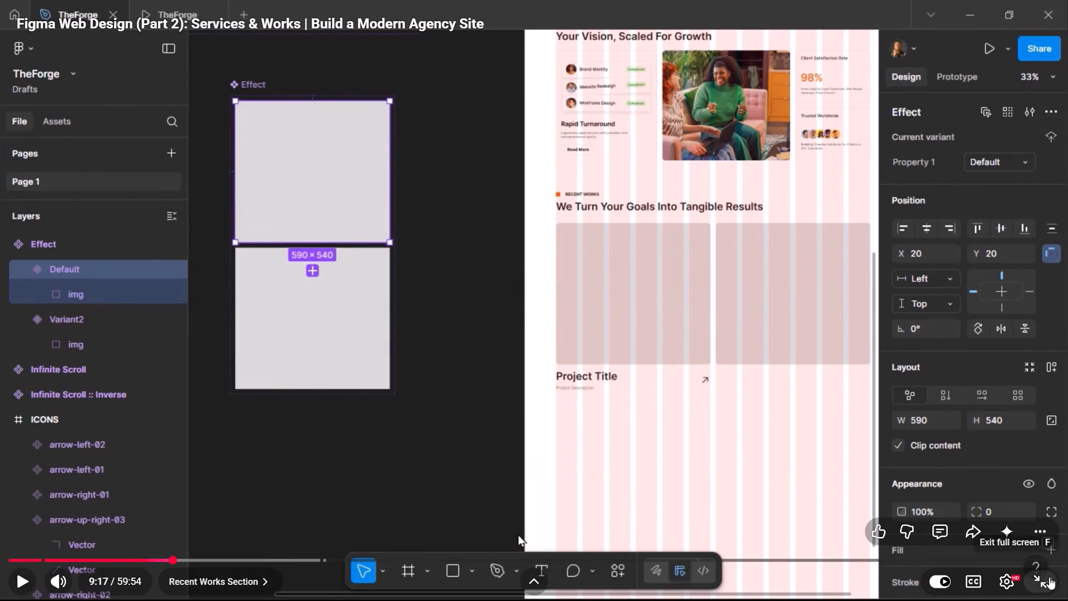
click(1049, 577)
Switch back to Figma and enable Clip content on Variant2 of the Effects component.
click(681, 585)
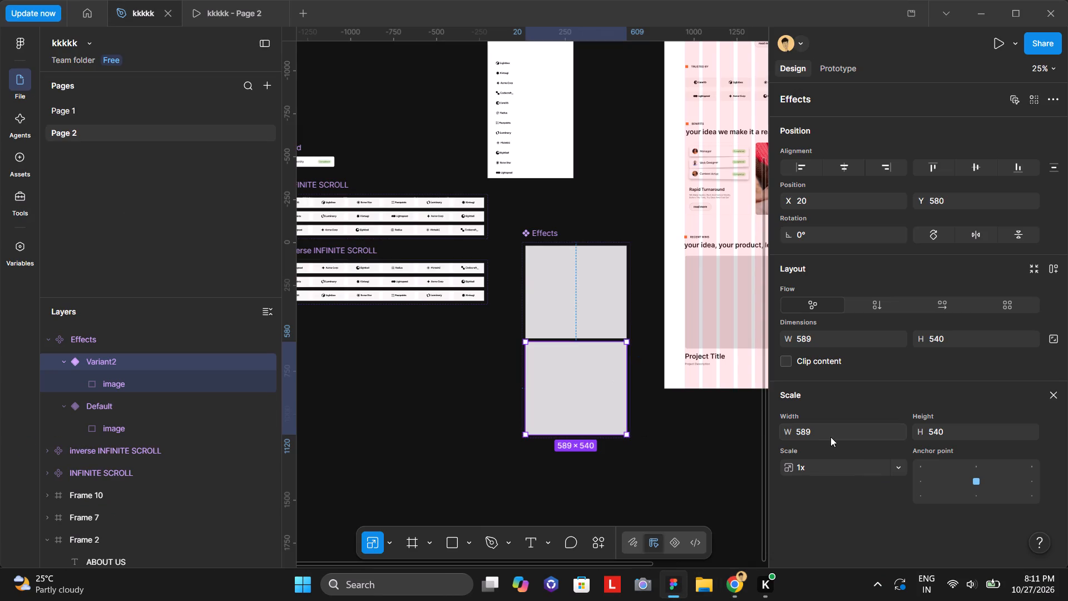
click(787, 362)
click(580, 317)
click(575, 388)
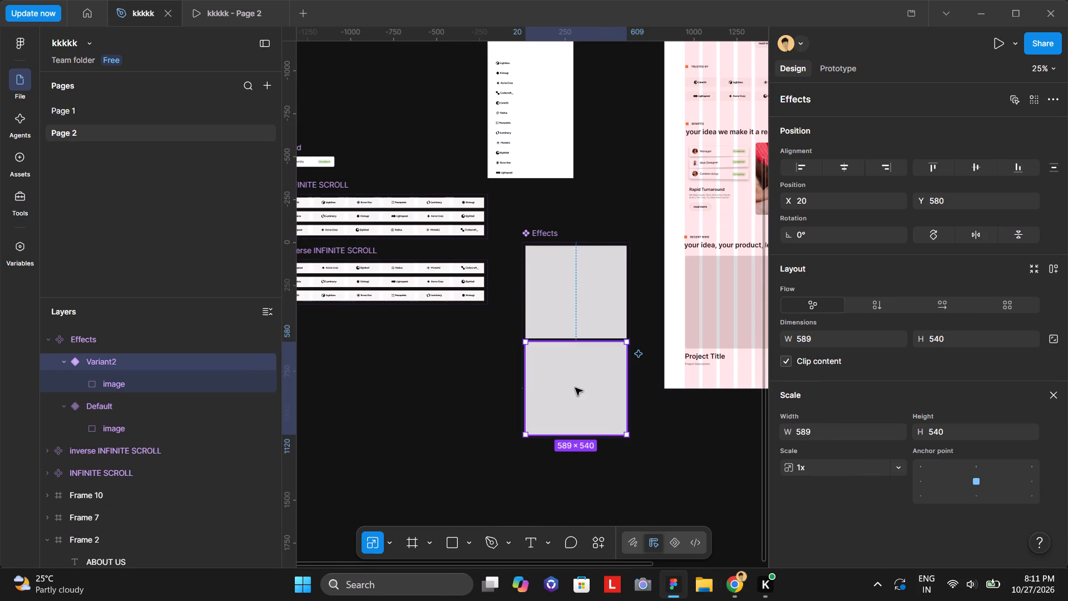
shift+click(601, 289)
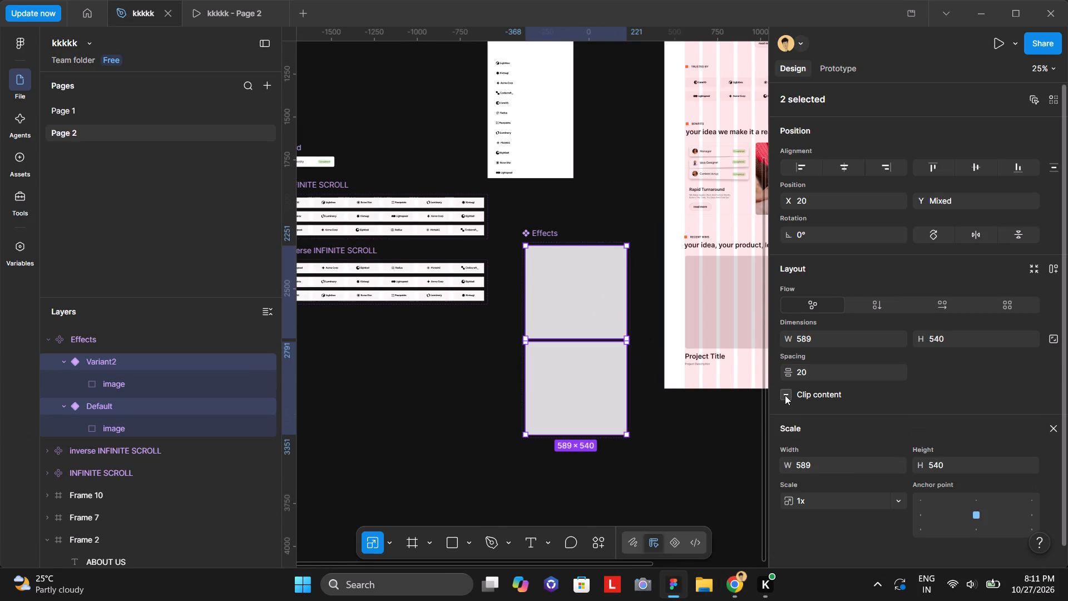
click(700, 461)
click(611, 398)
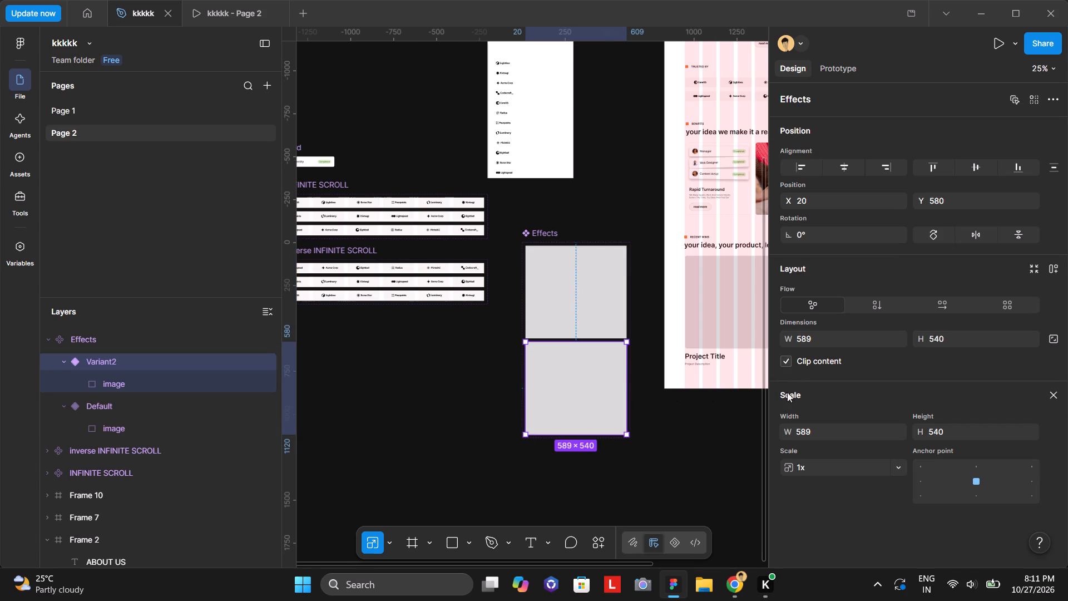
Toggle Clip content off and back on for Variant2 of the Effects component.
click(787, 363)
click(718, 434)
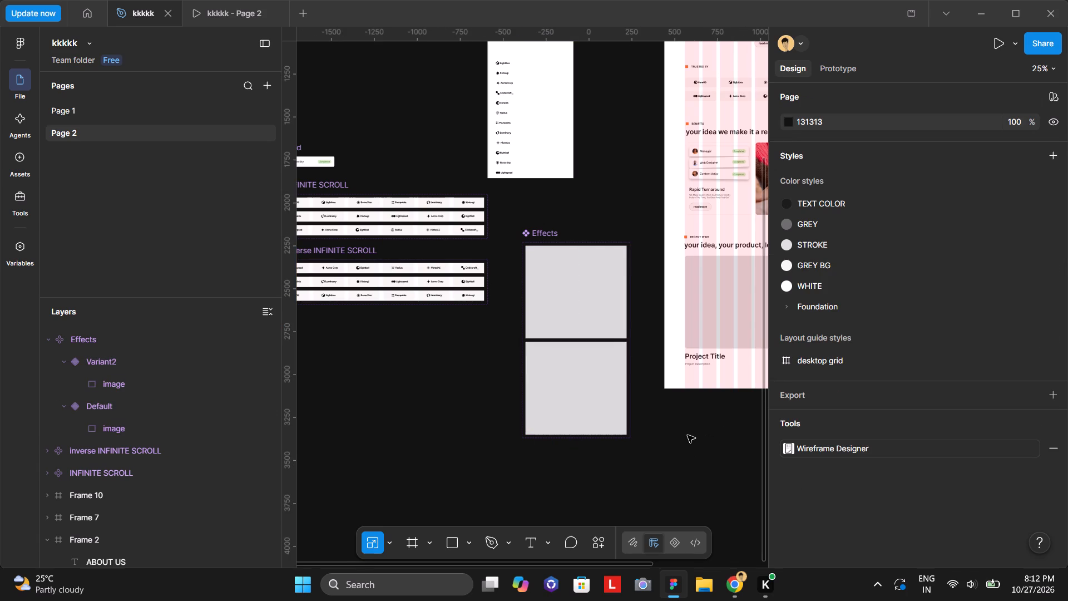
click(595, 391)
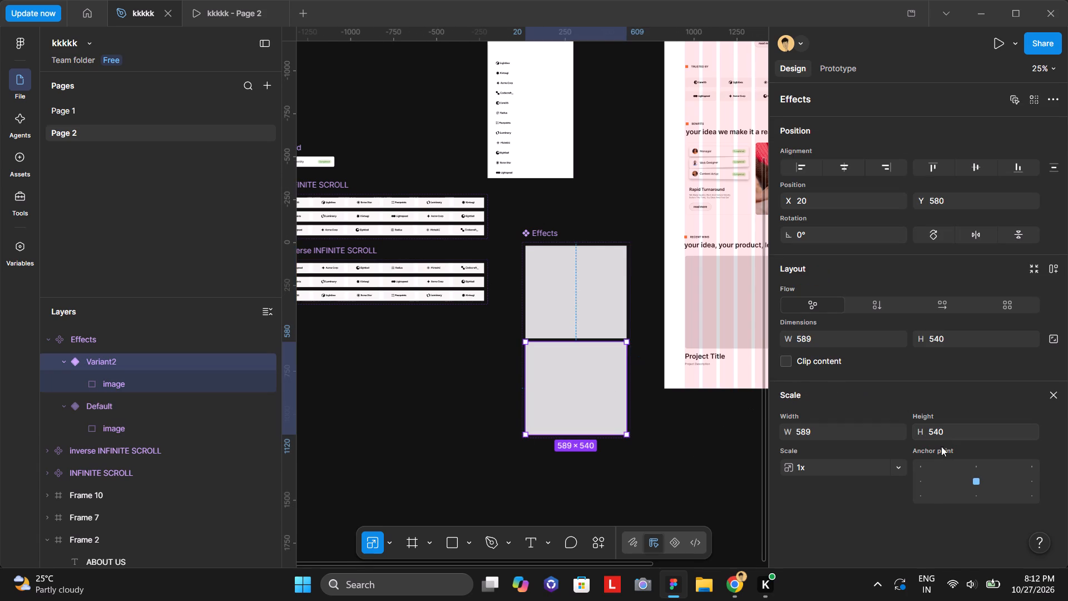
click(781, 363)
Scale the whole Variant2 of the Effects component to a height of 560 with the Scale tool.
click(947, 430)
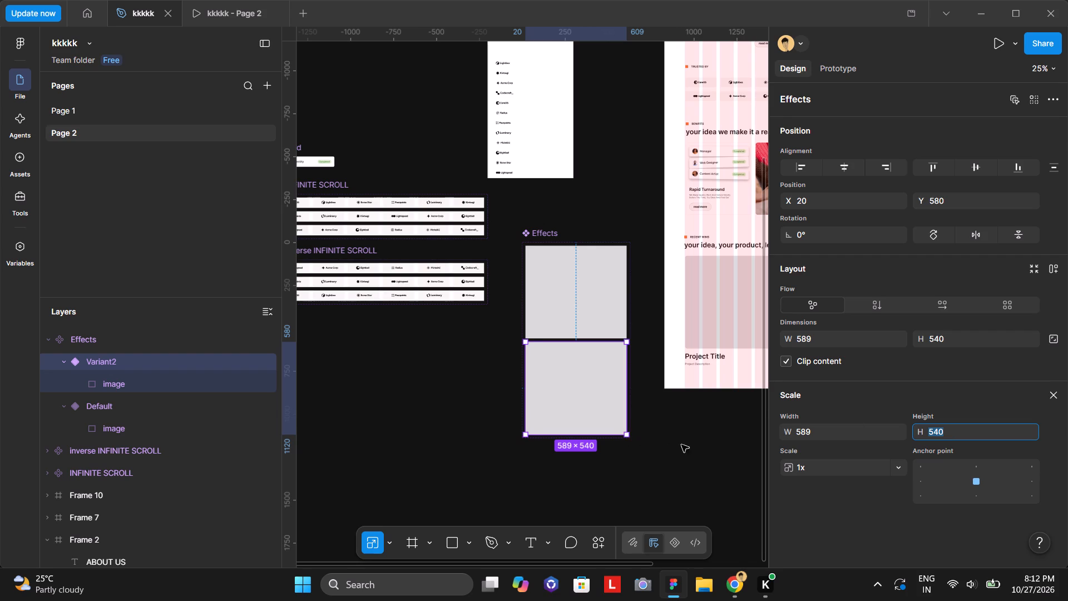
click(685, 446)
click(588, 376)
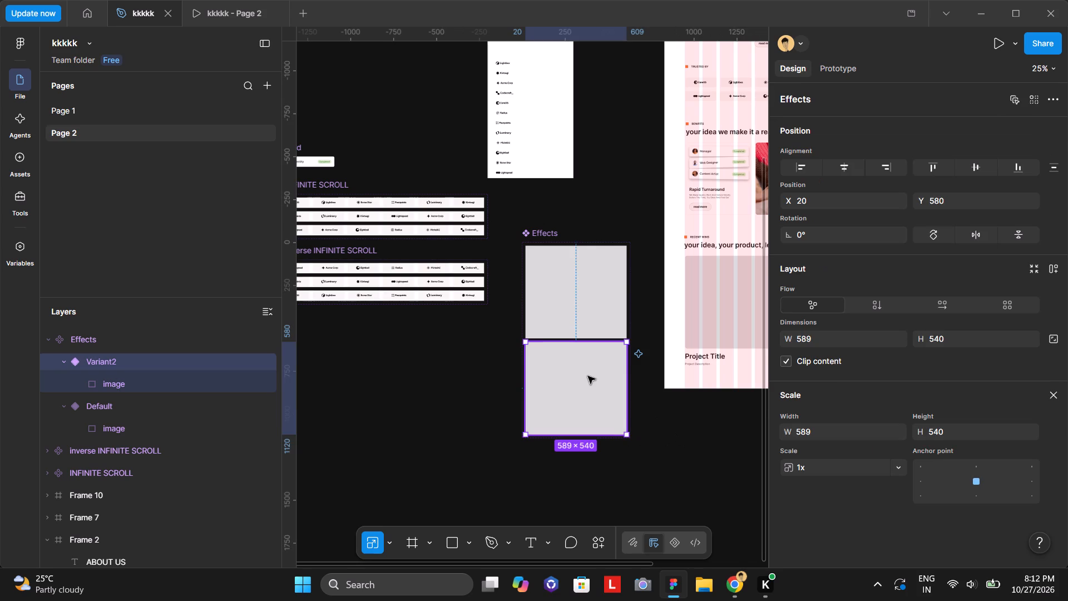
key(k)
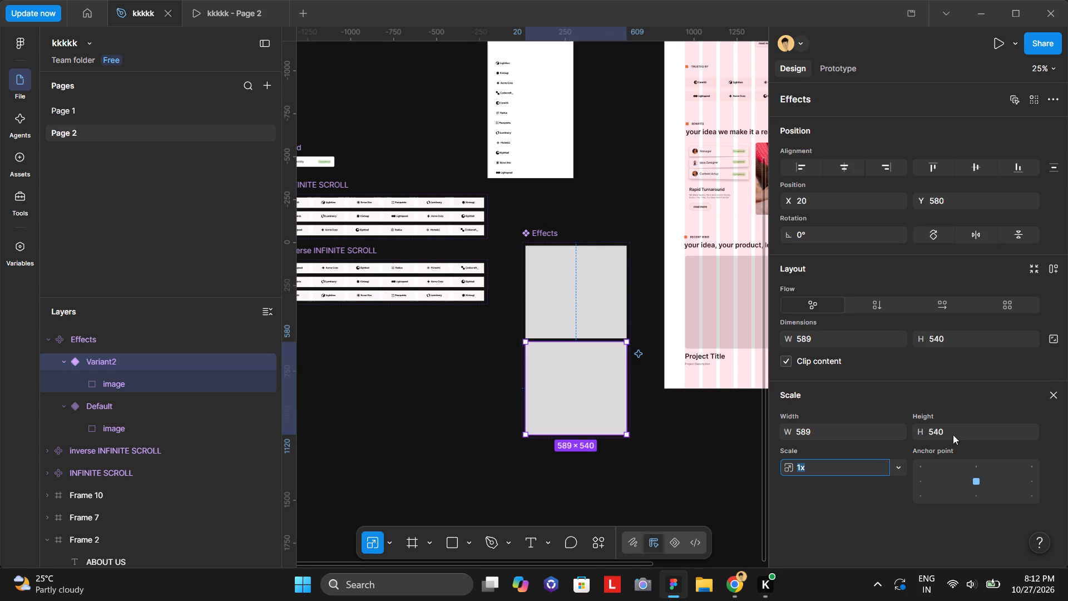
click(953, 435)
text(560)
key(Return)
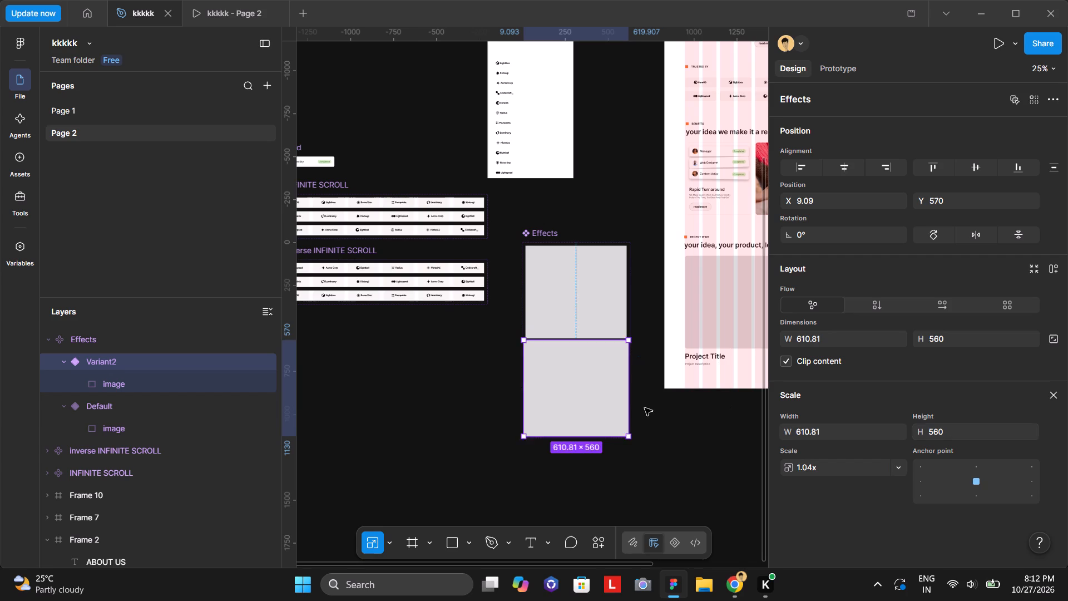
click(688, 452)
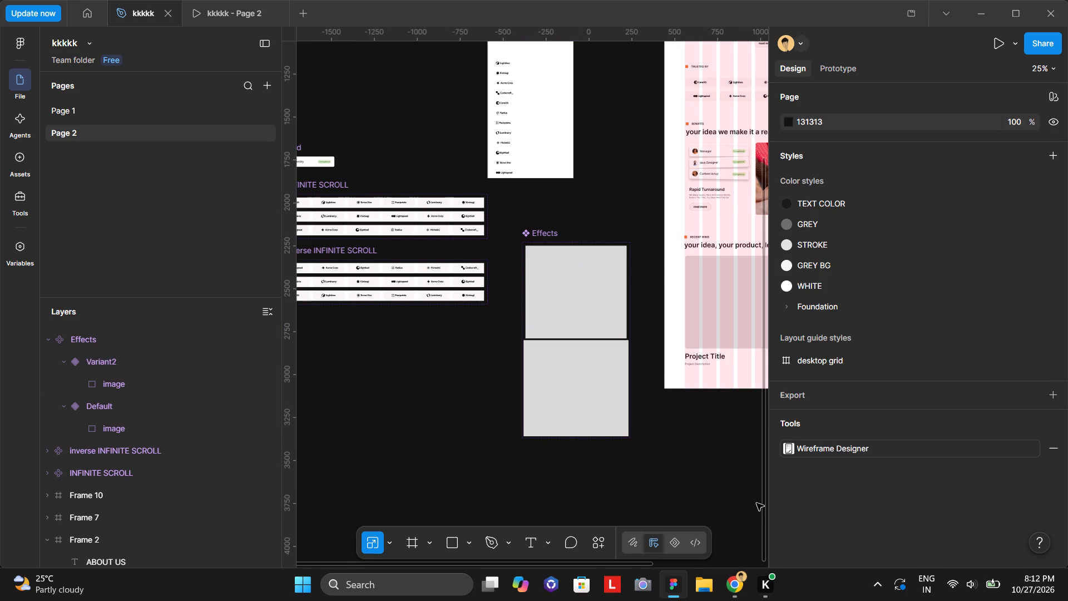
Switch to the tutorial in Chrome and replay the part around 9:10 to check the Effect variants' Clip content setting.
click(739, 585)
click(528, 373)
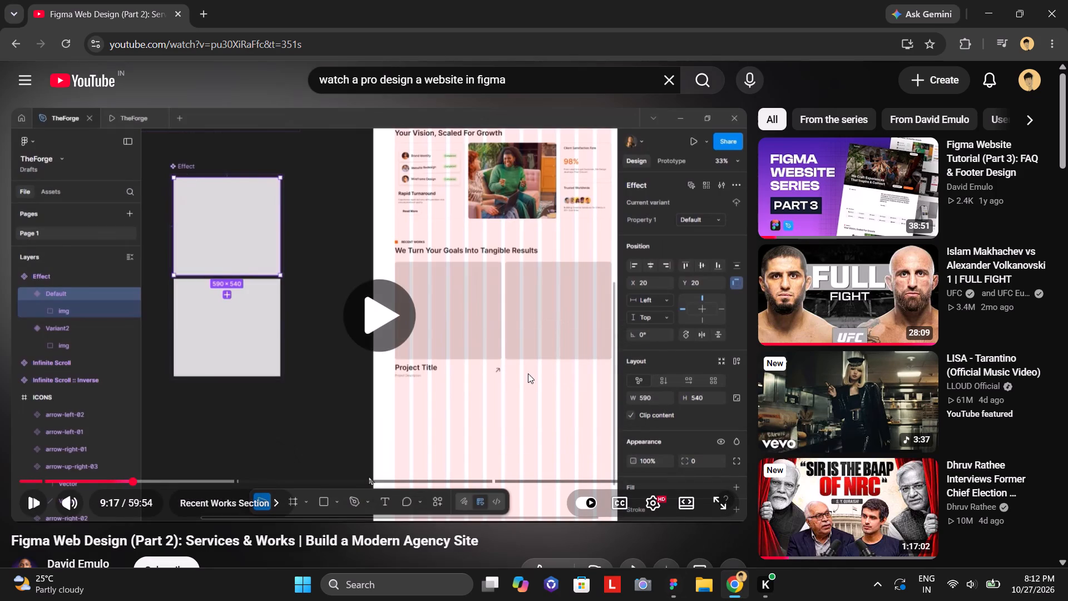
key(Left)
key(Left)
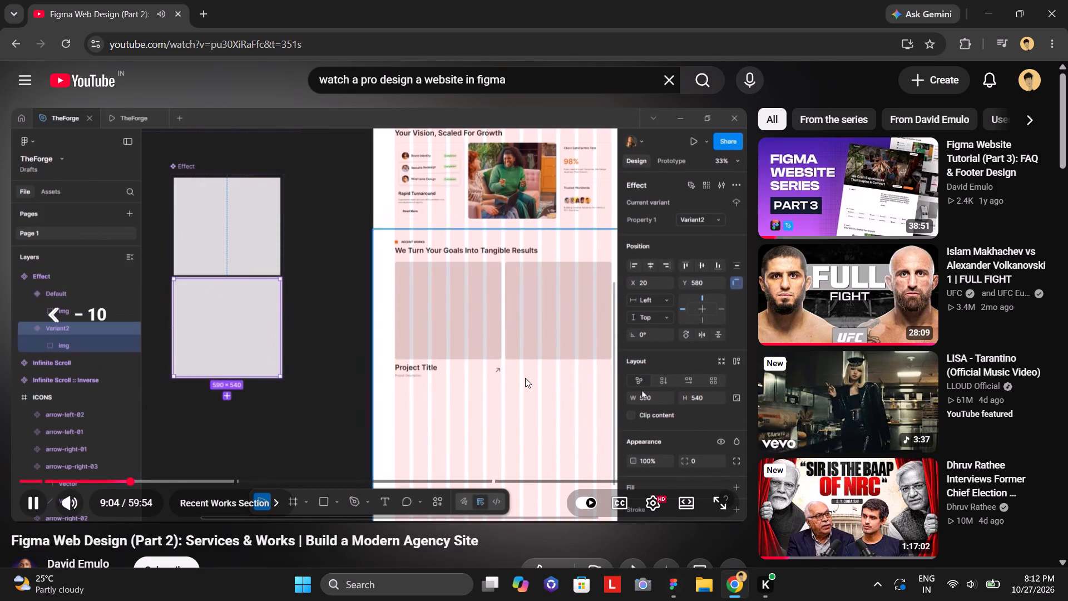
click(511, 295)
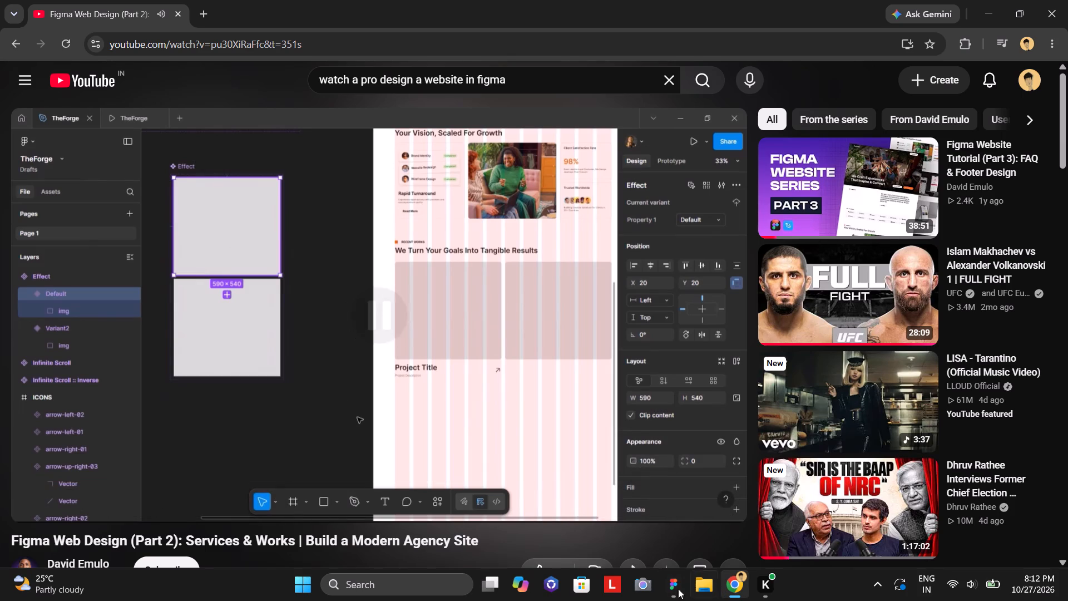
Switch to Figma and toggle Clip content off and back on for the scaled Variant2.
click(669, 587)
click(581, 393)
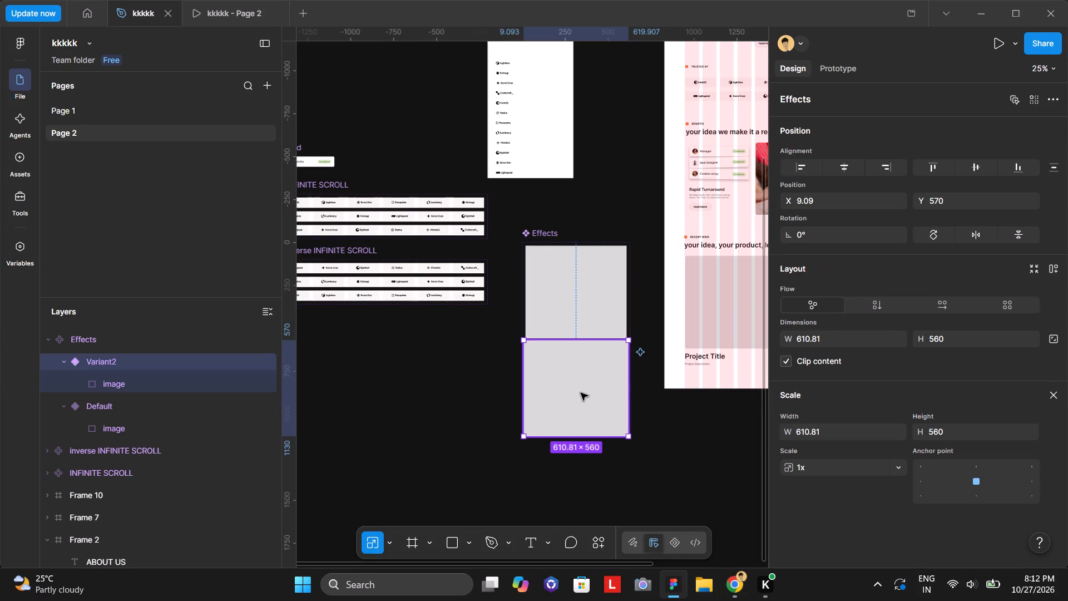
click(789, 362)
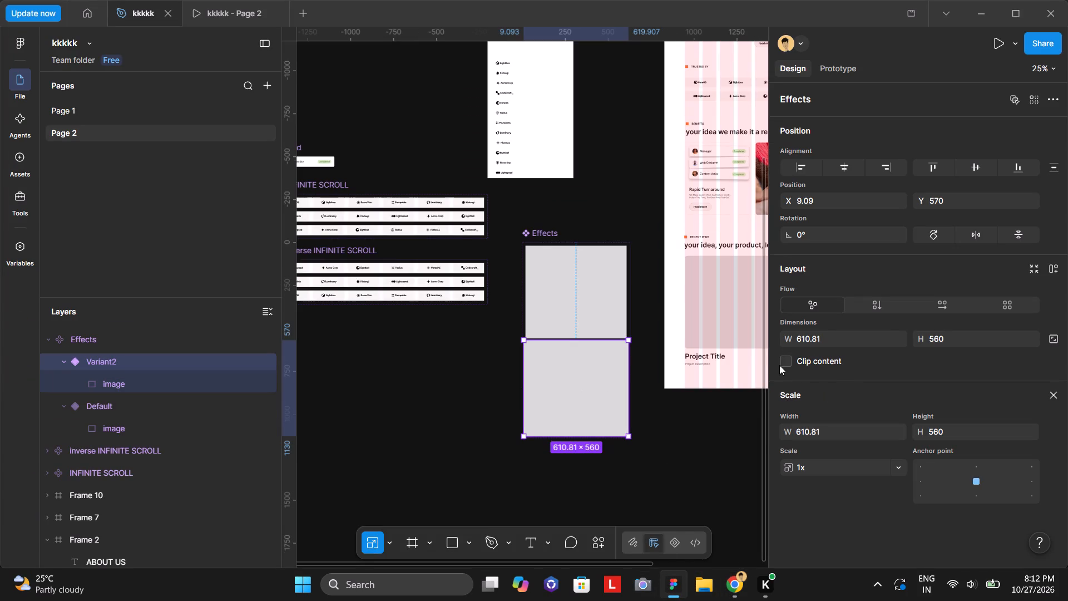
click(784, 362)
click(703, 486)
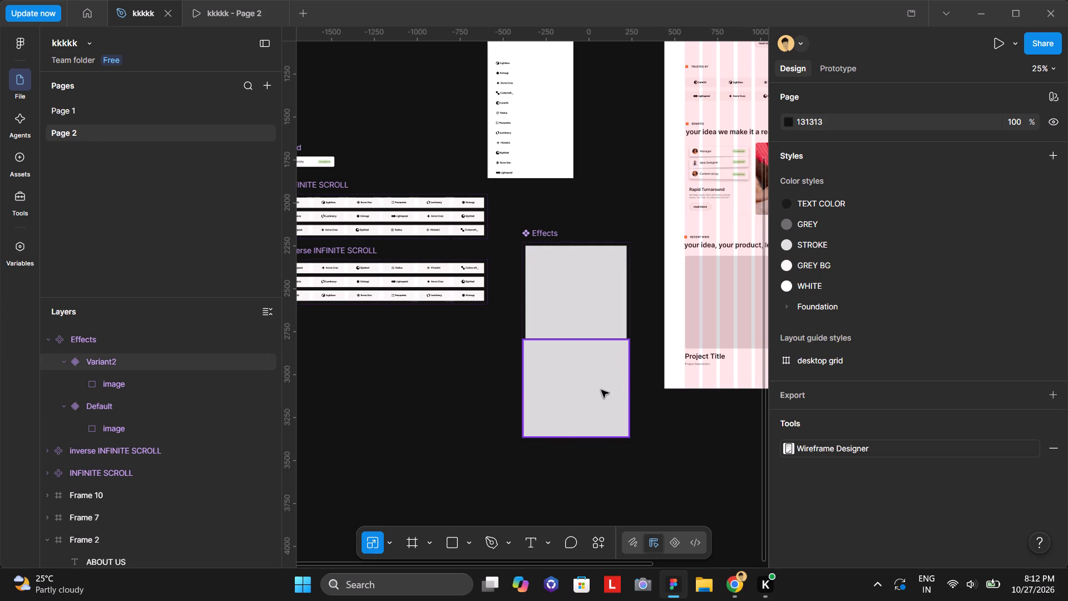
Return to the tutorial in Chrome, rewind to about 8:31 and rewatch how the img layer inside Variant2 is scaled.
click(728, 594)
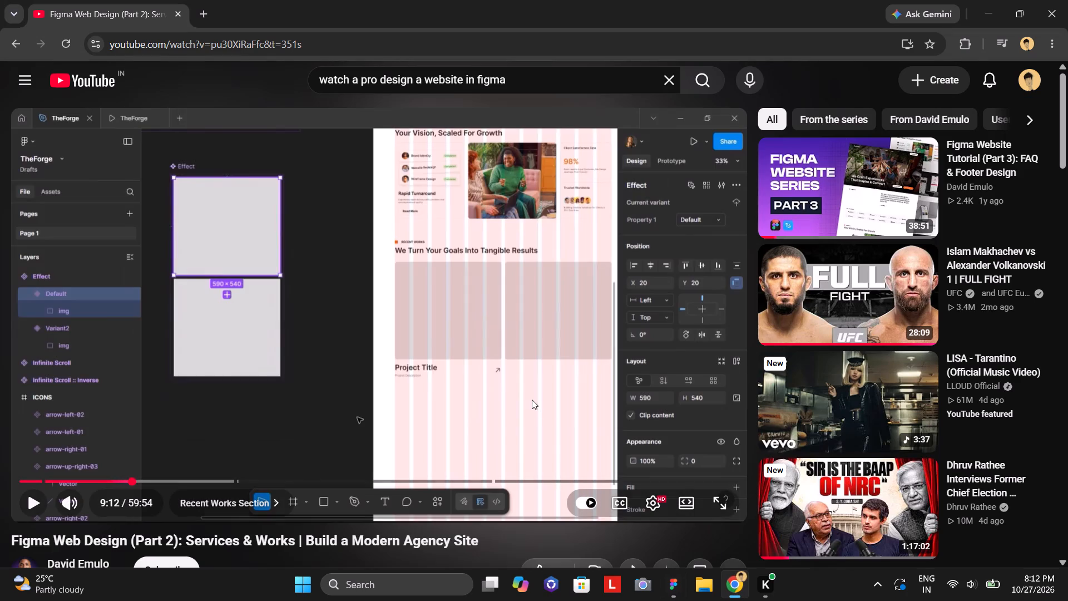
click(532, 400)
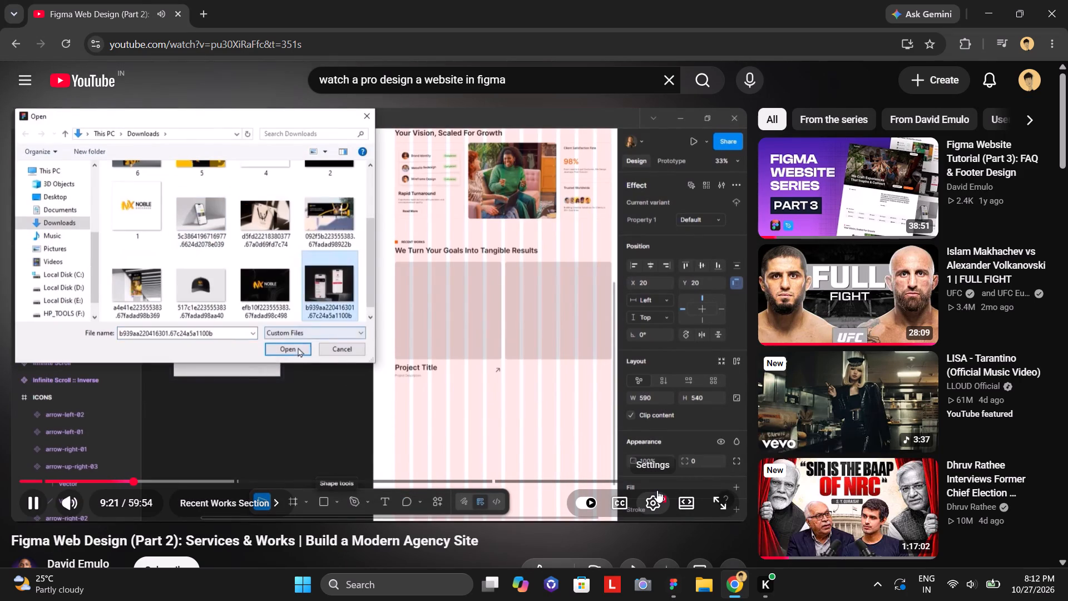
key(Left)
key(Left)
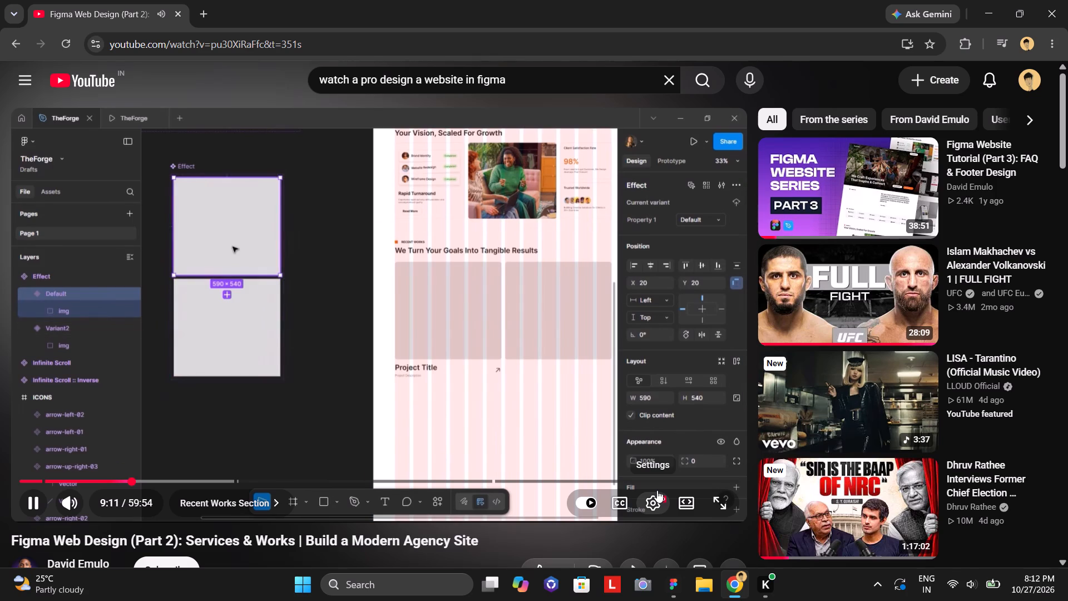
key(Left)
key(Left)
key(Left)
key(Left)
key(Left)
key(Left)
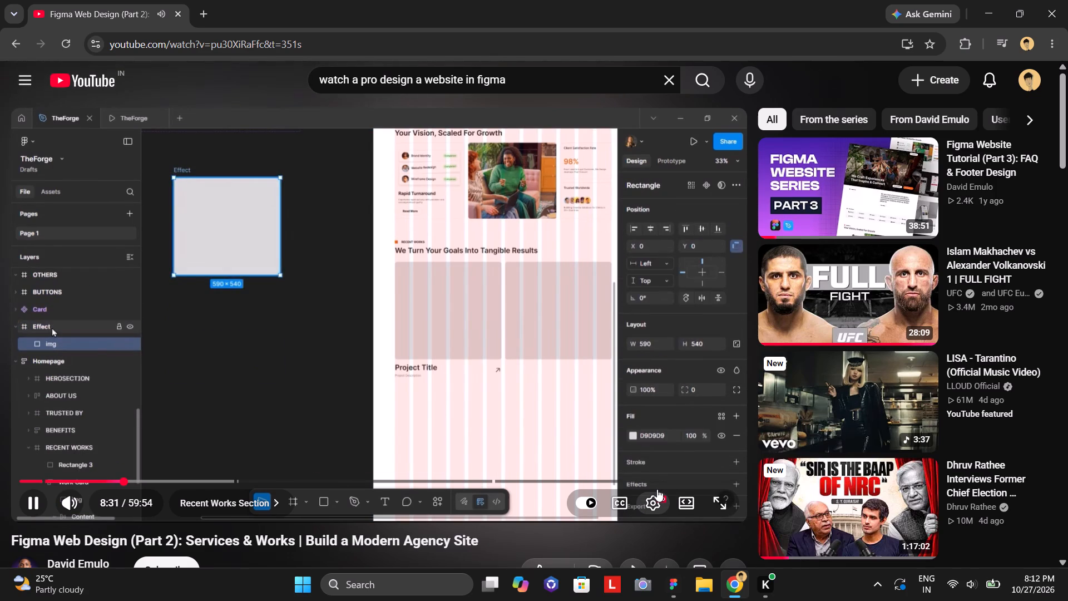
key(Right)
key(Right)
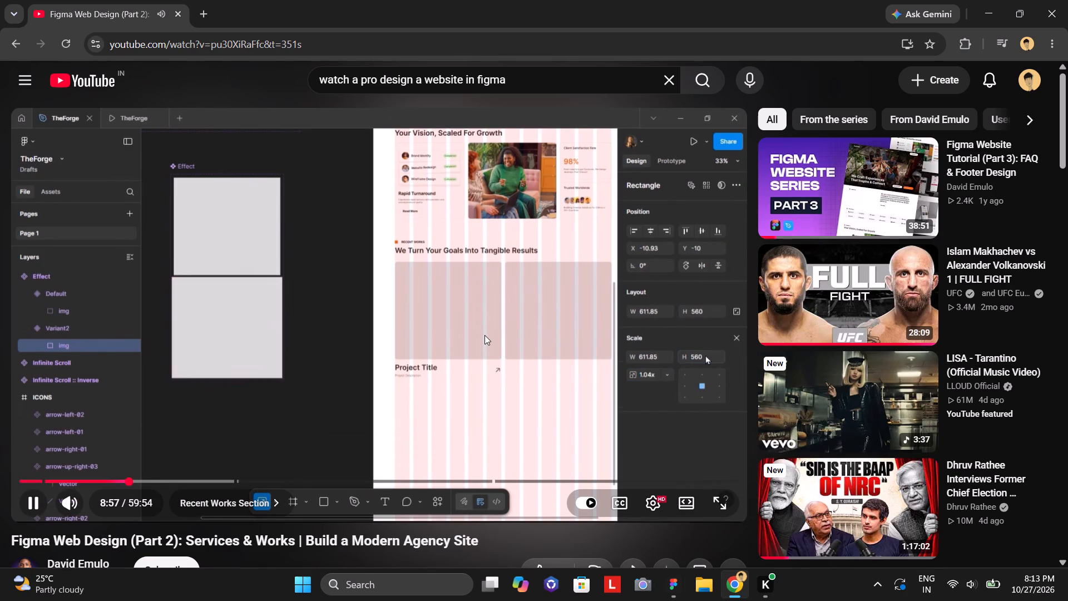
click(420, 315)
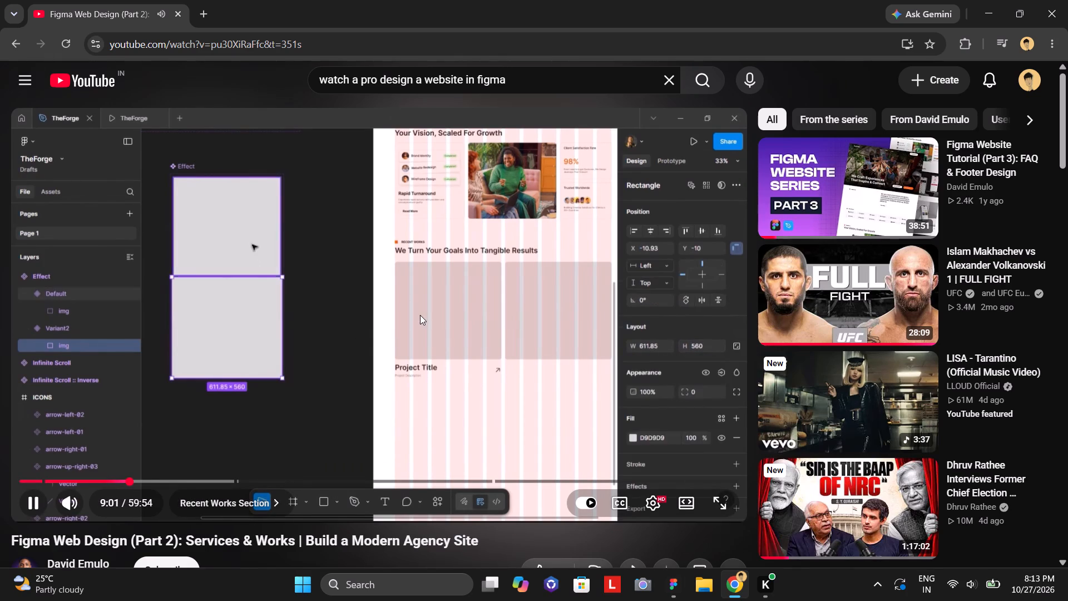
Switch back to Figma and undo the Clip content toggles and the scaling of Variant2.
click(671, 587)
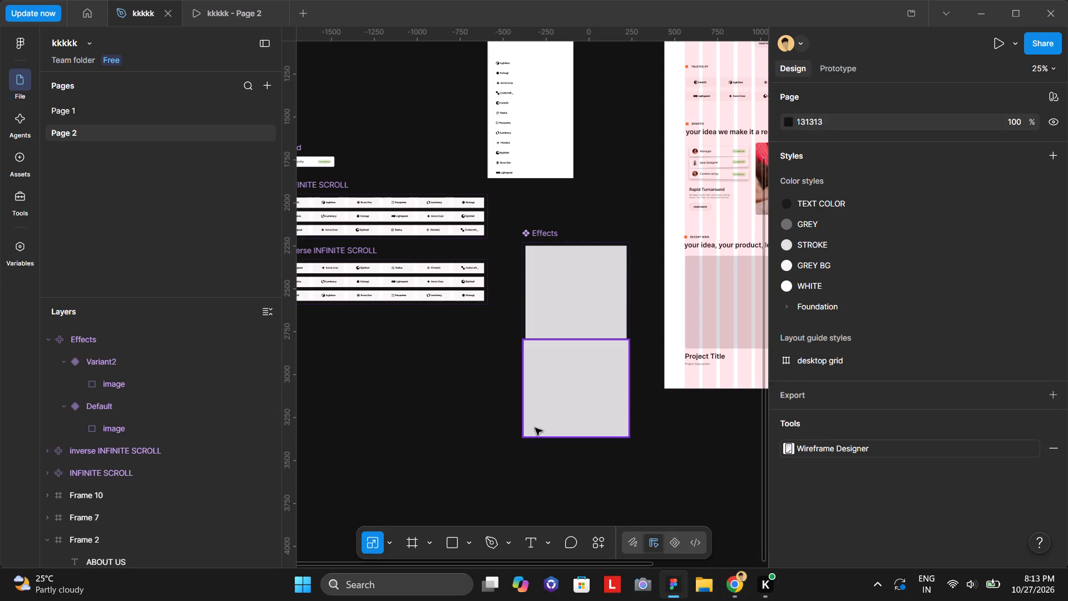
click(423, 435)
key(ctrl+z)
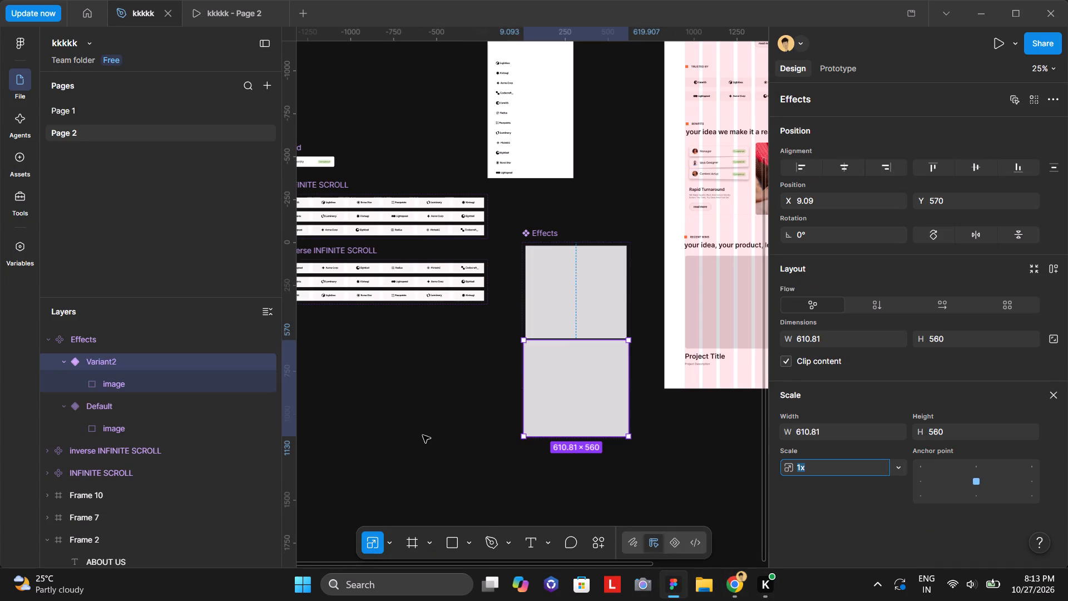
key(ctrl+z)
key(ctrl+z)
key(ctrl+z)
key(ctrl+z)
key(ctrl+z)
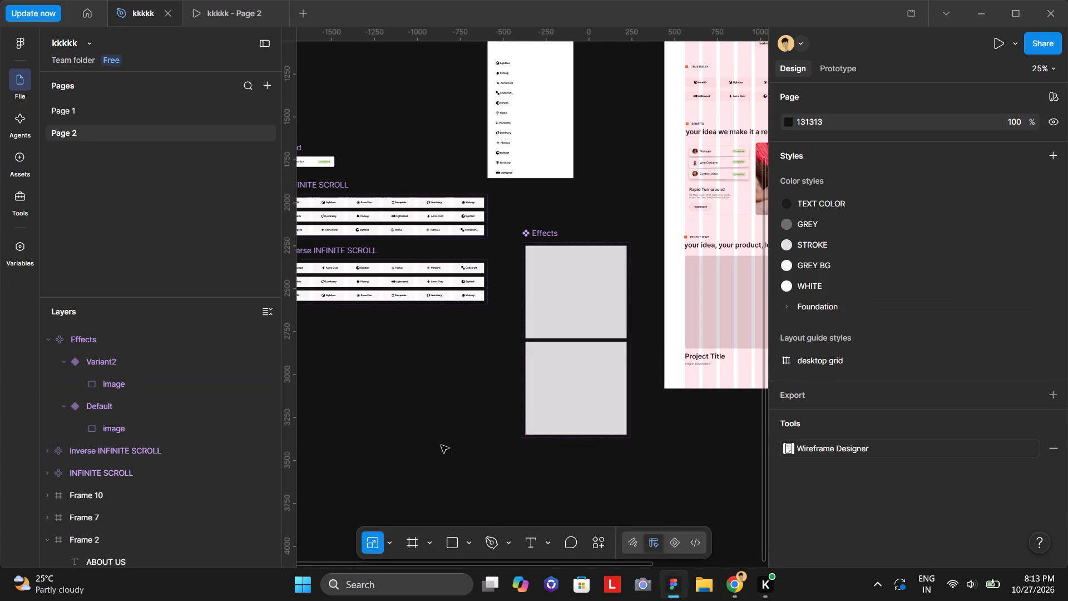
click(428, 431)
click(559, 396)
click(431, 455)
Scale only the image layer inside Variant2 to a height of 560 from its centre with the Scale tool.
click(189, 388)
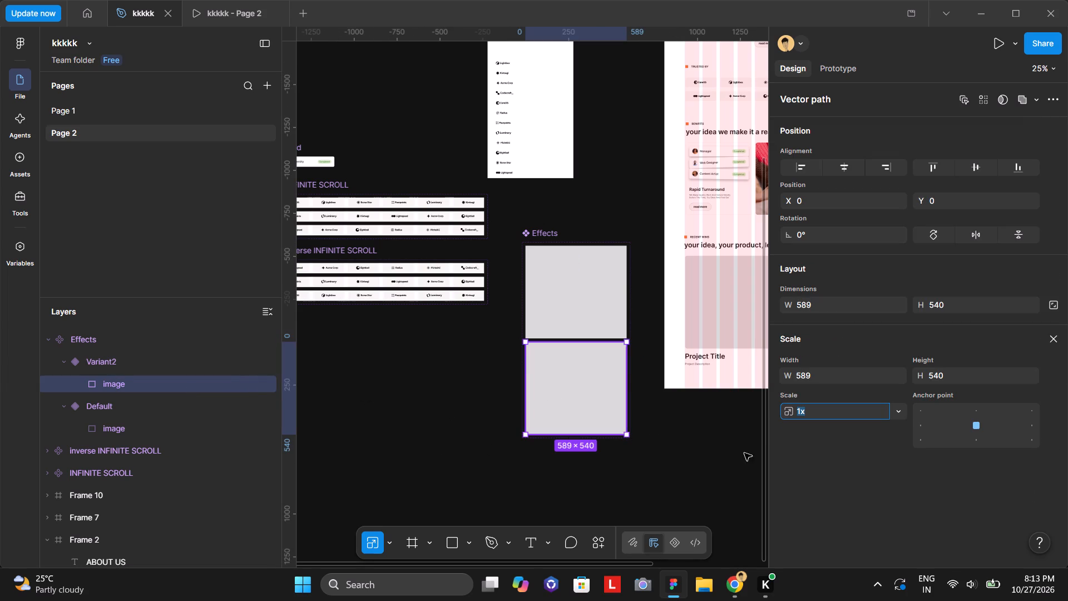
click(963, 380)
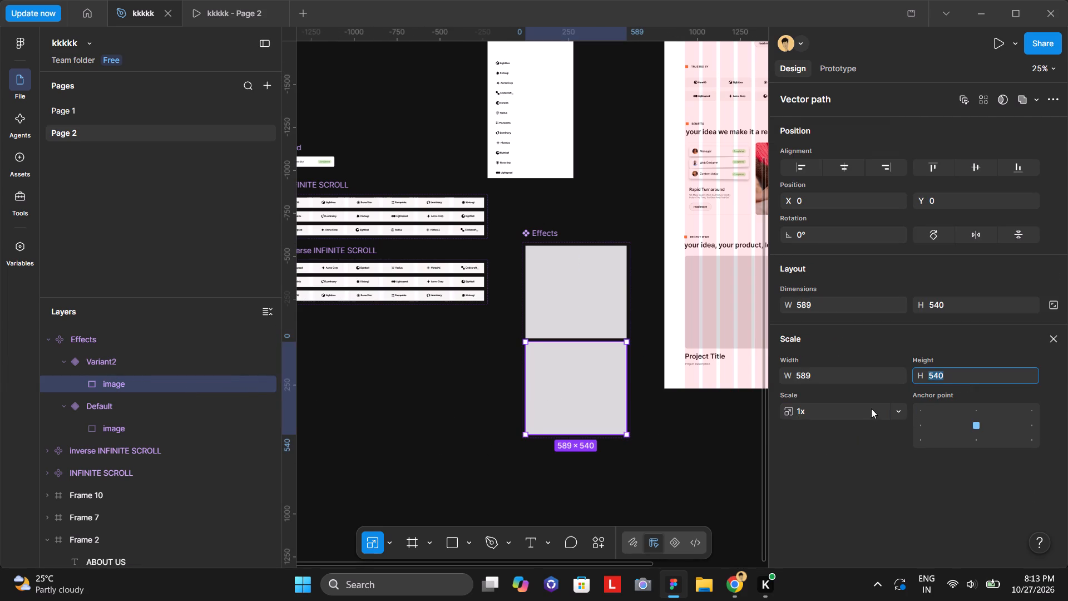
click(676, 437)
click(582, 392)
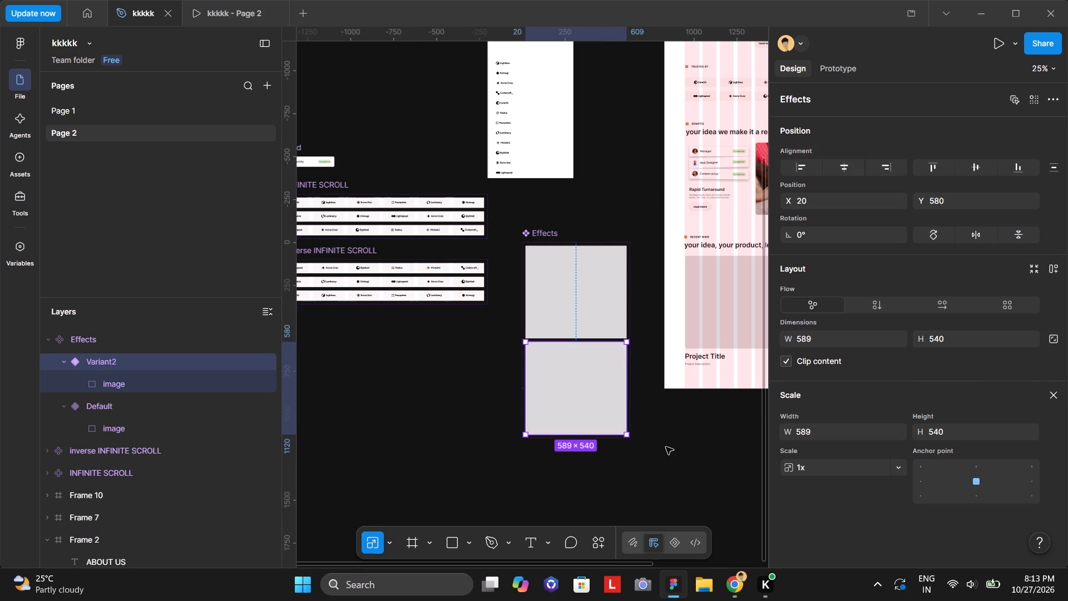
click(186, 383)
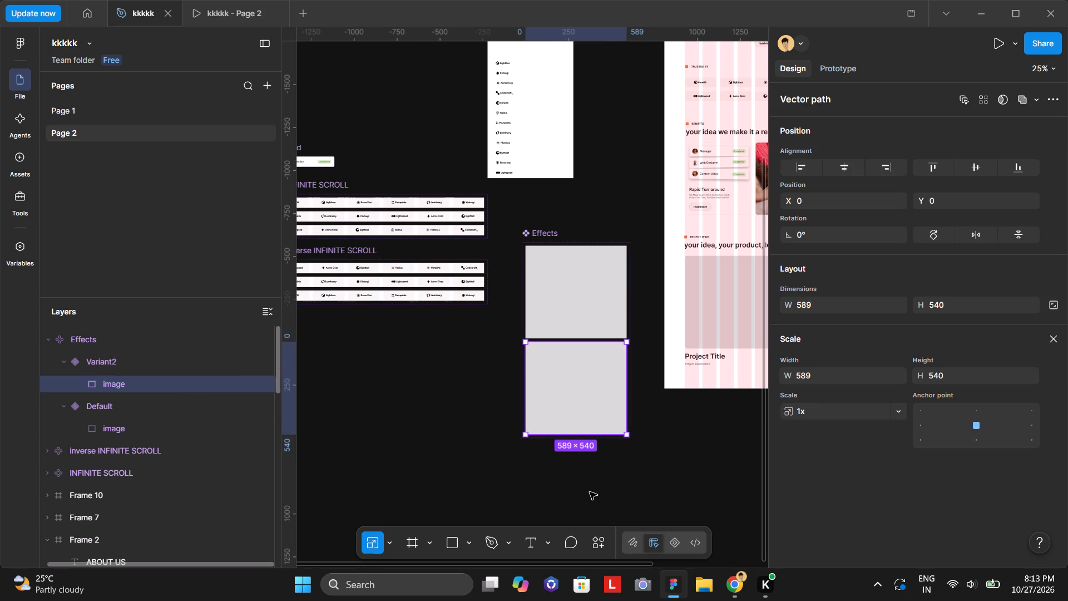
key(s)
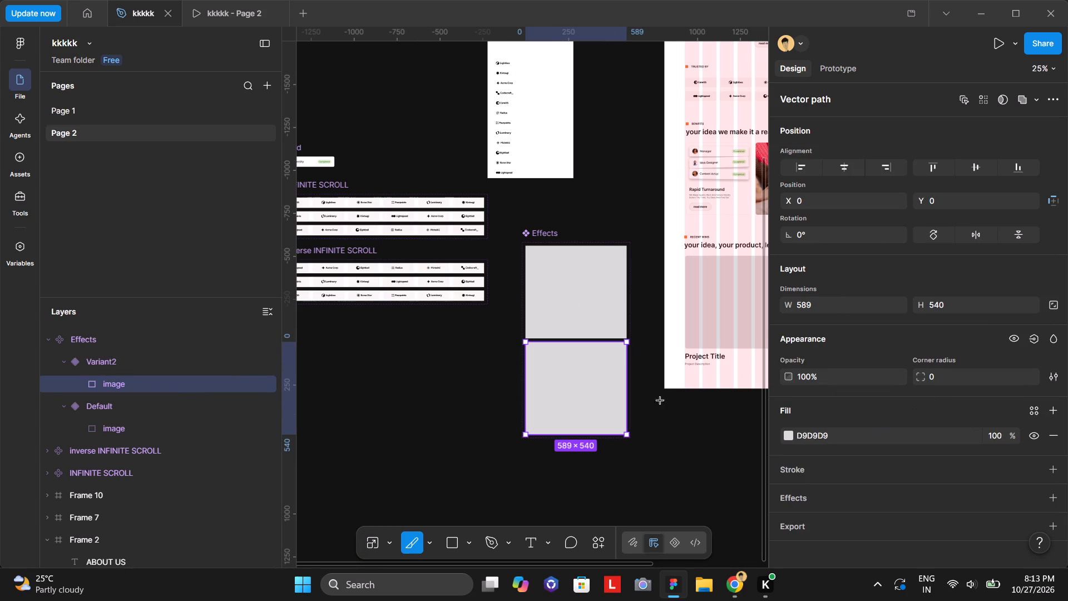
key(k)
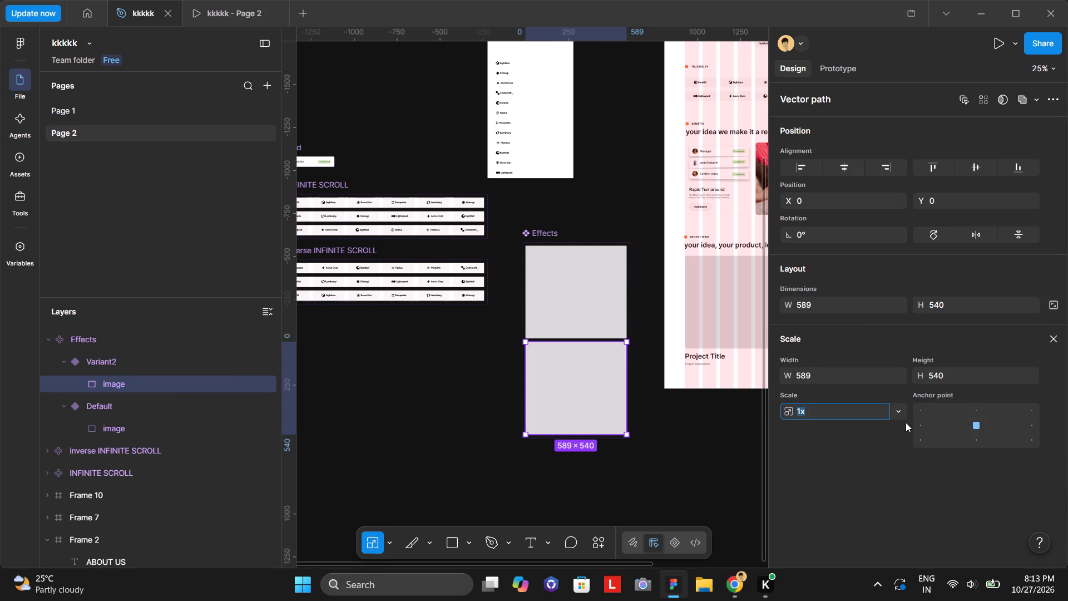
click(952, 373)
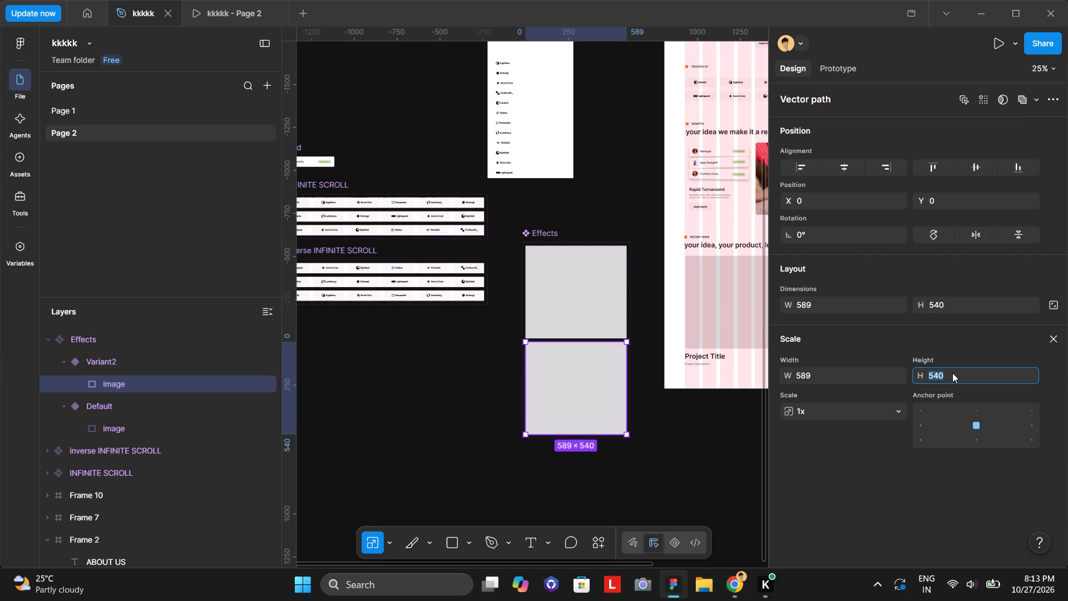
text(560)
key(Return)
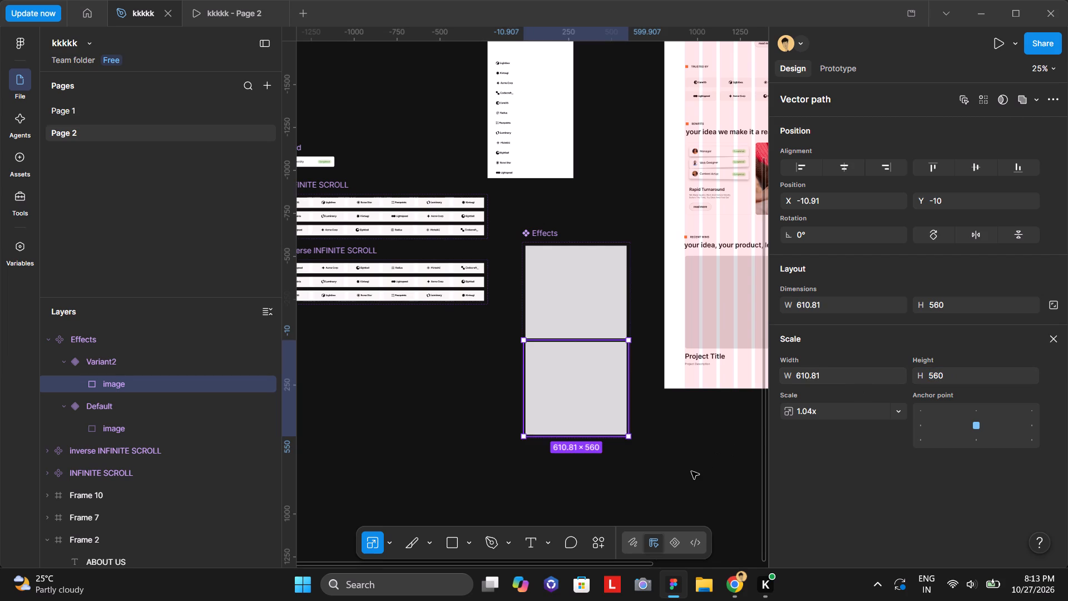
click(679, 447)
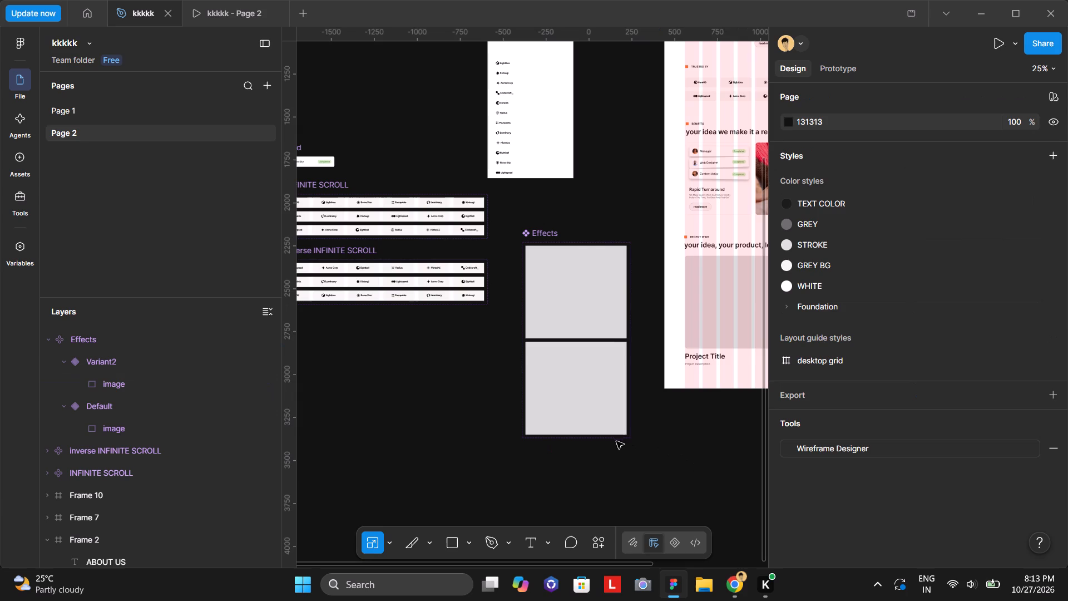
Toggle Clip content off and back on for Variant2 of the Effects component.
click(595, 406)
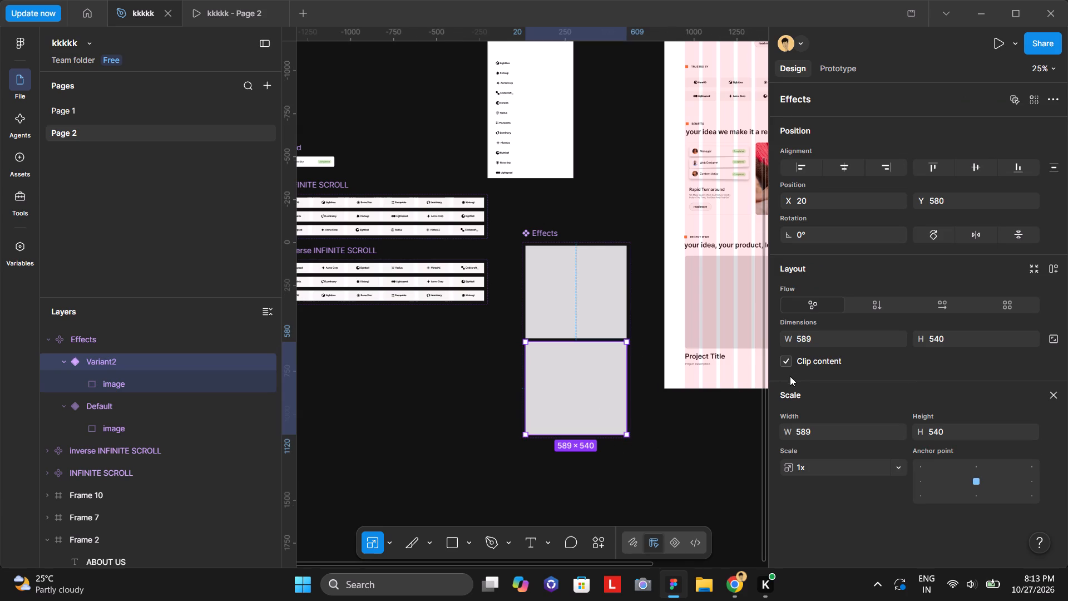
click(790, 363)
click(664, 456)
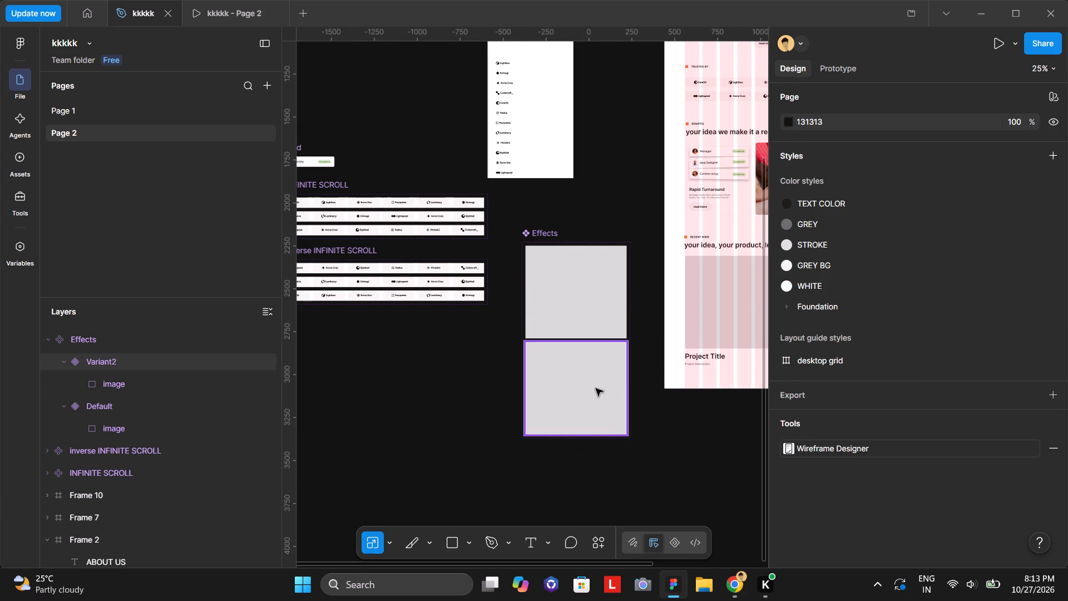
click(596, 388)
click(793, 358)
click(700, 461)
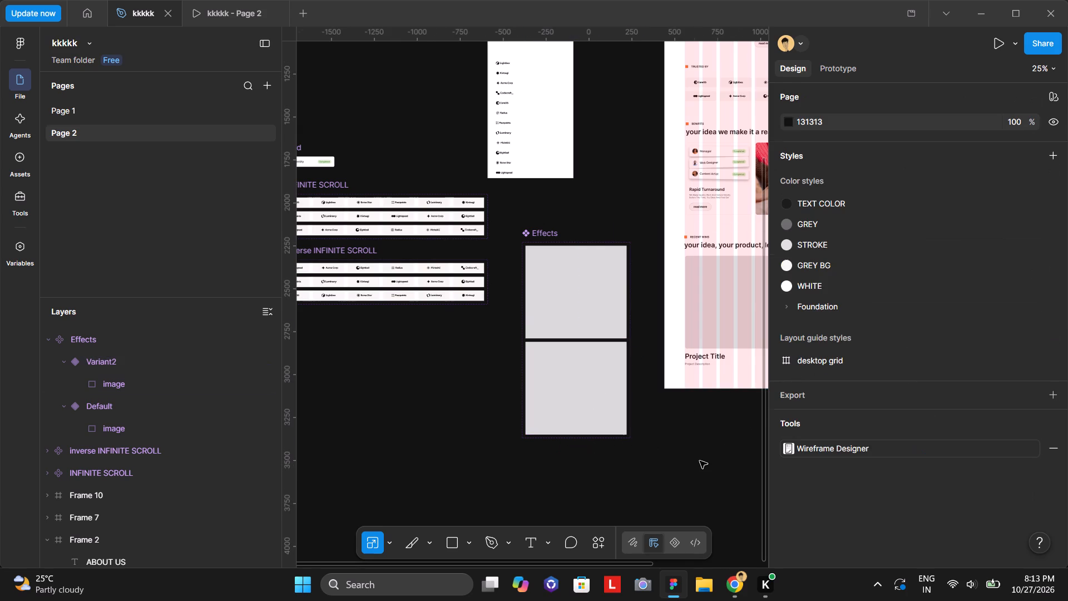
Turn on Clip content for the Default variant of the Effects component.
click(614, 382)
click(592, 303)
click(784, 363)
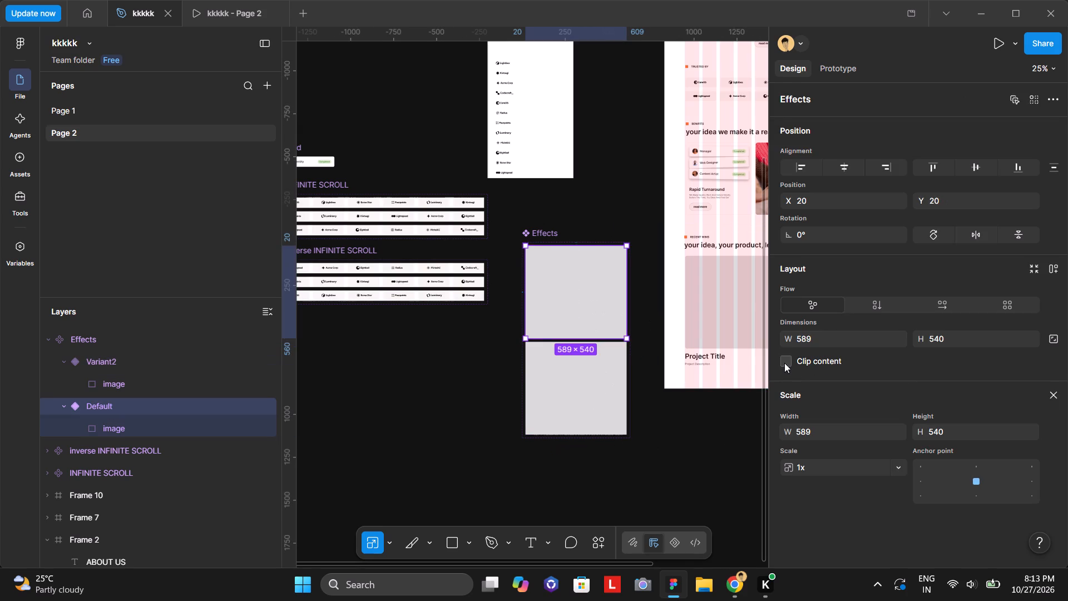
click(640, 478)
Switch to the tutorial in Chrome and watch to about 9:20, where a picture is chosen for the effect, and pause it.
click(734, 588)
click(490, 351)
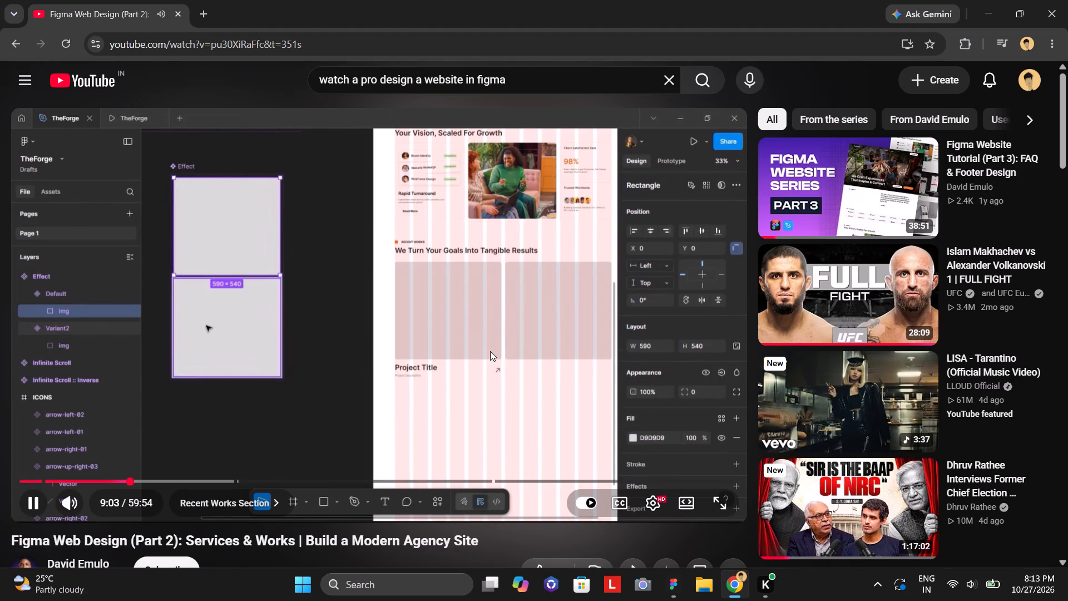
key(Right)
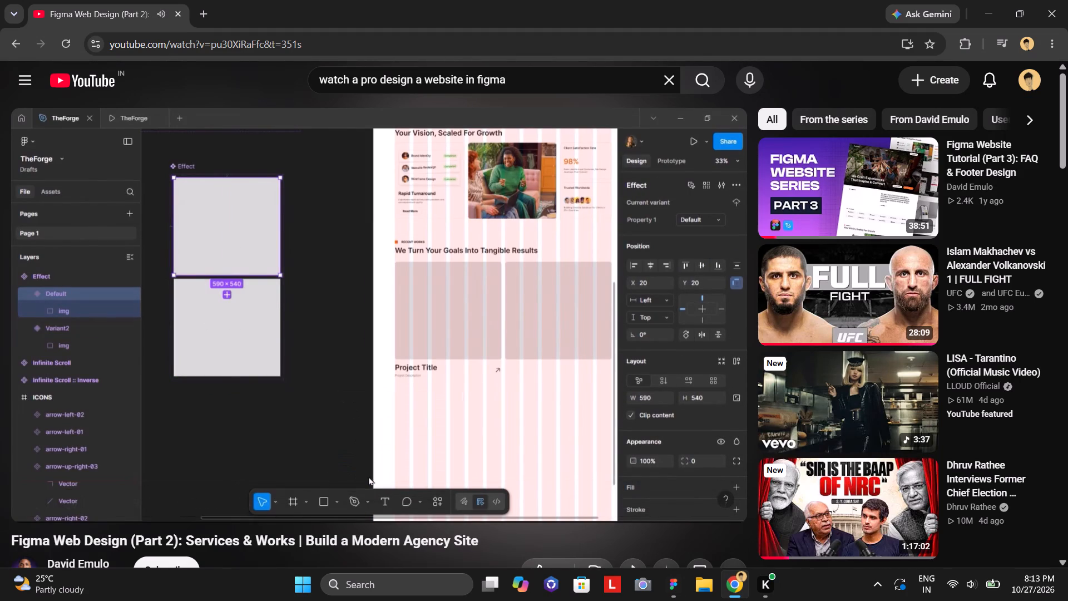
scroll(503, 231, up, 2)
scroll(503, 231, down, 1)
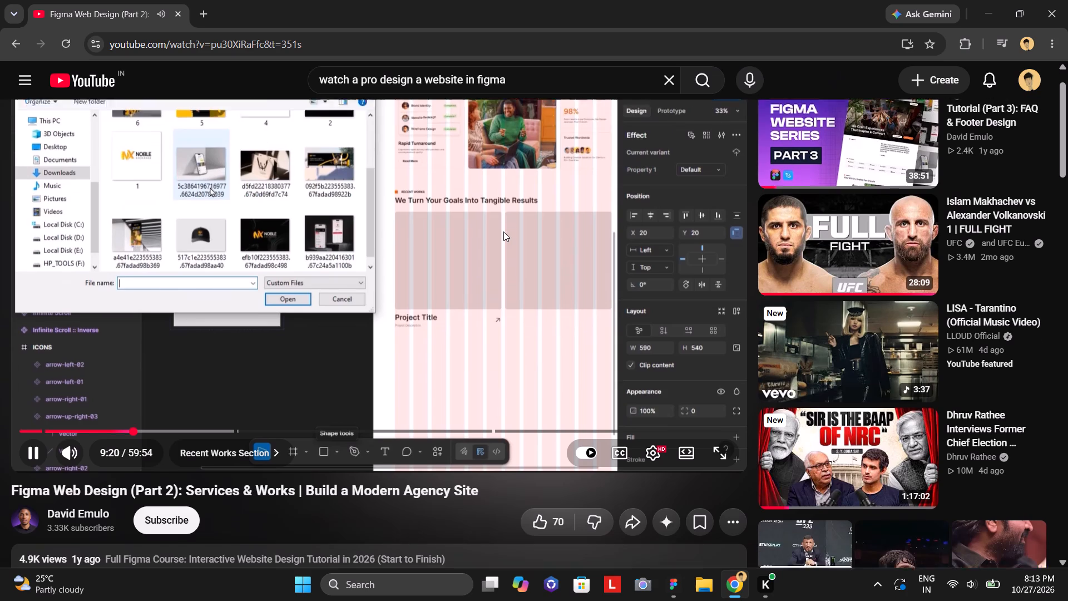
click(503, 231)
Switch back to Figma and launch the Unsplash plugin with the Default variant of Effects selected.
click(680, 583)
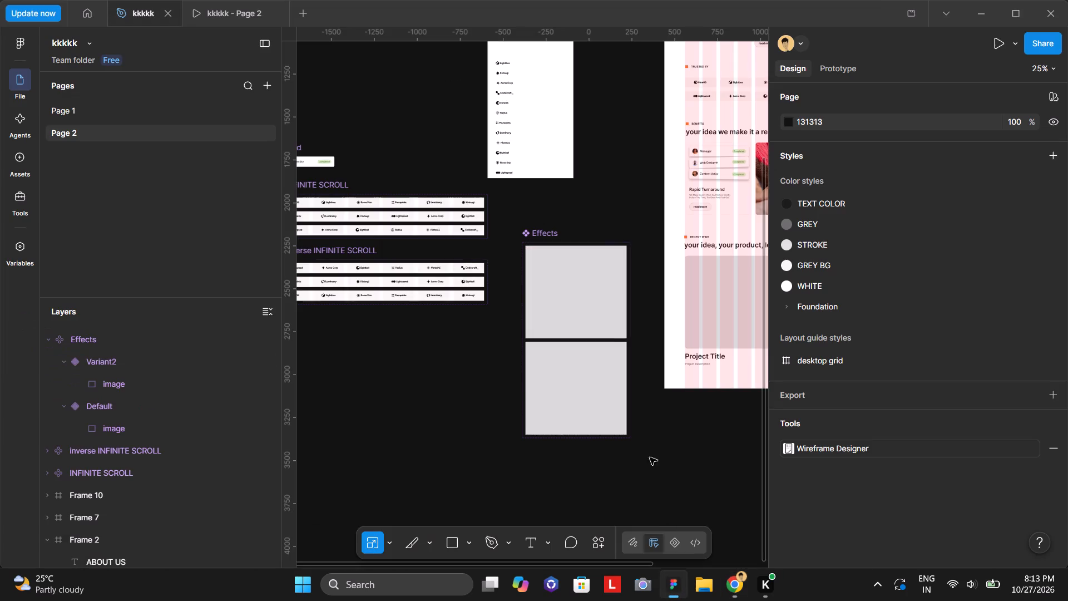
click(576, 306)
click(657, 427)
click(582, 308)
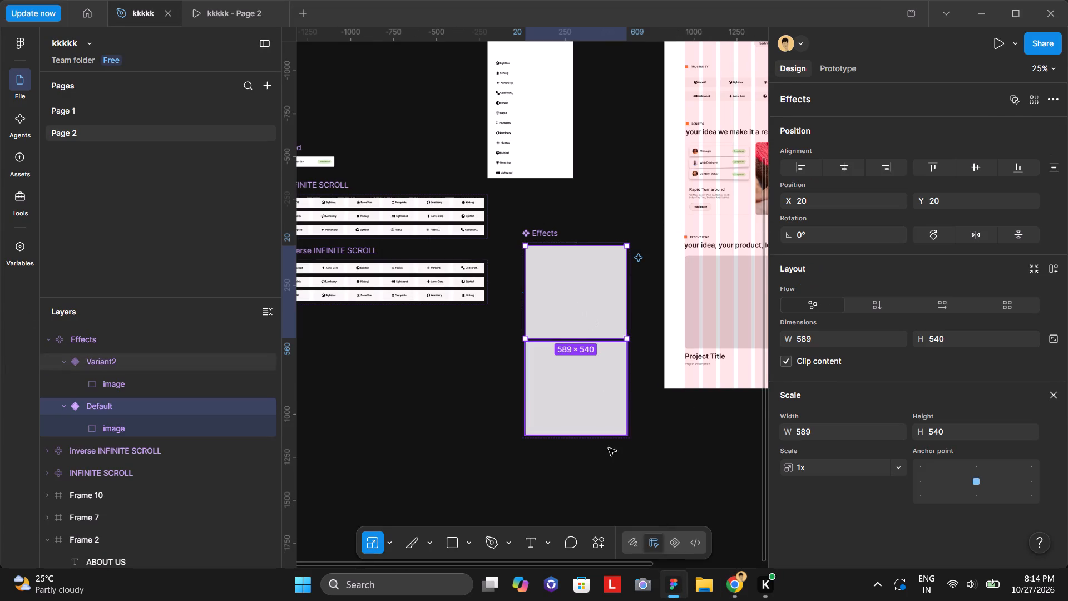
click(594, 545)
click(461, 319)
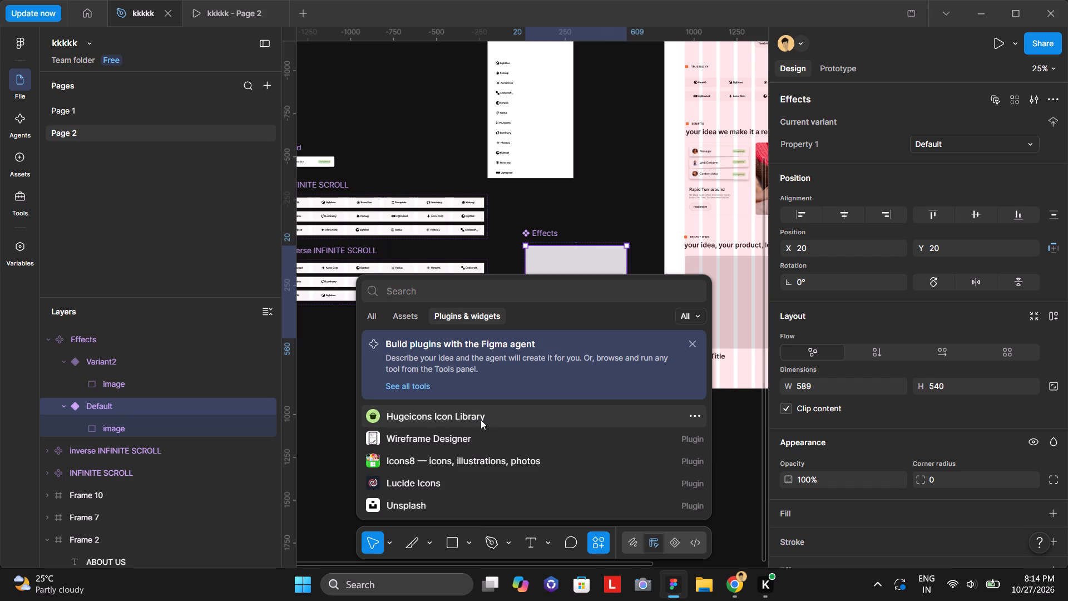
click(462, 502)
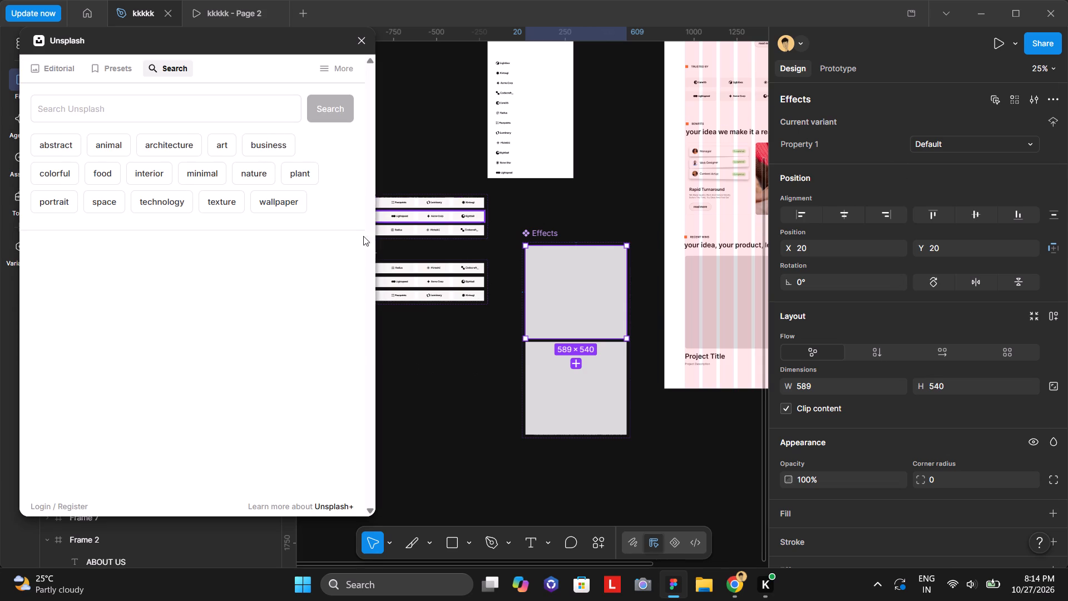
Browse the Editorial photos in Unsplash for a suitable project image.
scroll(225, 282, down, 1)
click(70, 70)
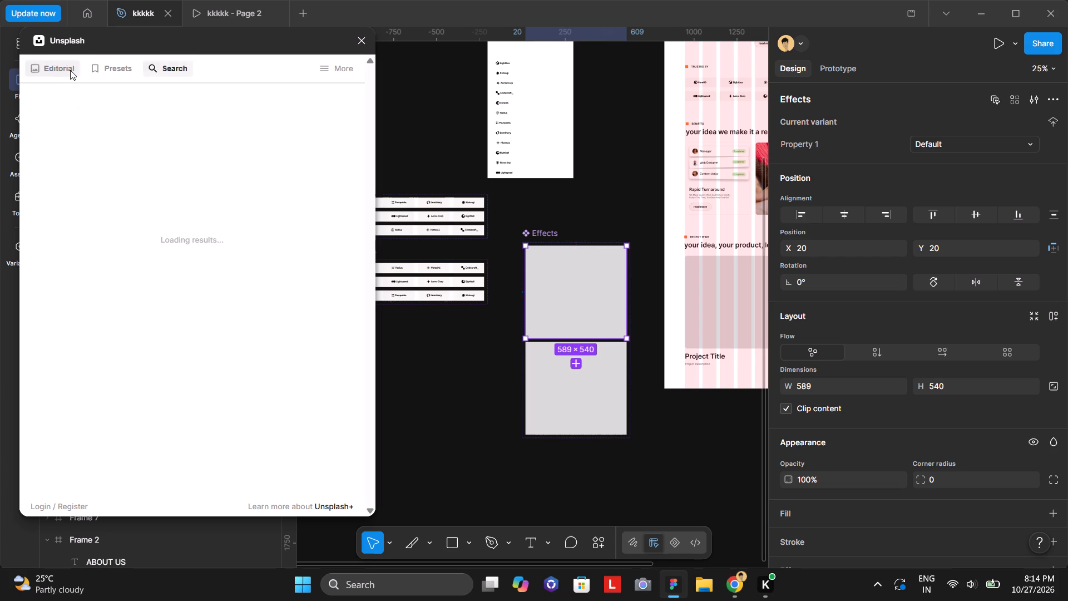
scroll(182, 194, down, 2)
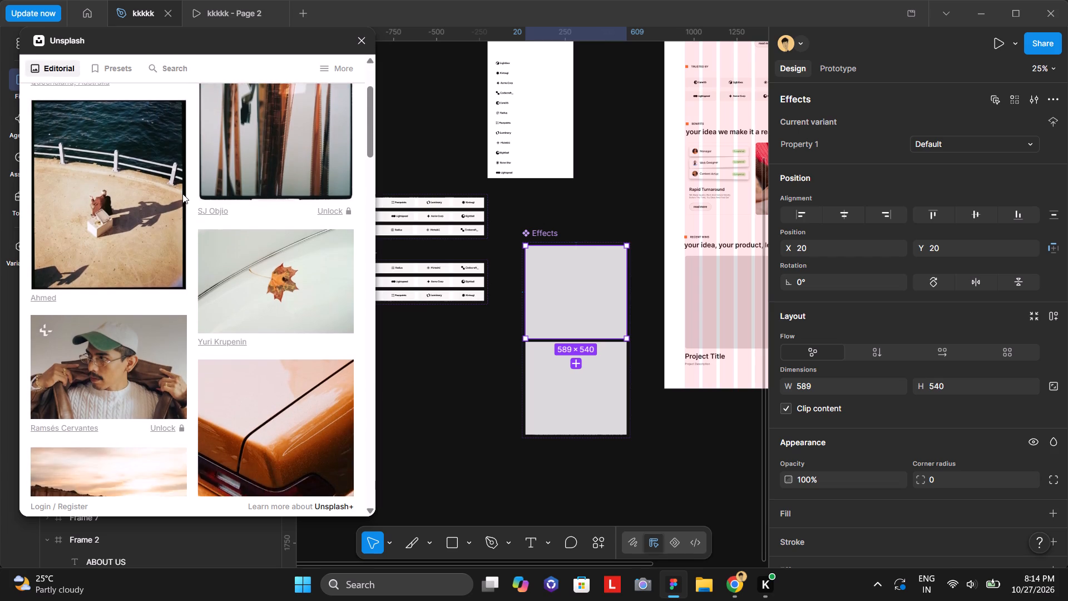
scroll(182, 194, down, 3)
scroll(182, 194, up, 7)
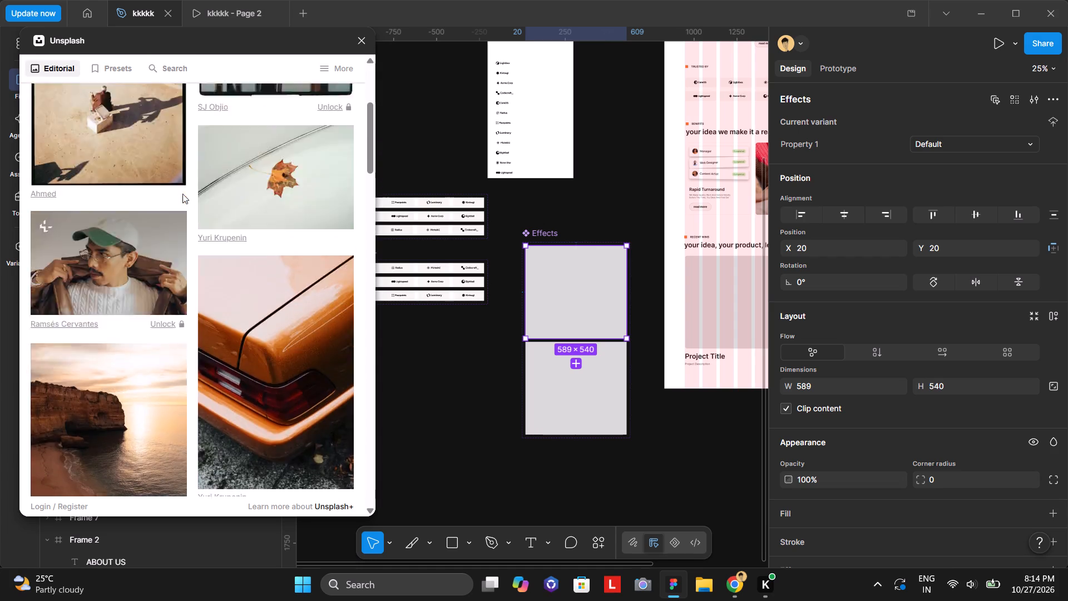
scroll(182, 194, up, 3)
Search Unsplash for "app" and look through the photos for a project image.
click(165, 70)
click(198, 98)
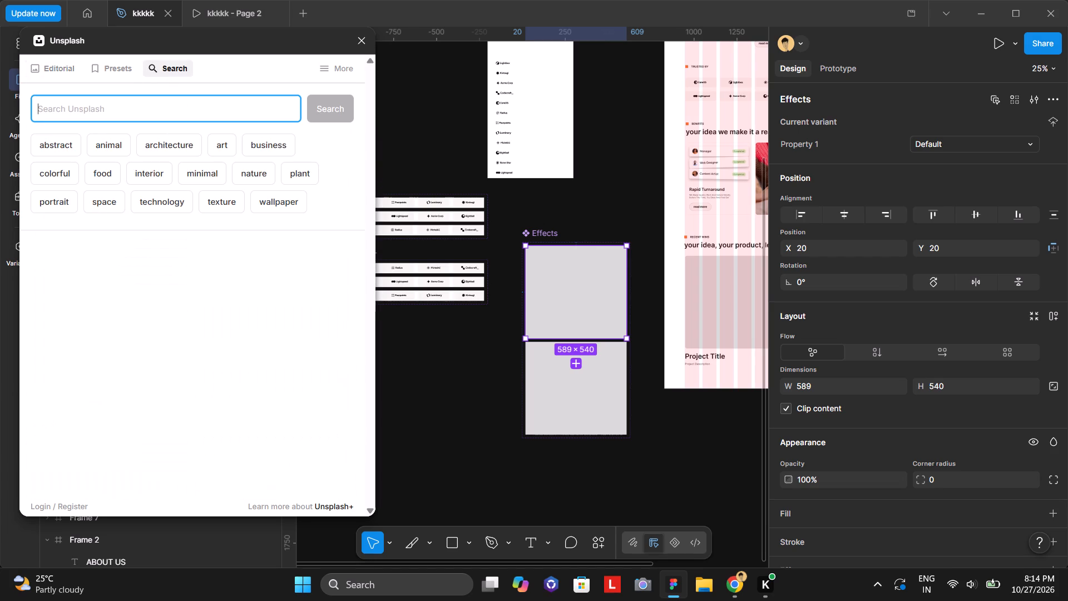
text(app)
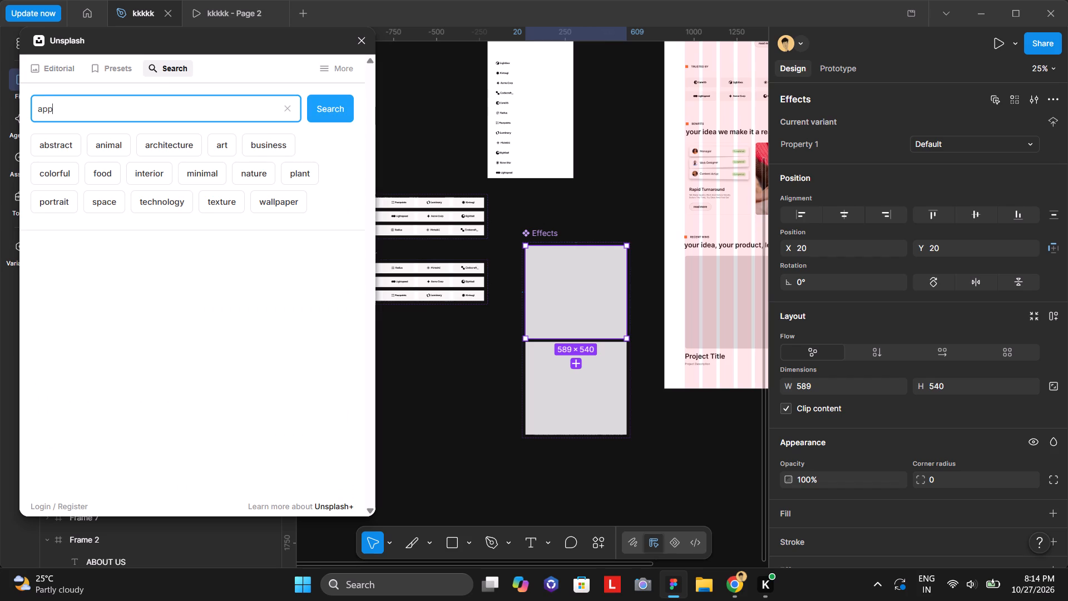
key(Return)
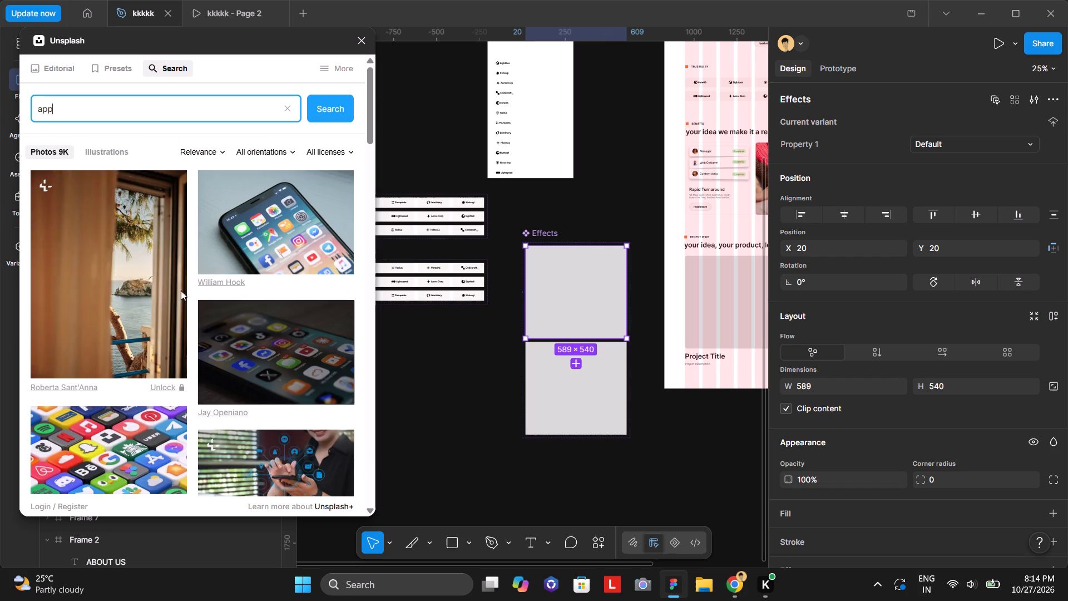
scroll(182, 309, down, 3)
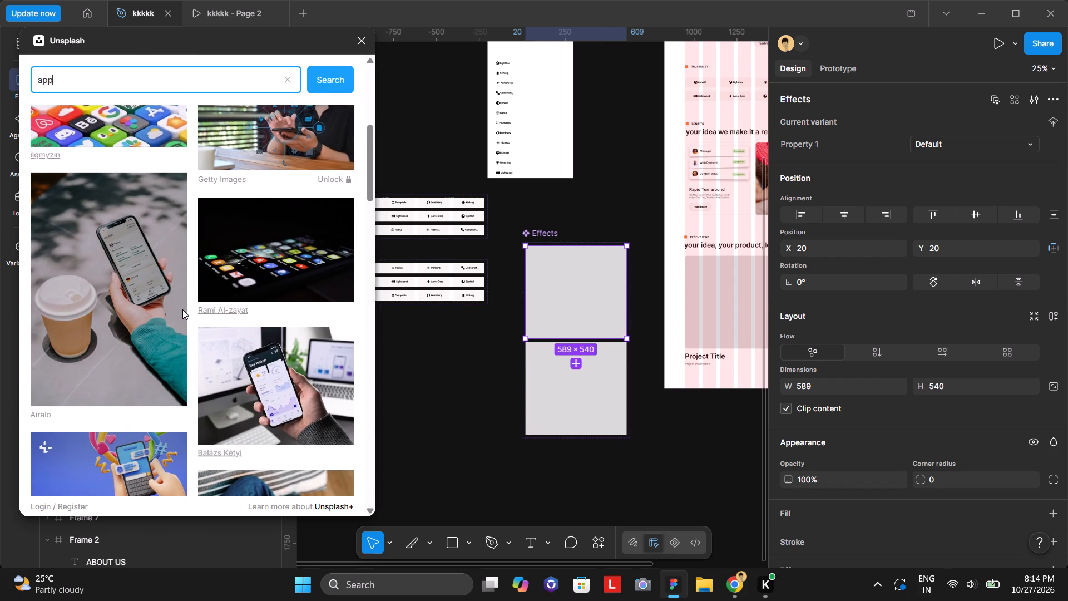
scroll(182, 309, down, 2)
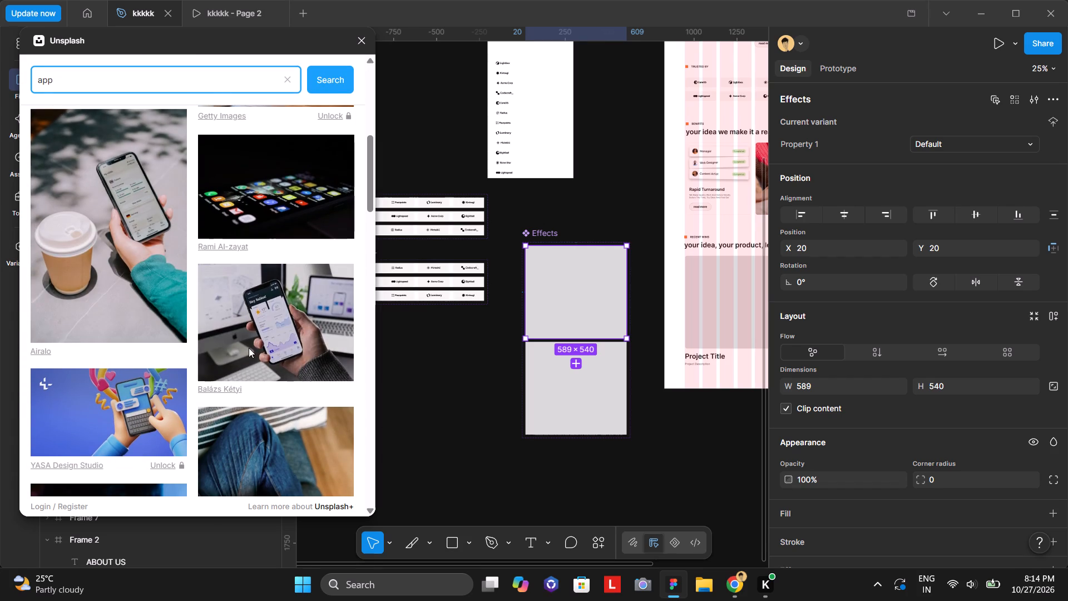
scroll(249, 348, down, 6)
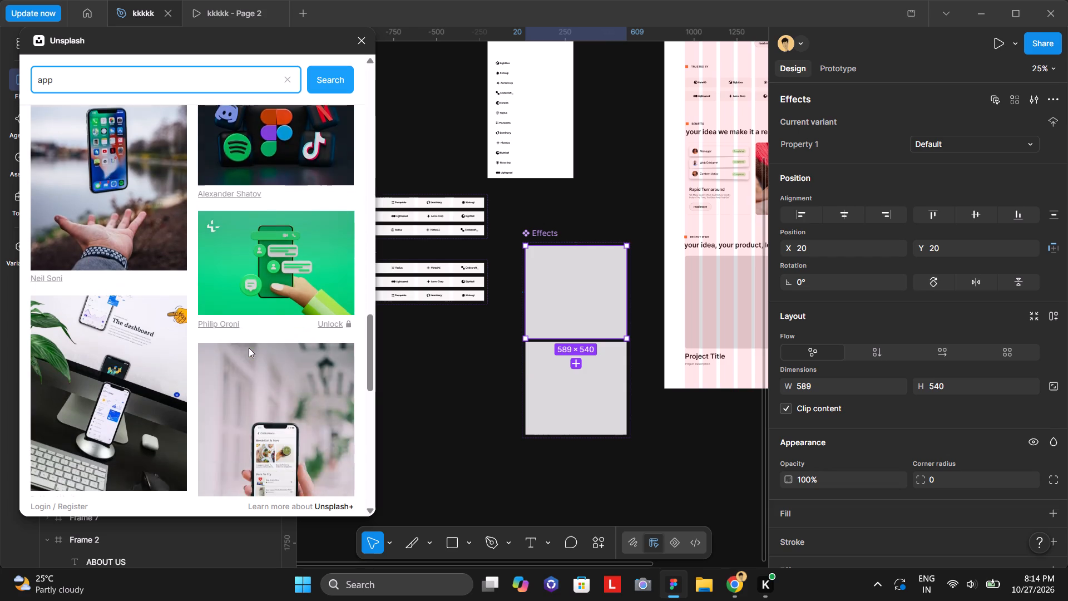
scroll(249, 348, up, 1)
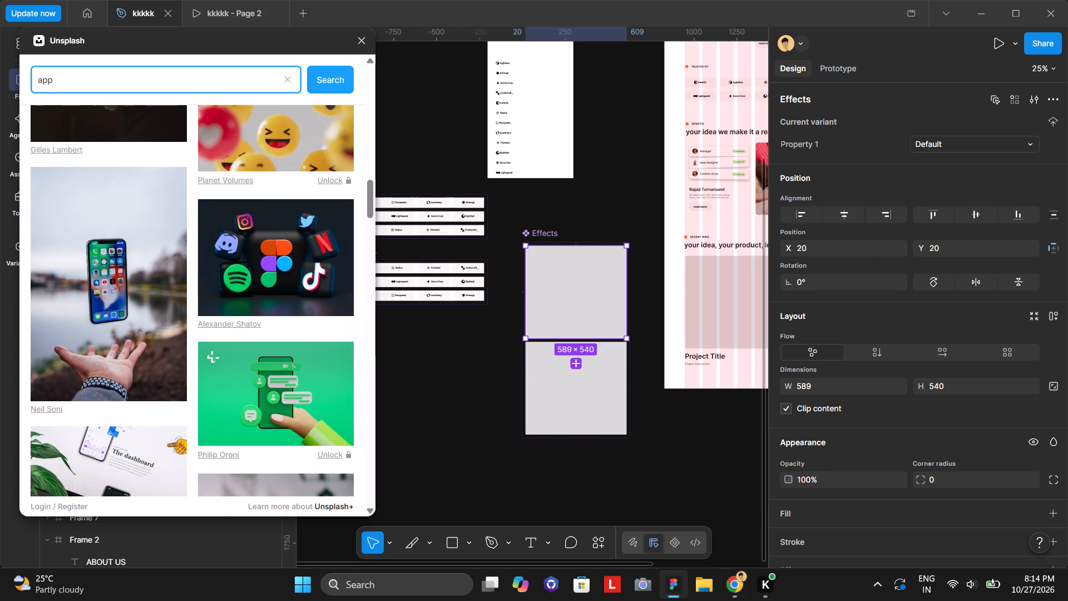
Refine the Unsplash search to "orange app".
key(Left)
key(Left)
key(Left)
key(Left)
text(orange)
key(space)
key(Return)
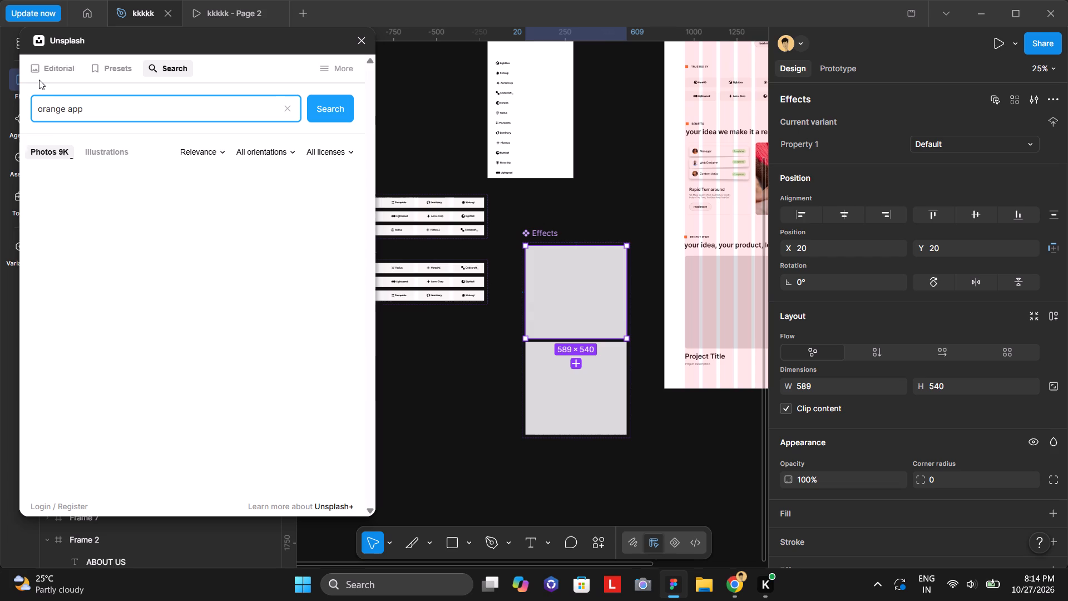
Fill the Default variant with the photo of hands exchanging a brown paper bag with a smiley print.
scroll(115, 272, down, 3)
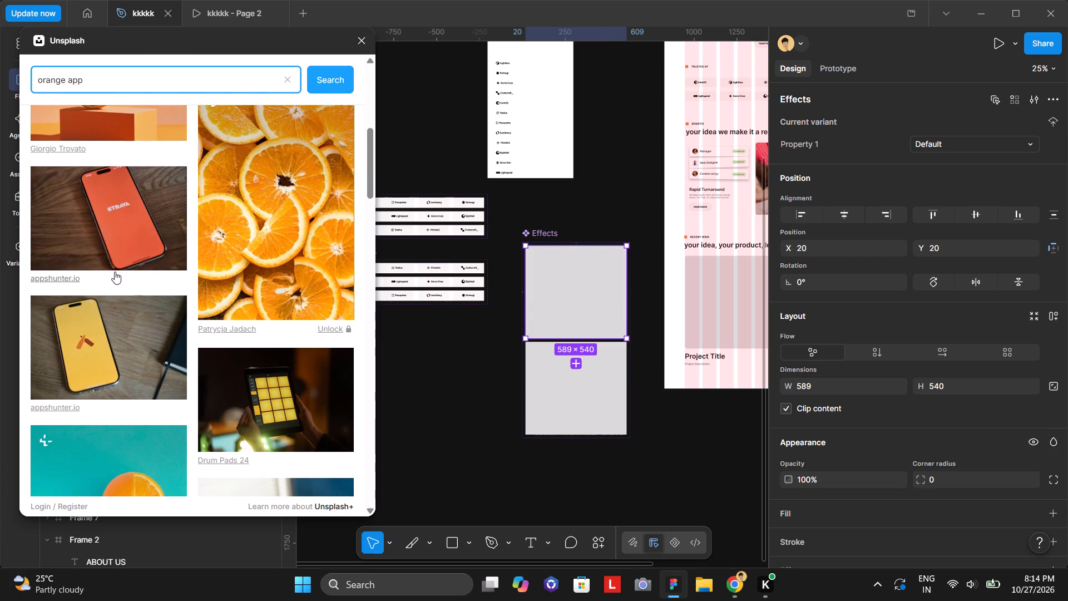
scroll(127, 338, down, 2)
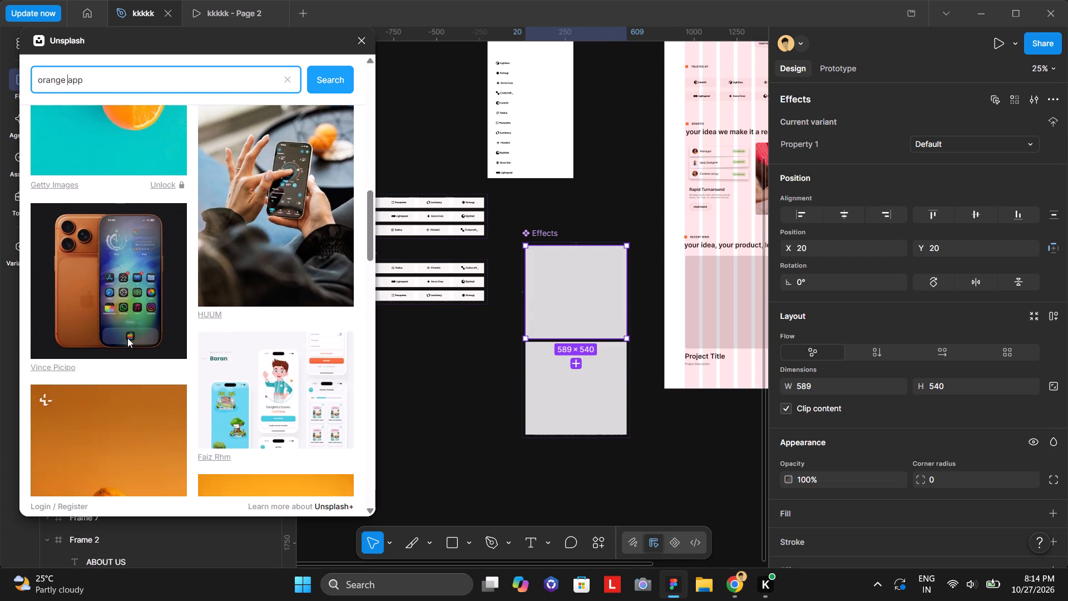
scroll(127, 338, down, 2)
scroll(127, 338, up, 1)
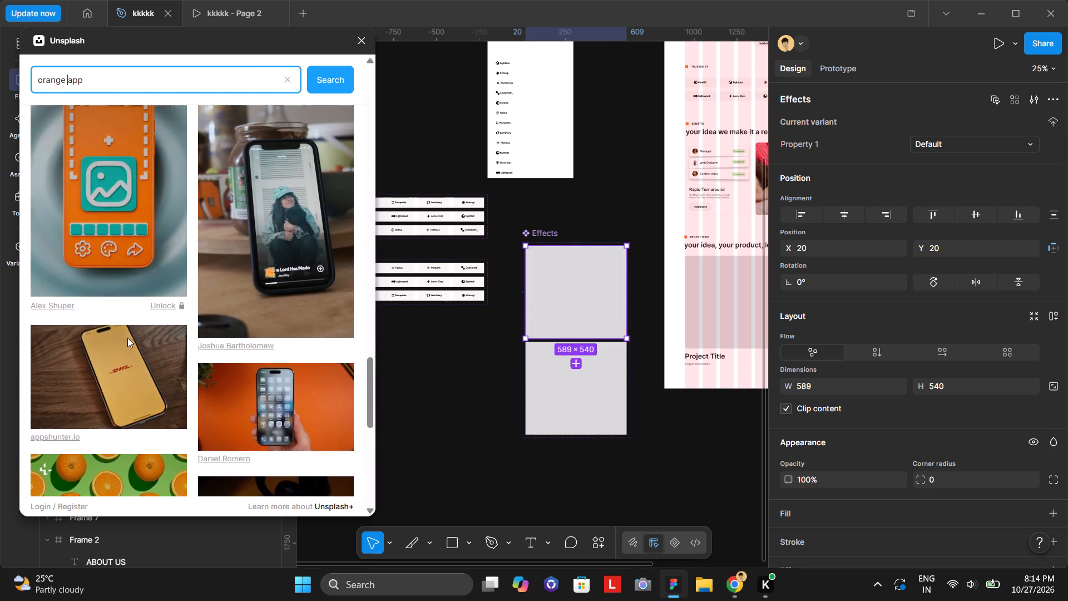
scroll(127, 338, up, 1)
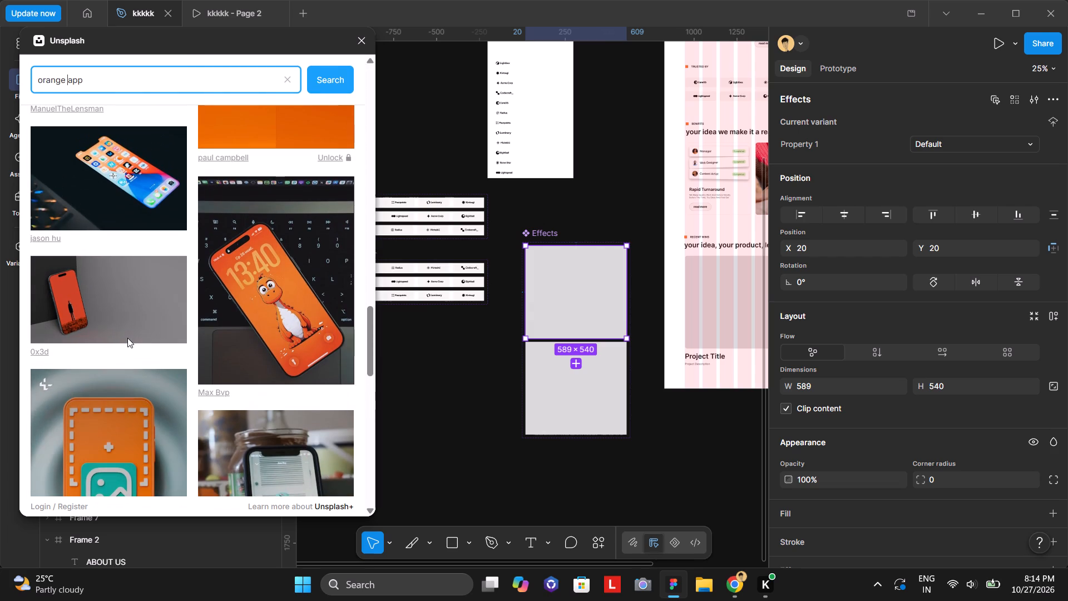
scroll(127, 338, down, 2)
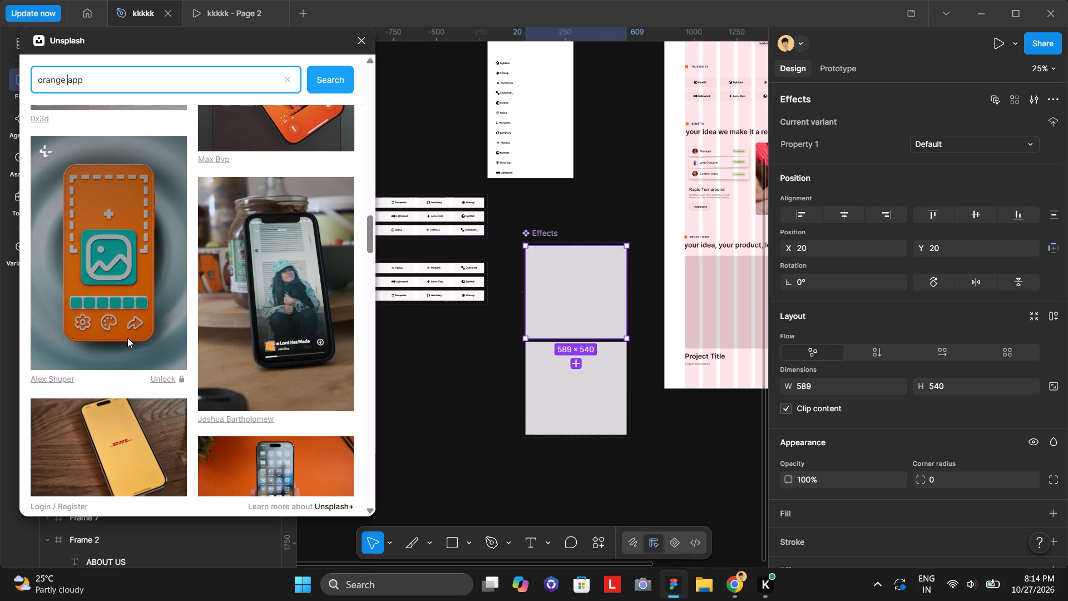
scroll(127, 338, down, 2)
scroll(695, 366, up, 3)
scroll(695, 366, down, 2)
scroll(695, 366, right, 2)
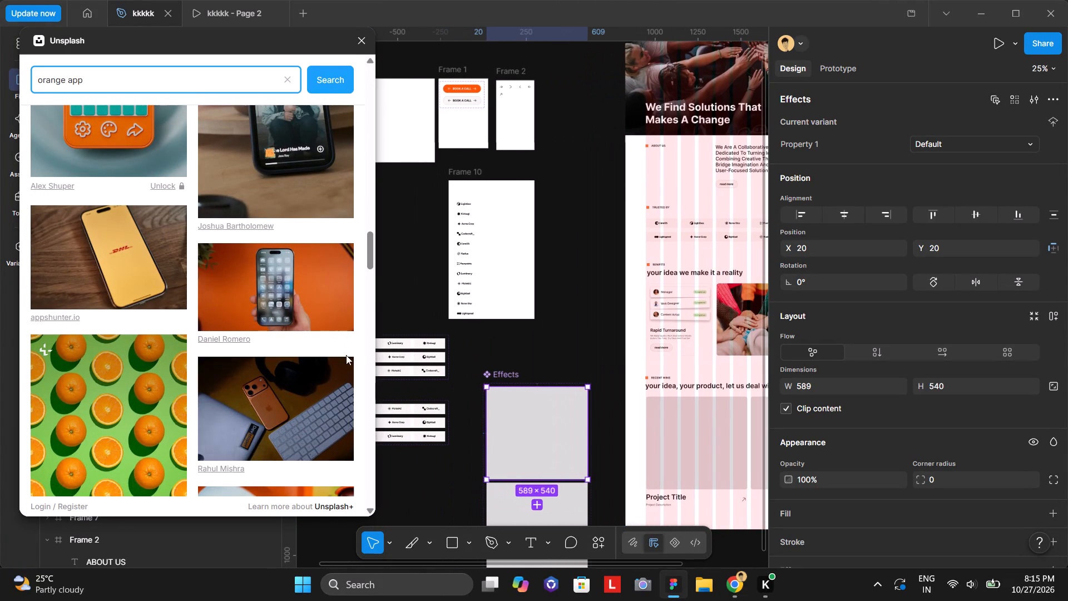
scroll(317, 323, down, 4)
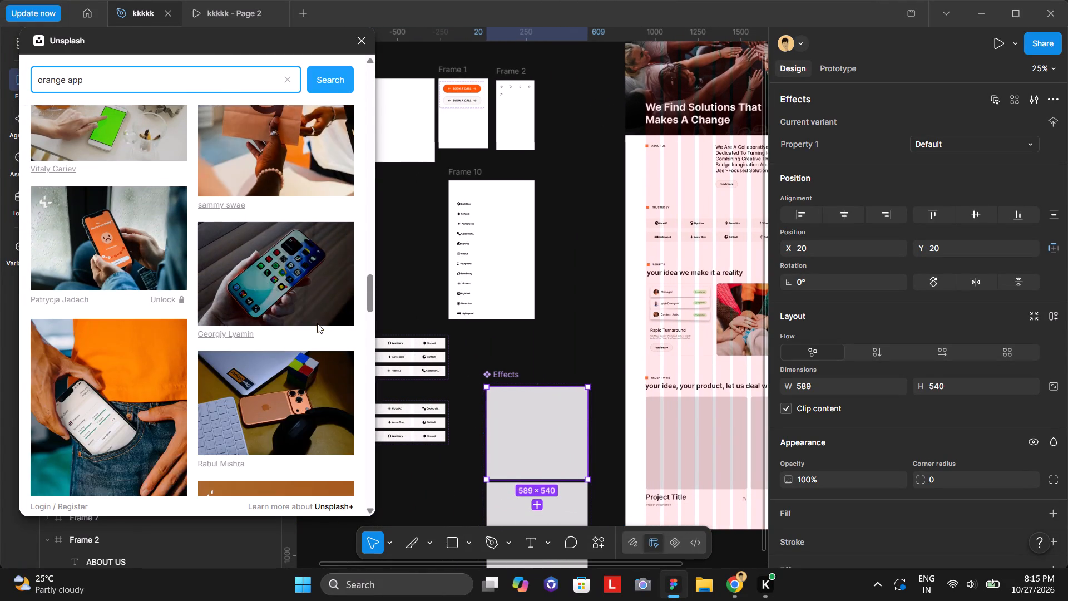
scroll(317, 323, up, 1)
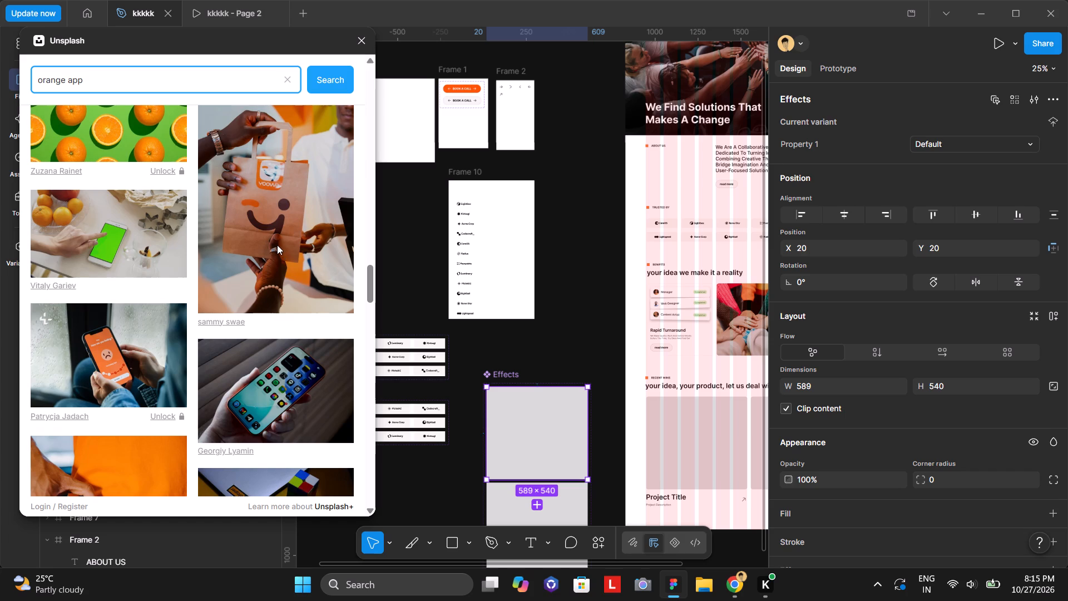
click(277, 245)
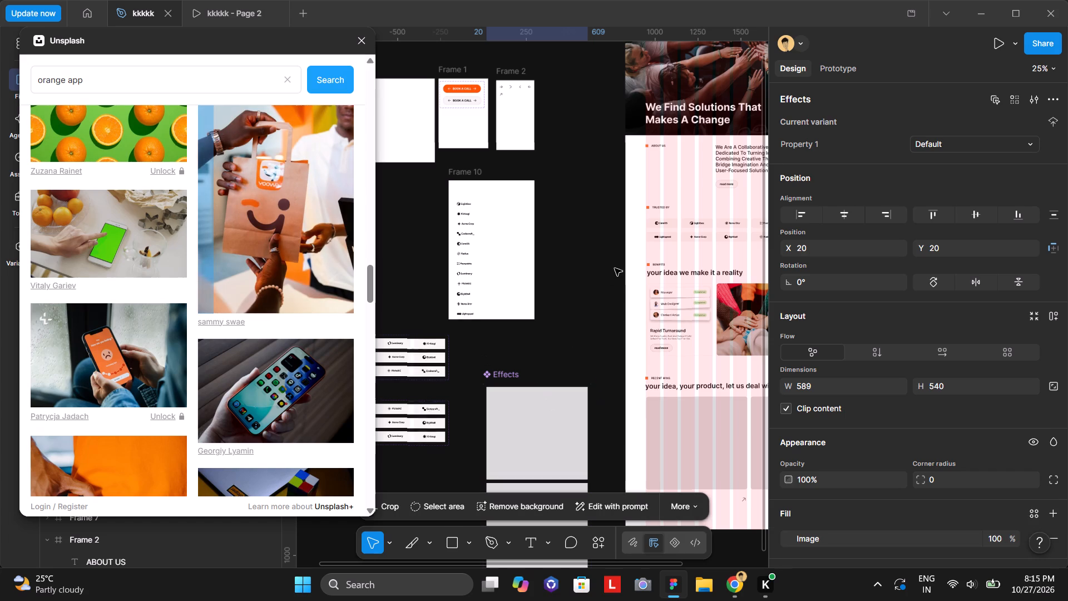
scroll(615, 268, down, 1)
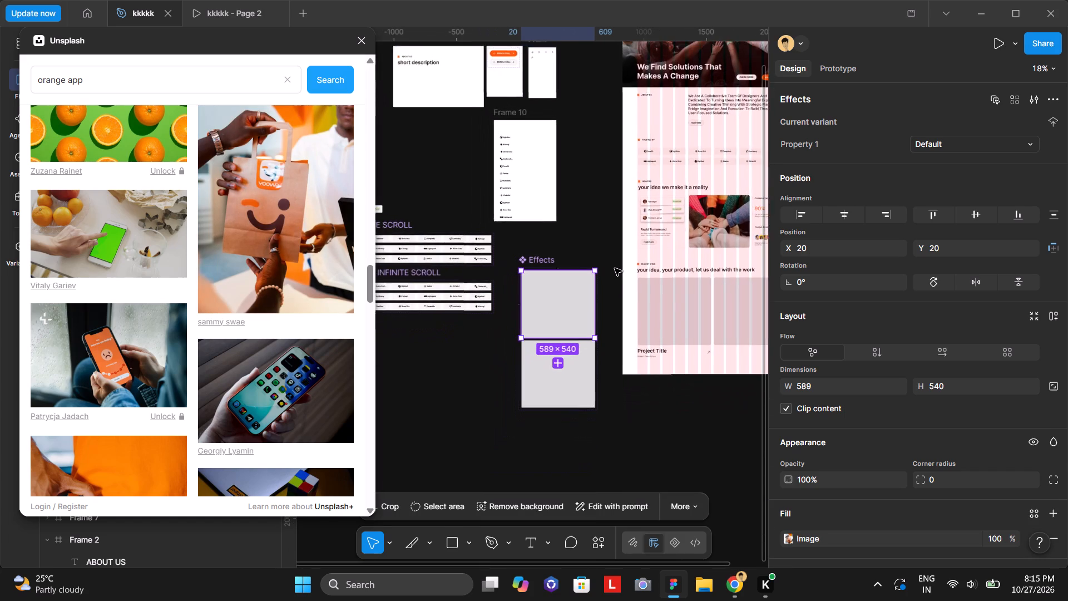
scroll(615, 268, up, 1)
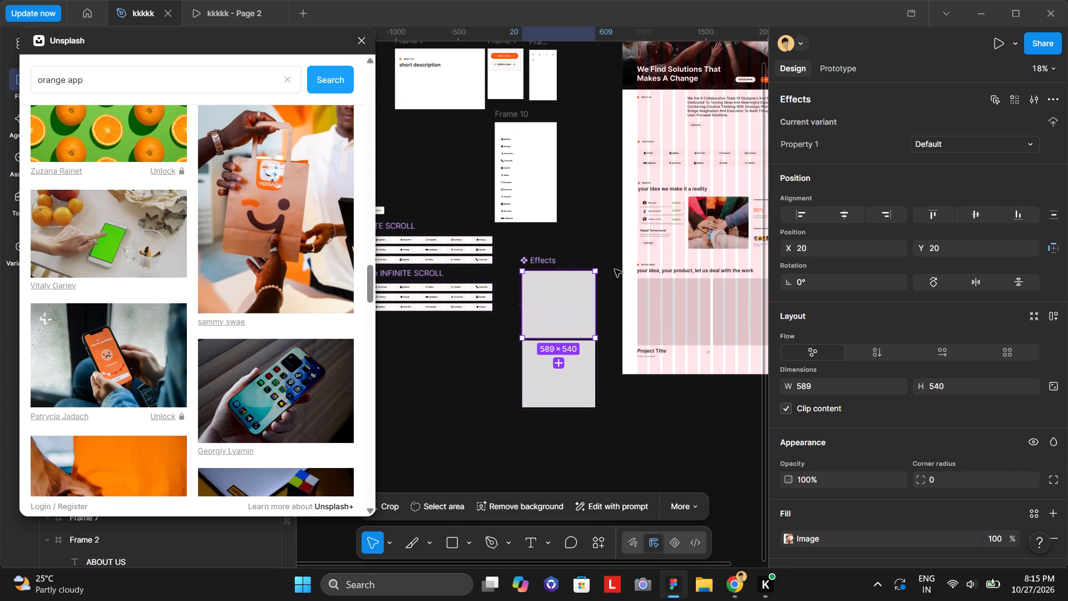
Place the smiley paper bag photo from Unsplash over the Effects Default variant, shrunk to about 530 × 404.
scroll(615, 269, up, 1)
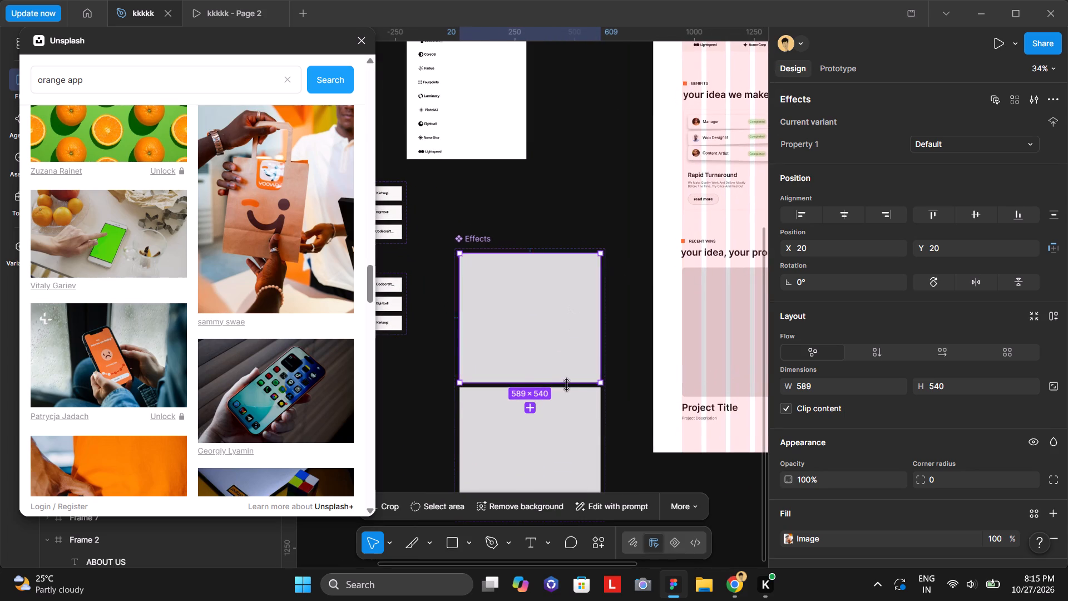
click(555, 355)
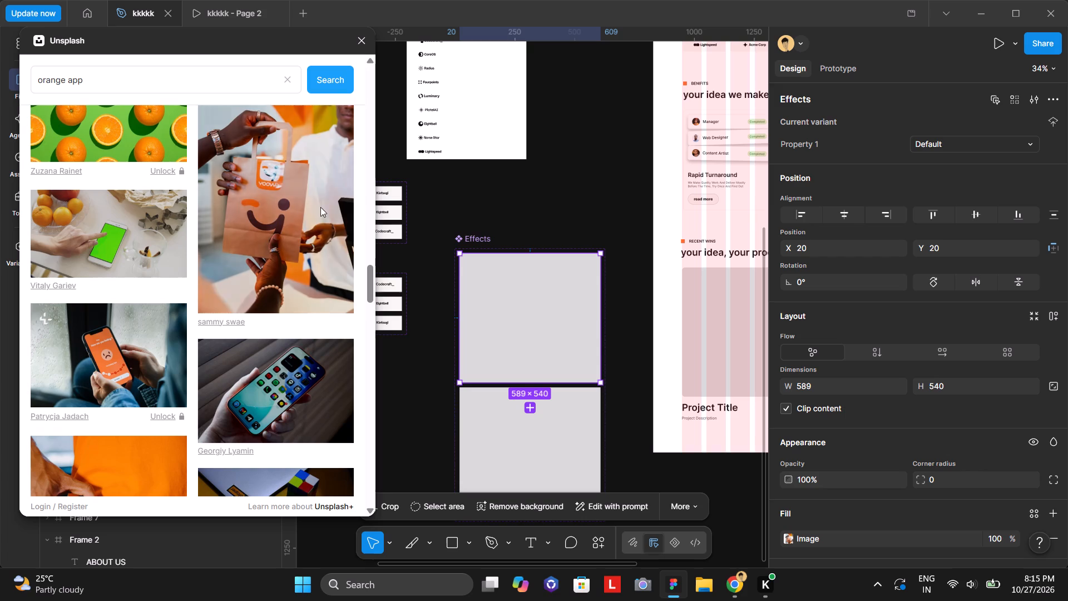
drag(293, 204, 537, 351)
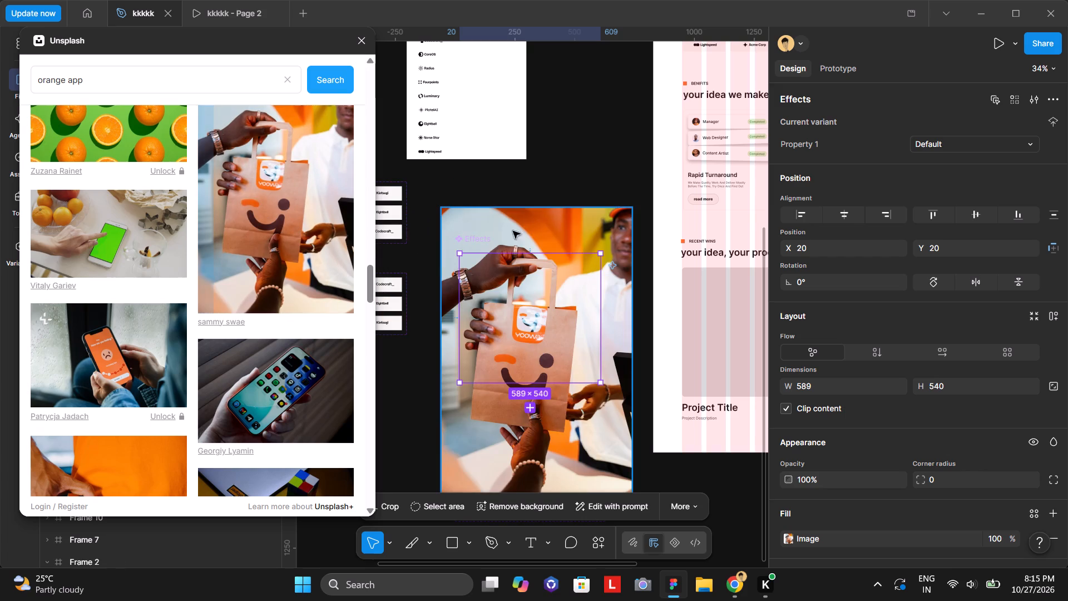
click(614, 375)
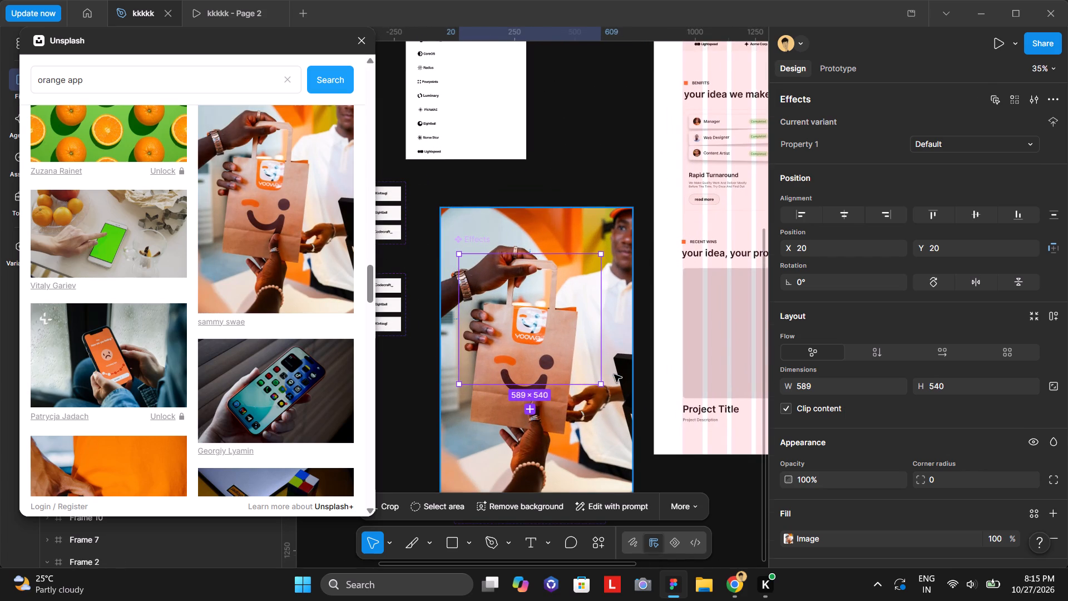
click(545, 334)
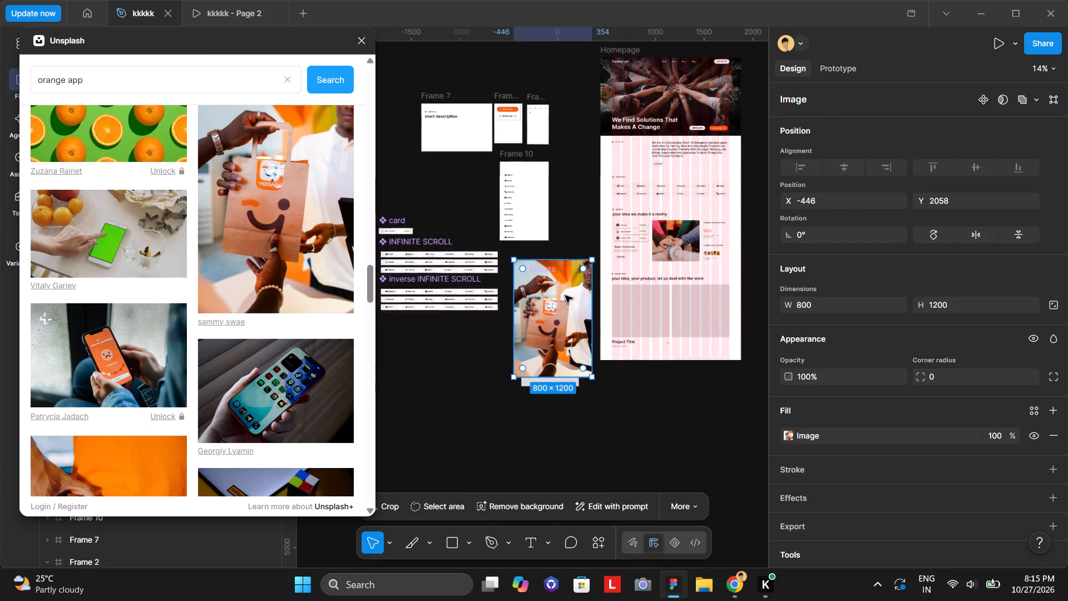
drag(593, 381, 566, 302)
drag(522, 280, 535, 305)
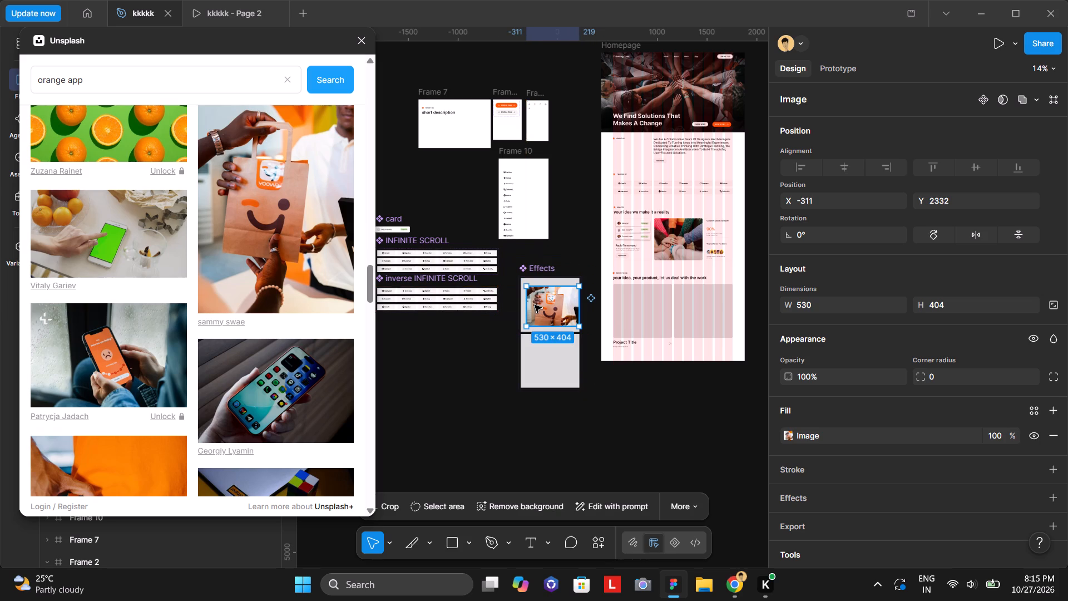
drag(524, 255, 507, 224)
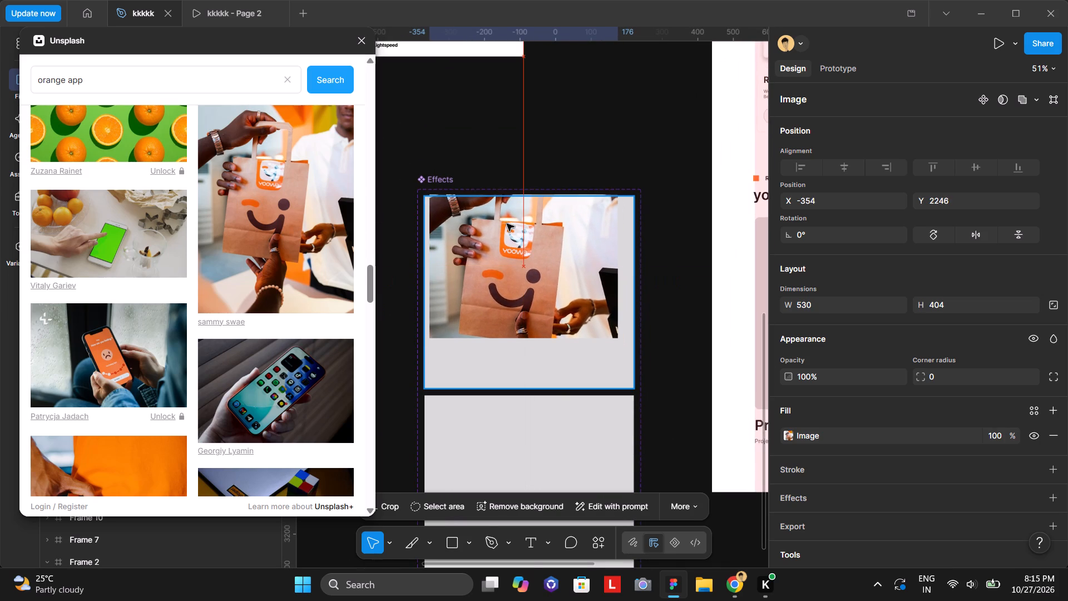
drag(507, 224, 506, 226)
Enlarge and reposition the paper bag photo to about 591 × 553 so it covers the whole Default variant.
drag(610, 343, 621, 347)
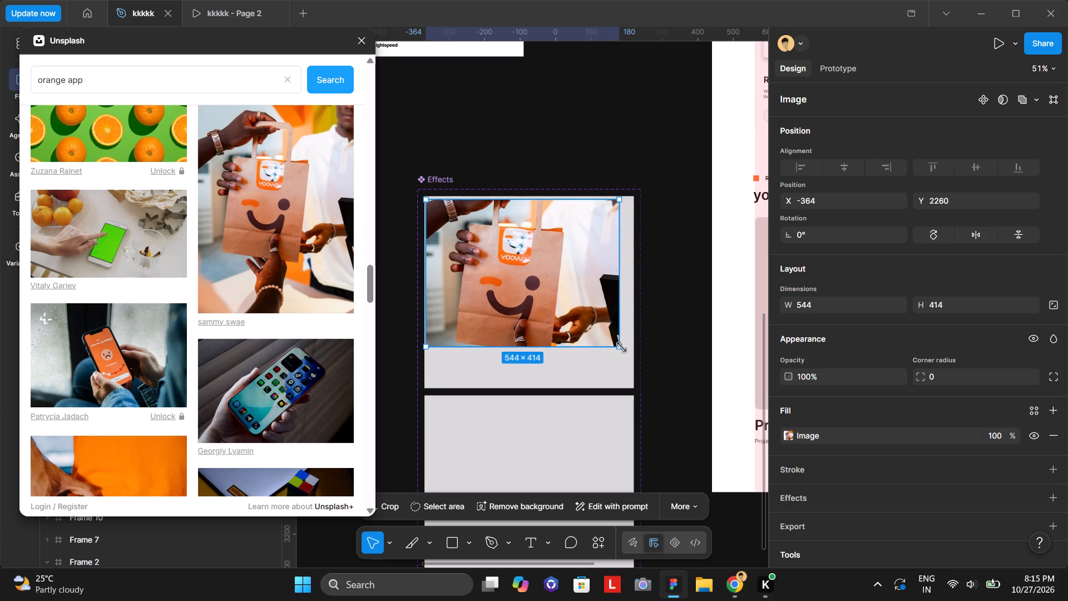
drag(621, 347, 636, 351)
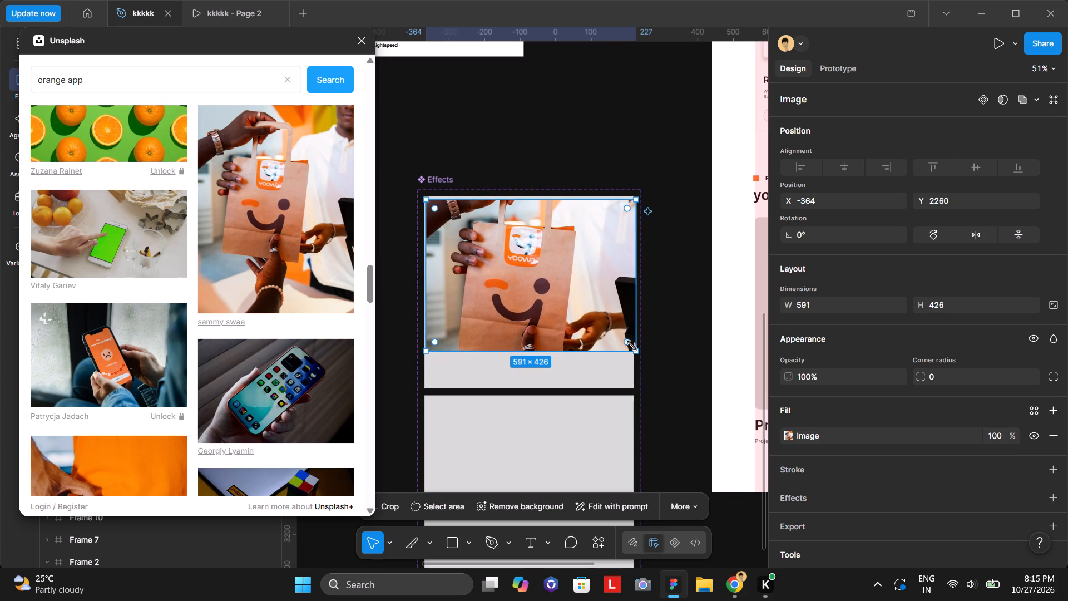
drag(536, 326, 532, 338)
drag(535, 212, 534, 201)
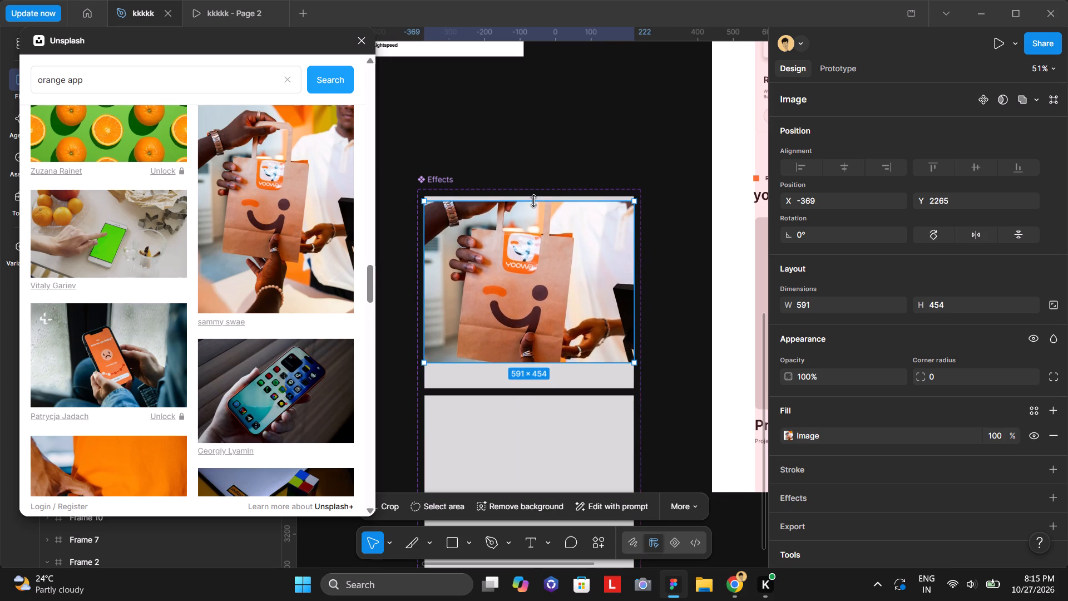
drag(534, 201, 532, 198)
drag(538, 261, 536, 280)
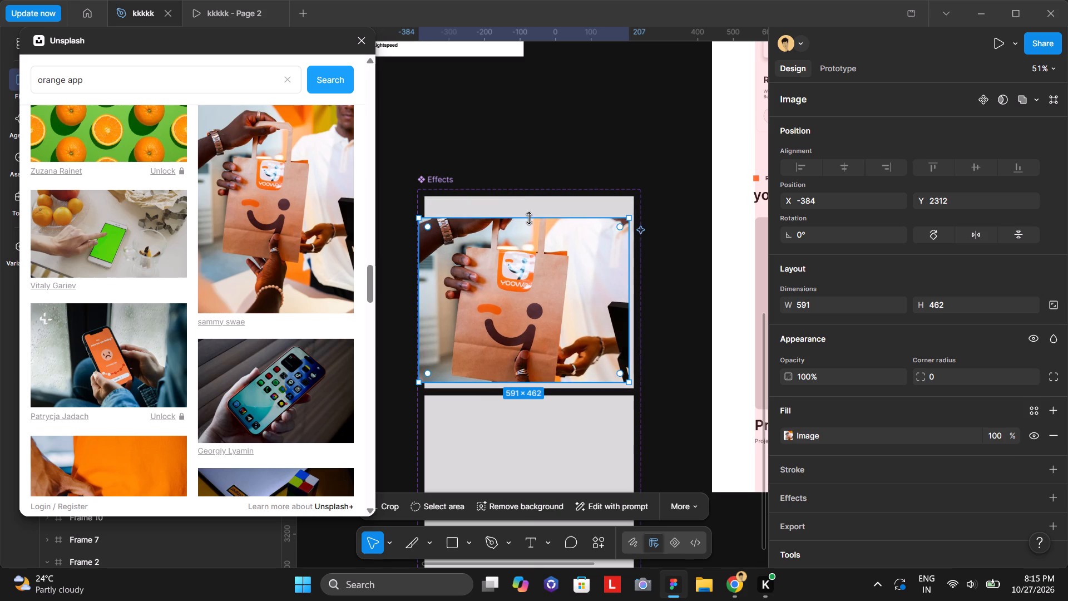
drag(530, 219, 533, 190)
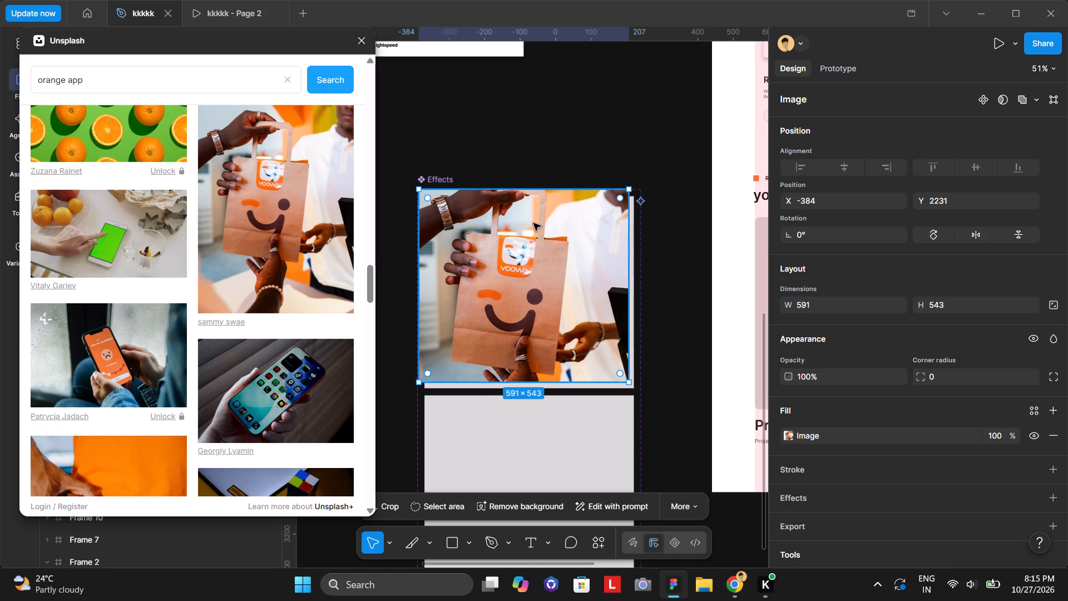
drag(533, 224, 538, 233)
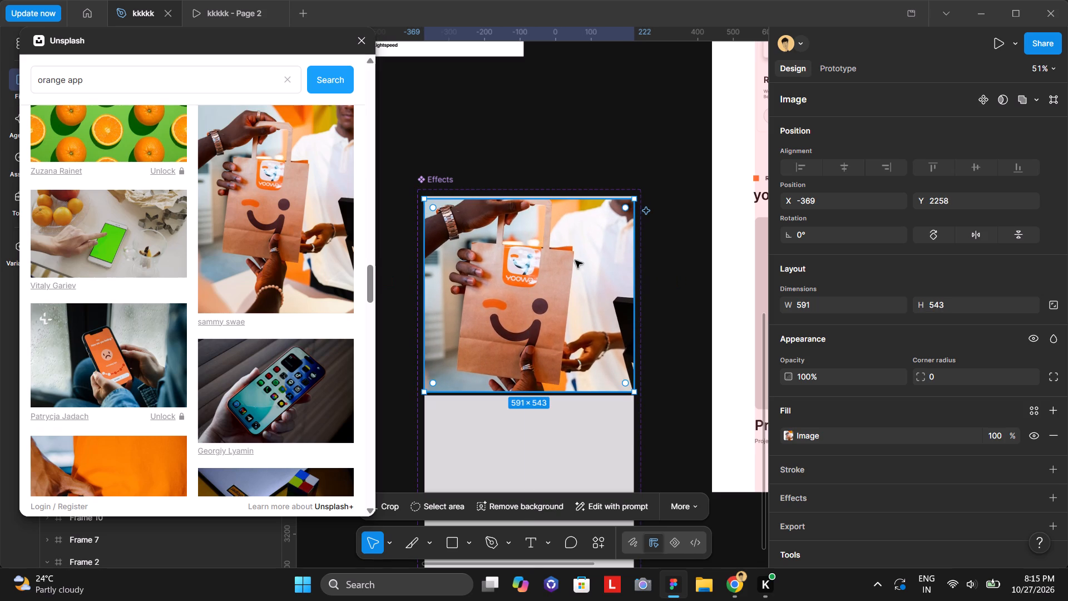
scroll(601, 284, right, 2)
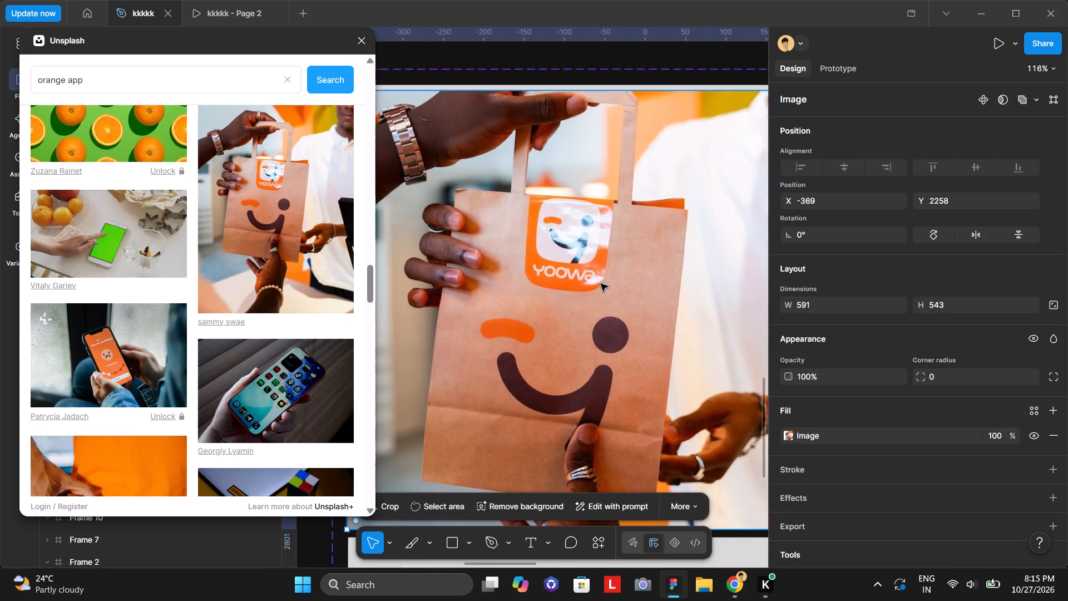
drag(624, 90, 625, 88)
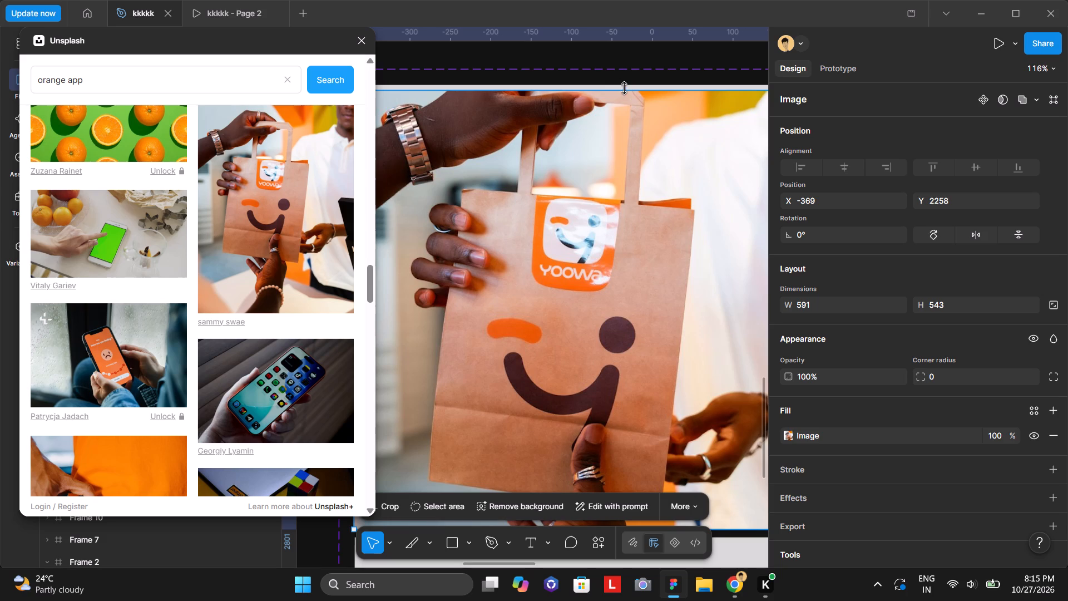
drag(625, 88, 627, 82)
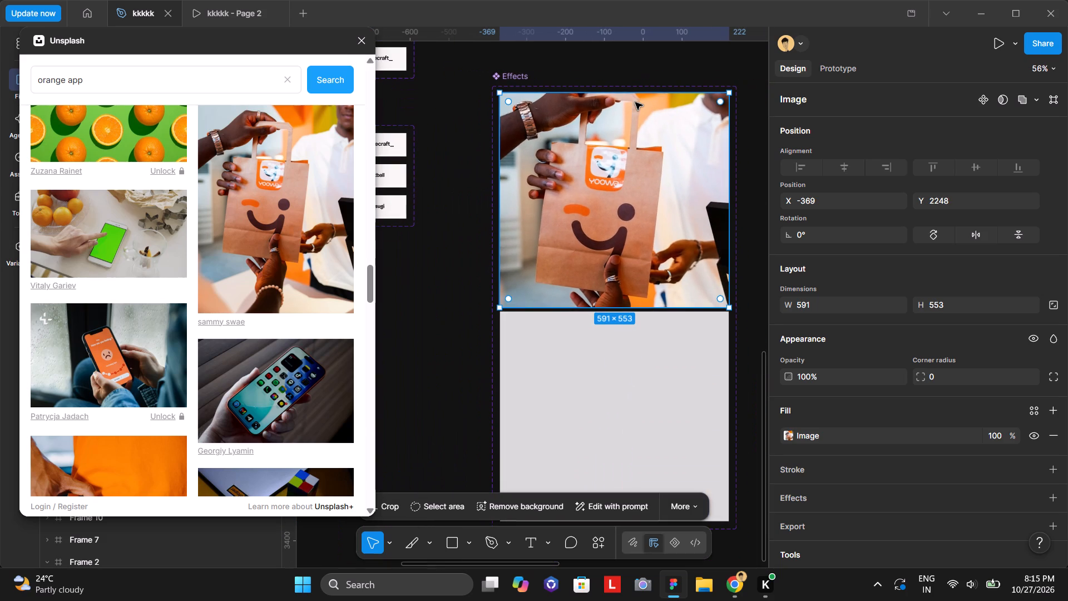
click(741, 268)
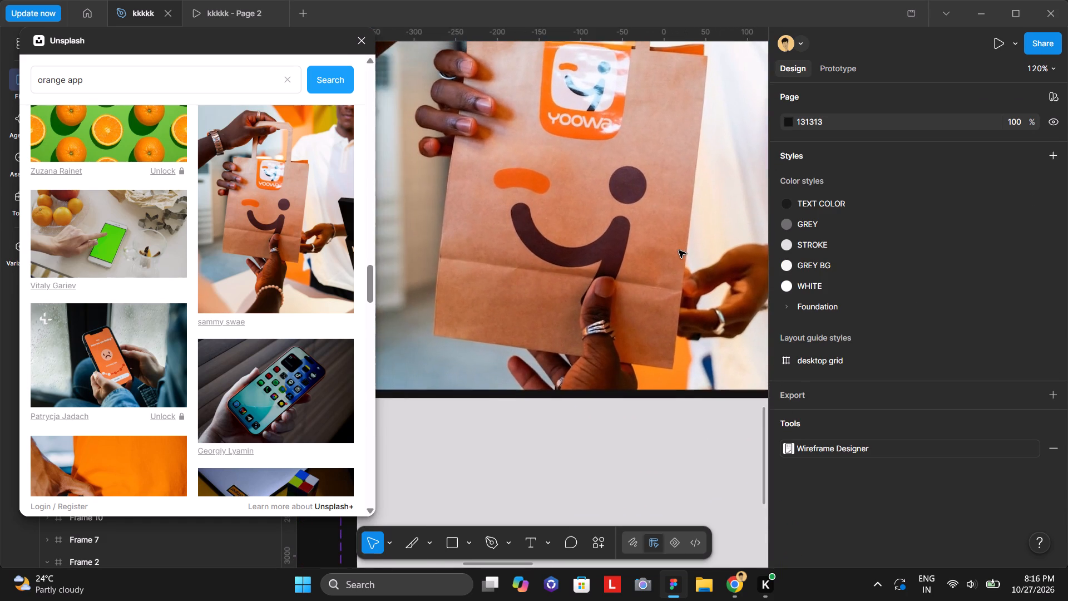
Close Unsplash and nest the paper bag photo layer inside the Default variant, above its image layer.
scroll(586, 283, left, 1)
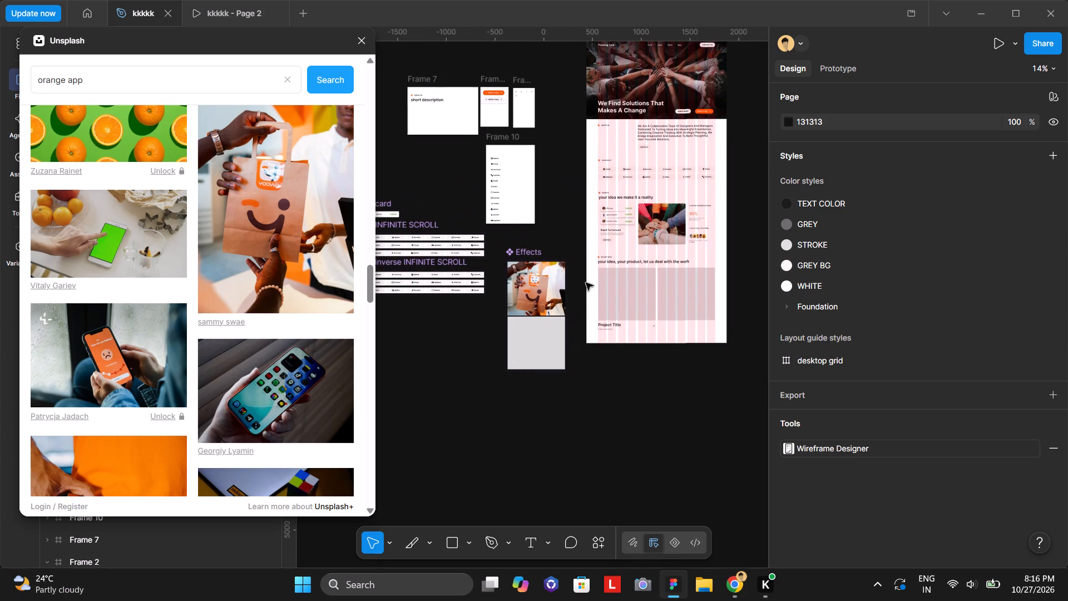
click(536, 289)
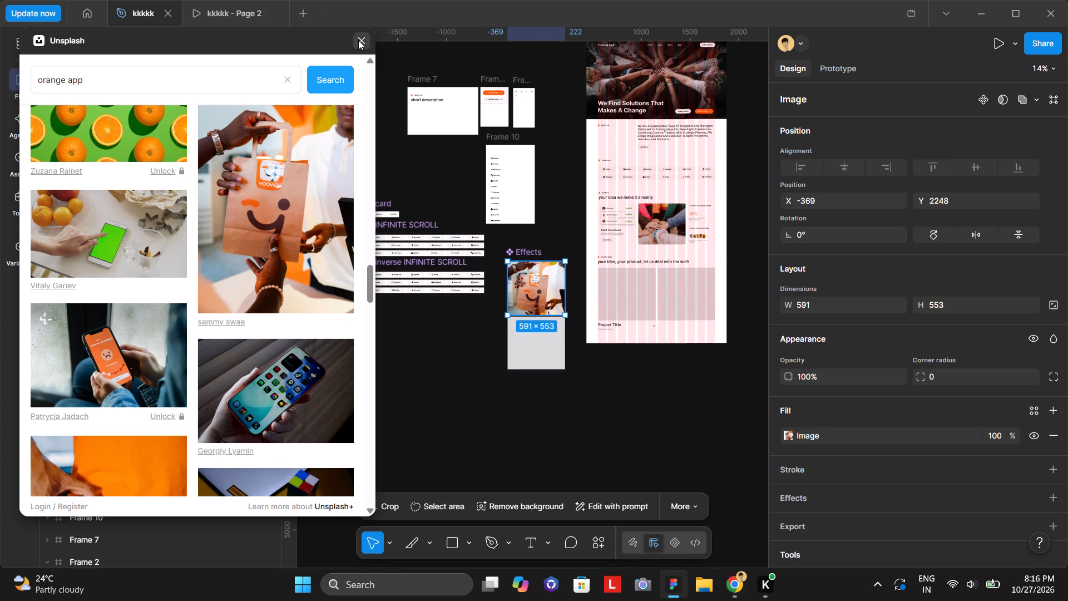
click(358, 40)
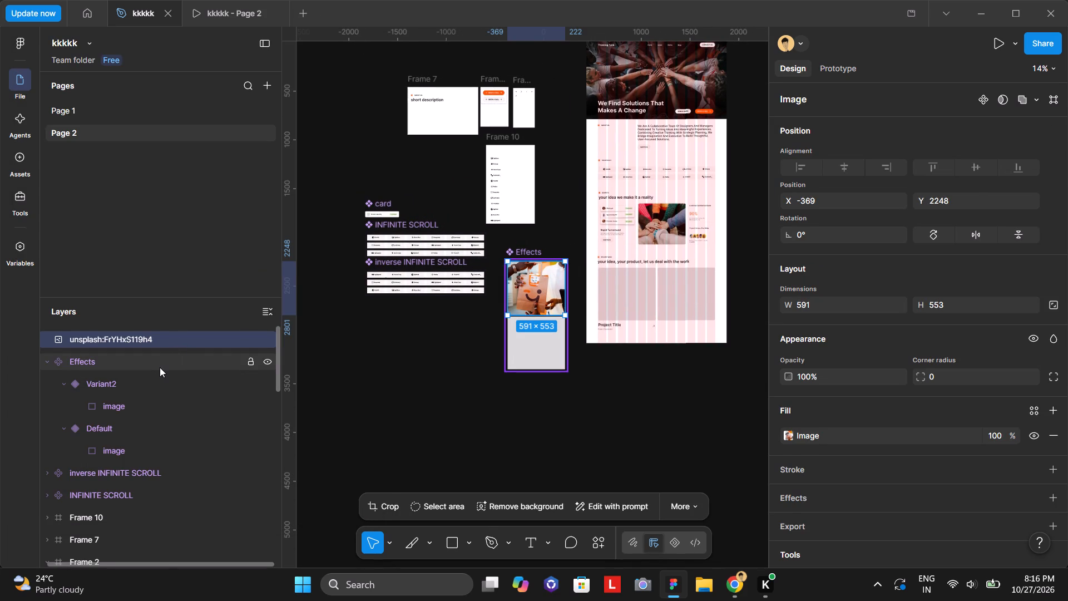
click(160, 367)
click(126, 374)
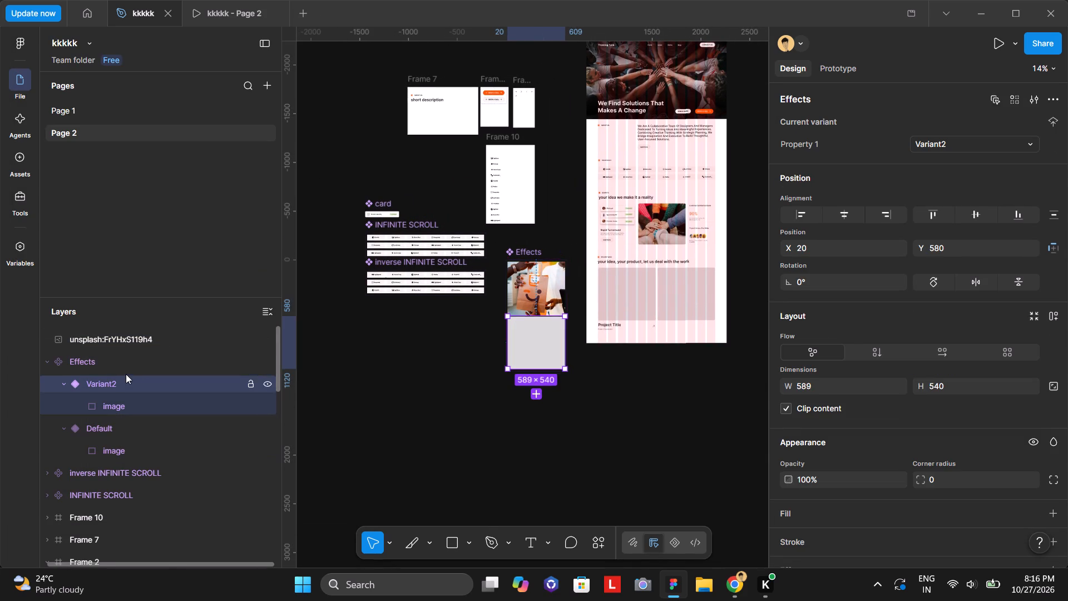
drag(161, 333, 146, 418)
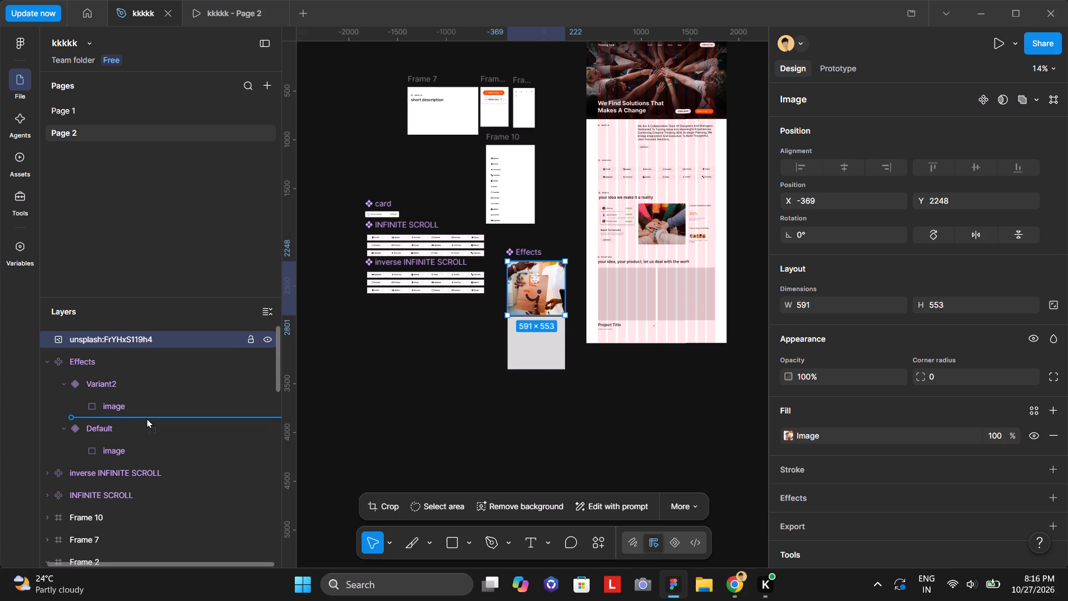
drag(146, 418, 161, 400)
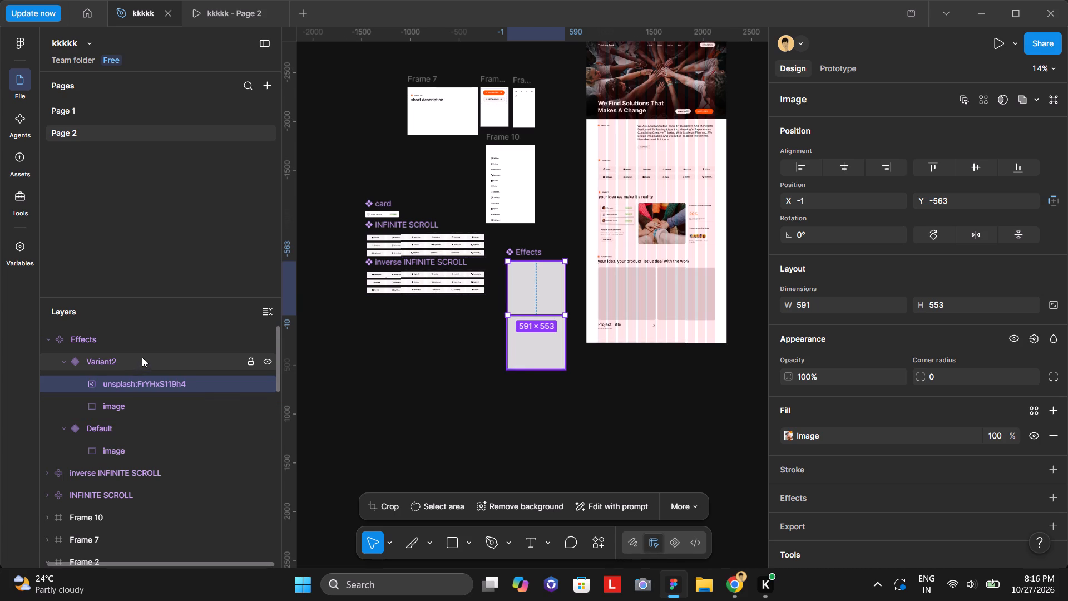
drag(156, 386, 151, 410)
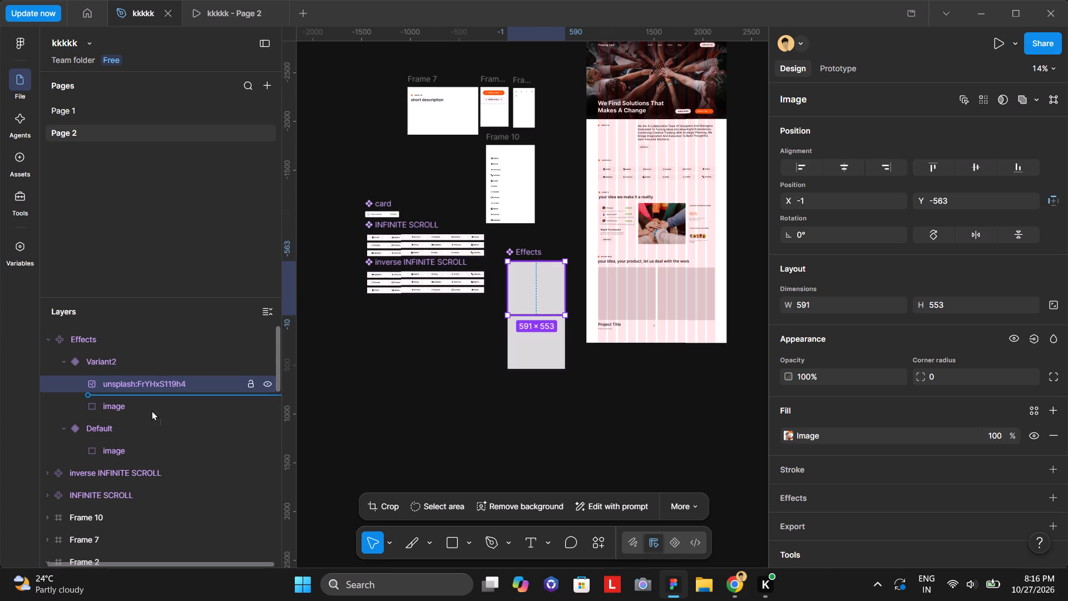
drag(151, 410, 151, 447)
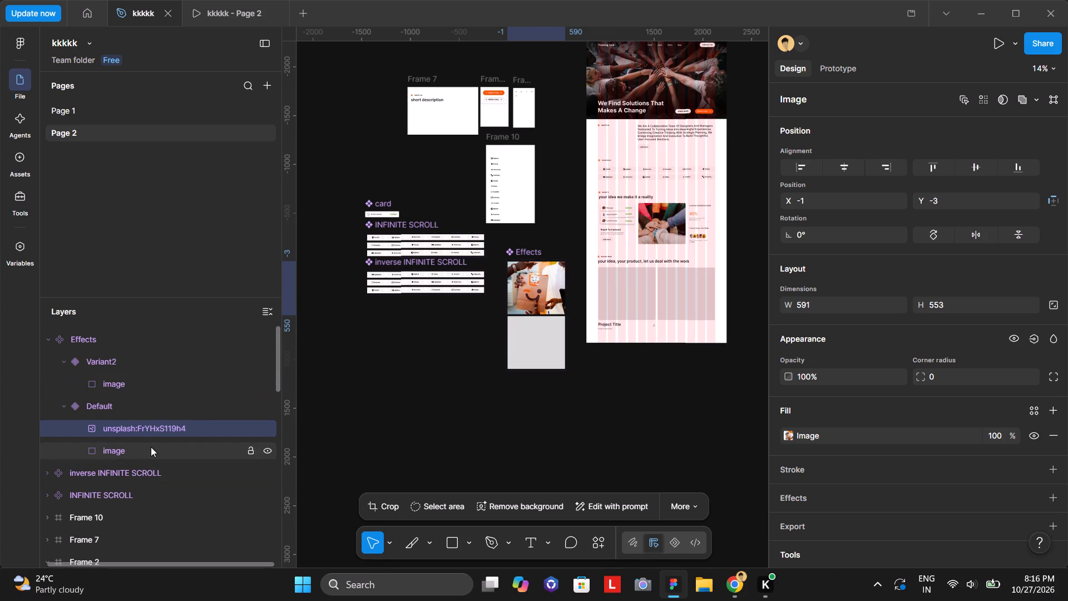
click(411, 435)
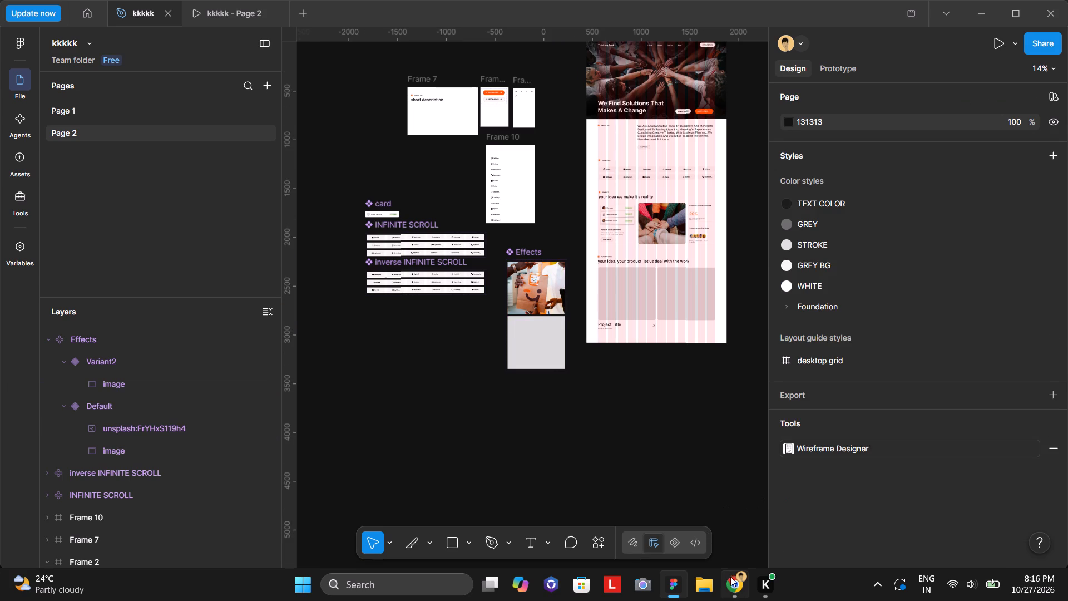
Switch to the YouTube tutorial in Chrome and rewatch how project images are placed into the Default and Variant2 variants.
click(734, 571)
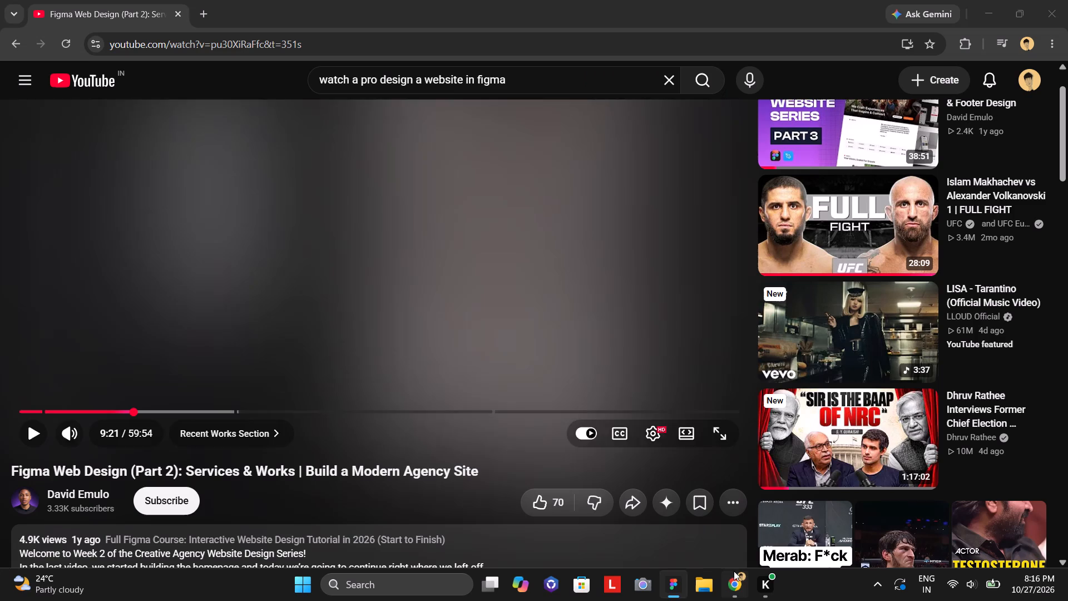
click(503, 308)
key(Left)
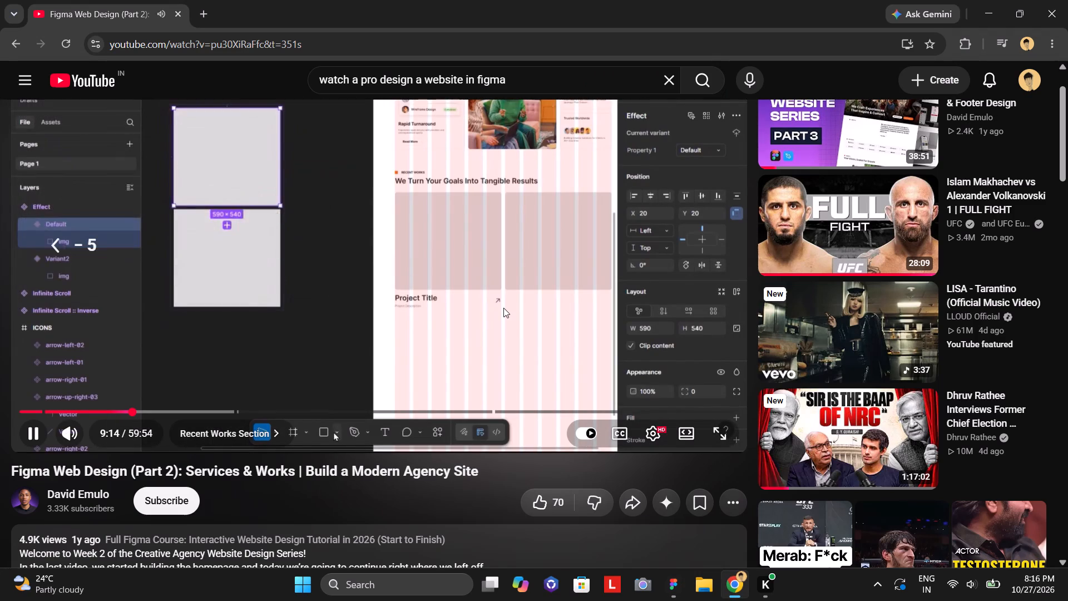
key(Left)
key(Left)
key(Left)
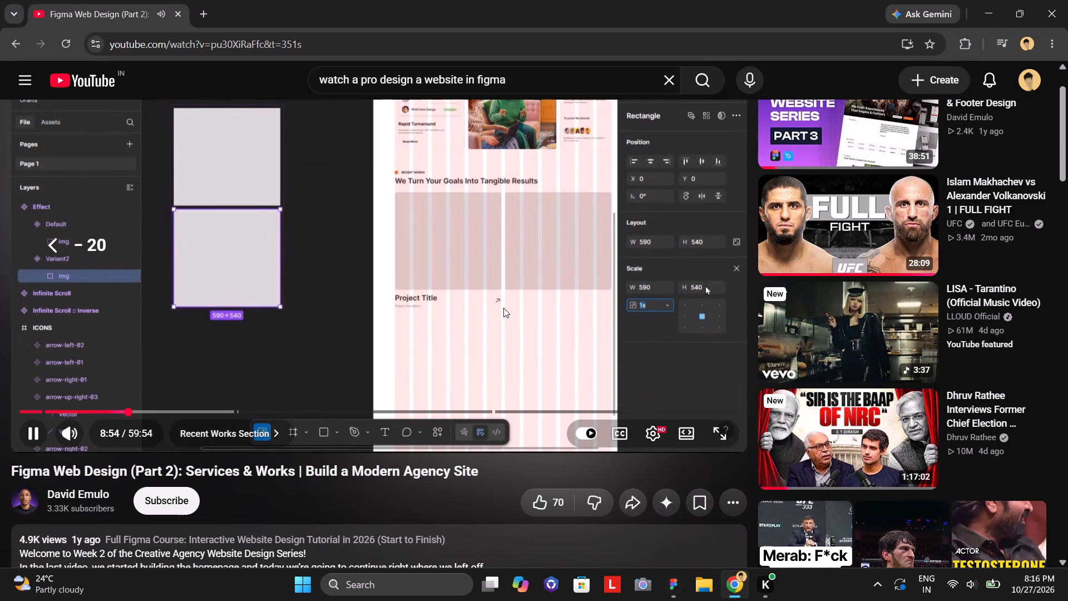
key(Right)
key(Right)
key(Right)
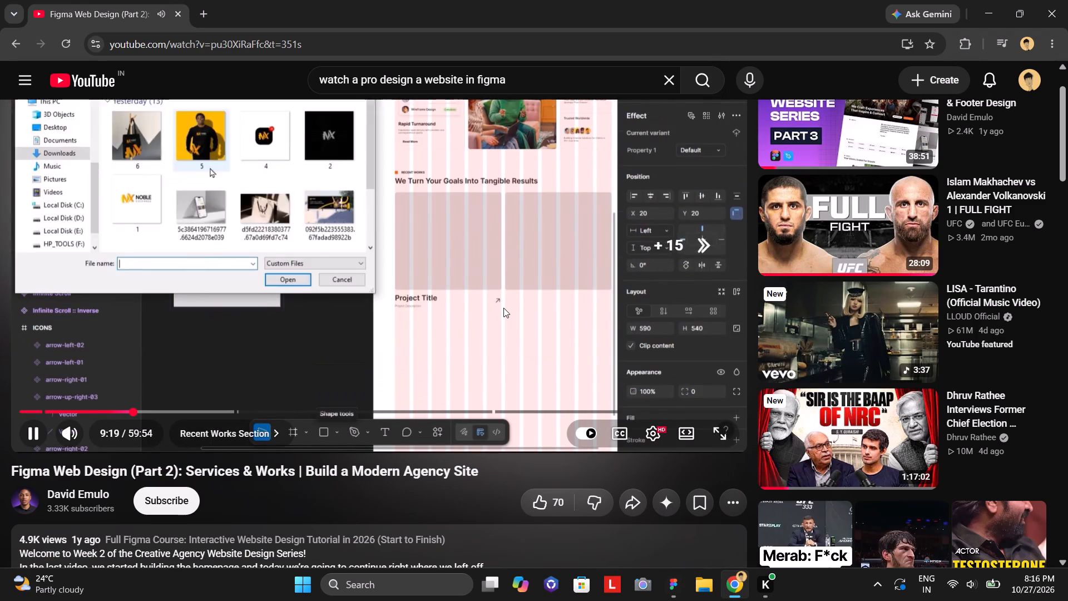
key(Right)
key(Right)
key(Left)
key(Left)
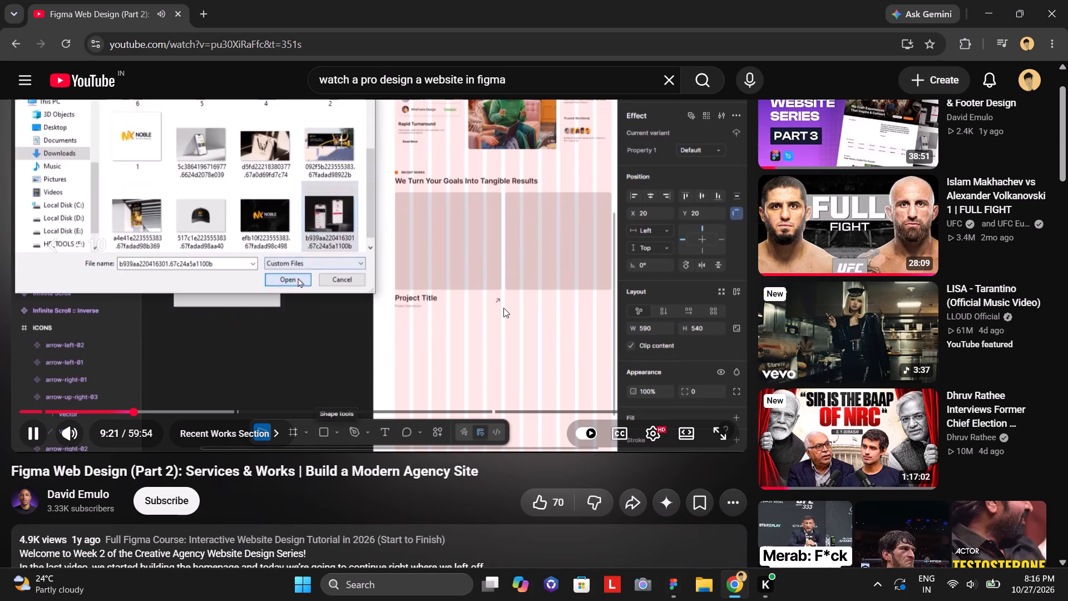
key(Left)
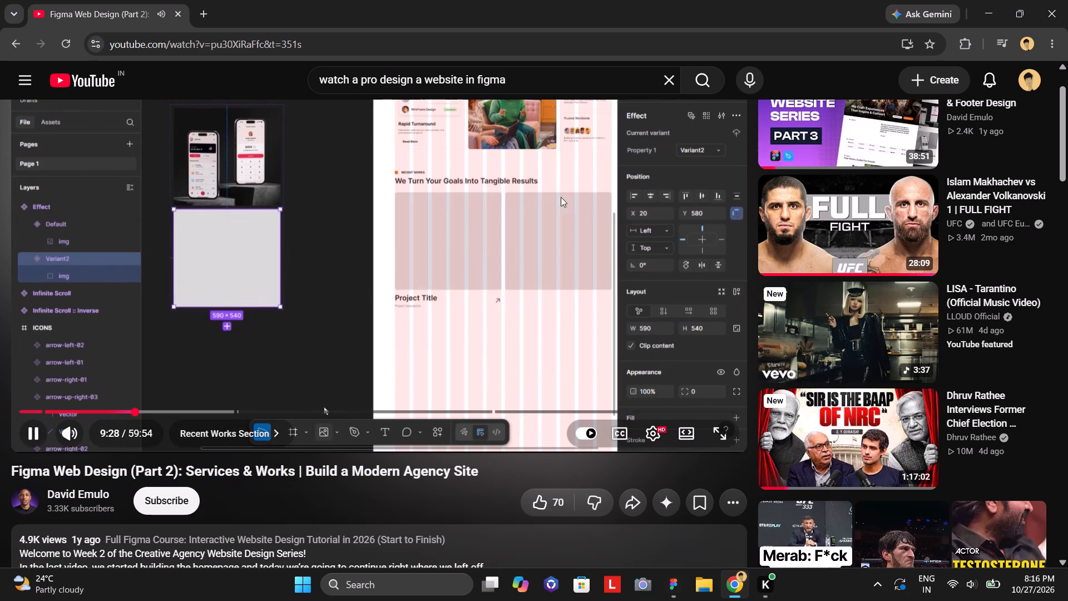
click(565, 240)
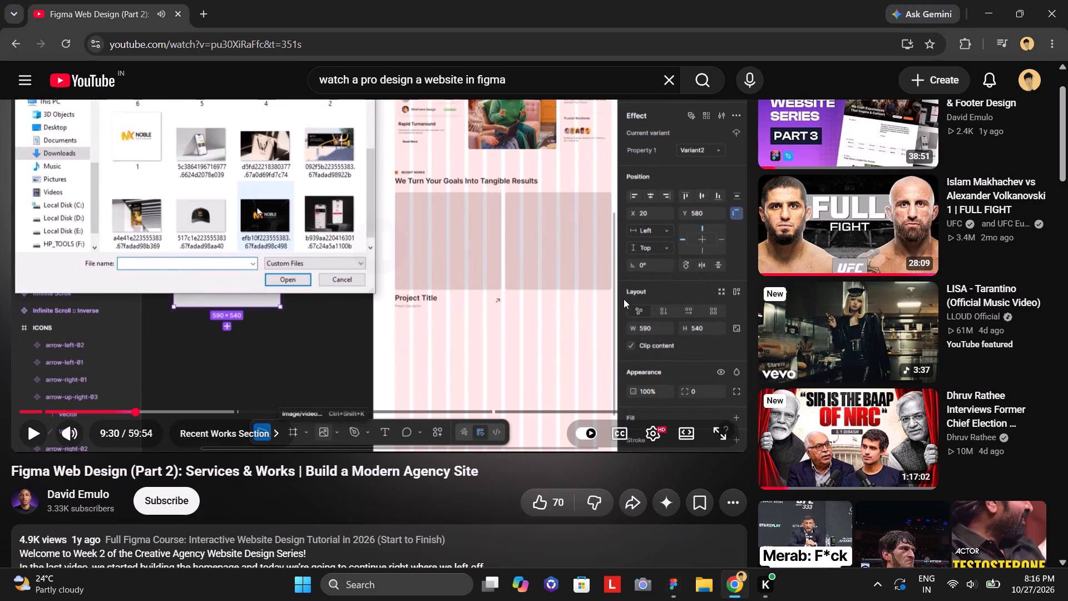
Rewatch how the tutorial fills the Default and Variant2 images with project photos, and compare with the Effects component in Figma.
click(623, 295)
key(Right)
key(Right)
key(Right)
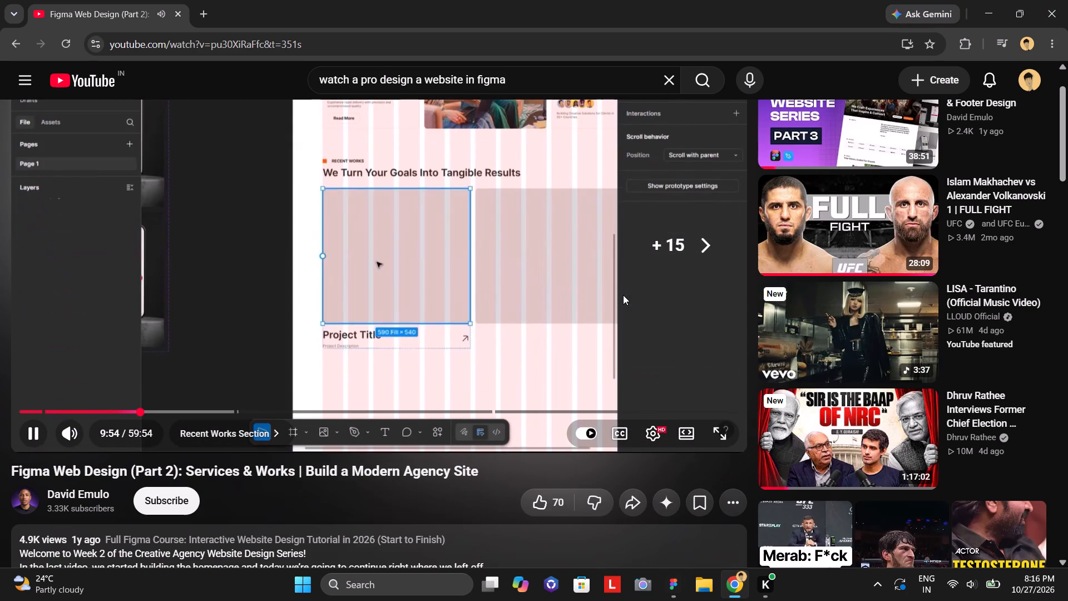
key(Right)
key(Left)
key(Left)
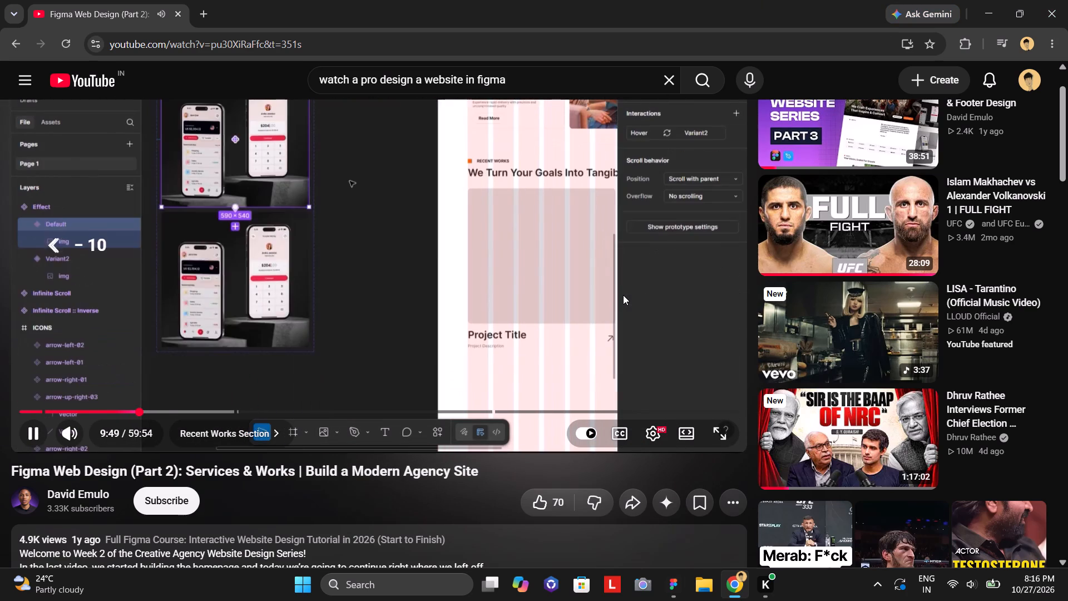
key(Left)
key(Left)
key(Left)
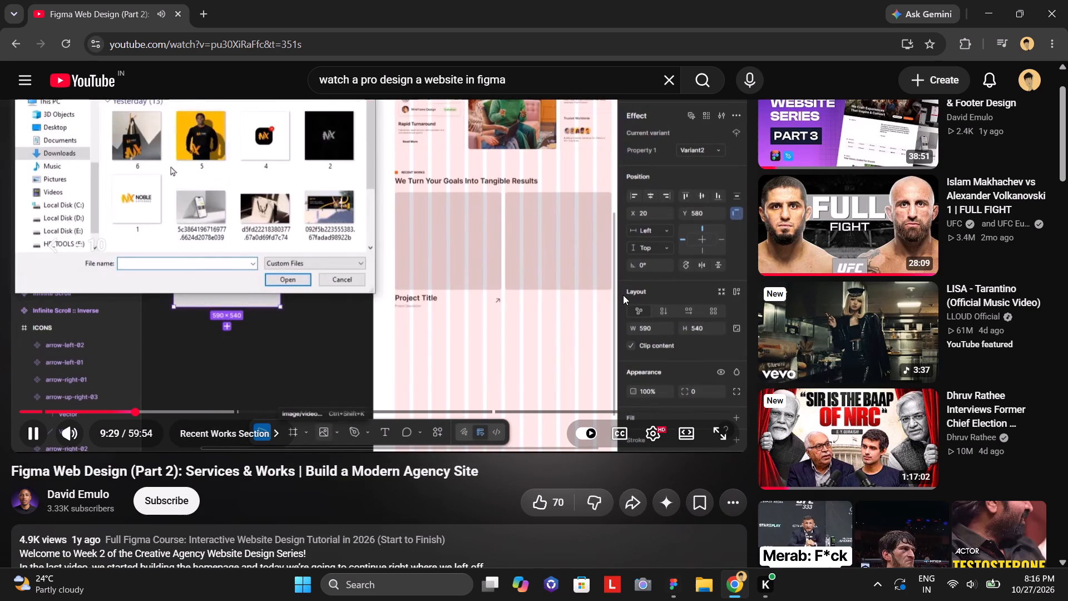
key(Left)
key(Left)
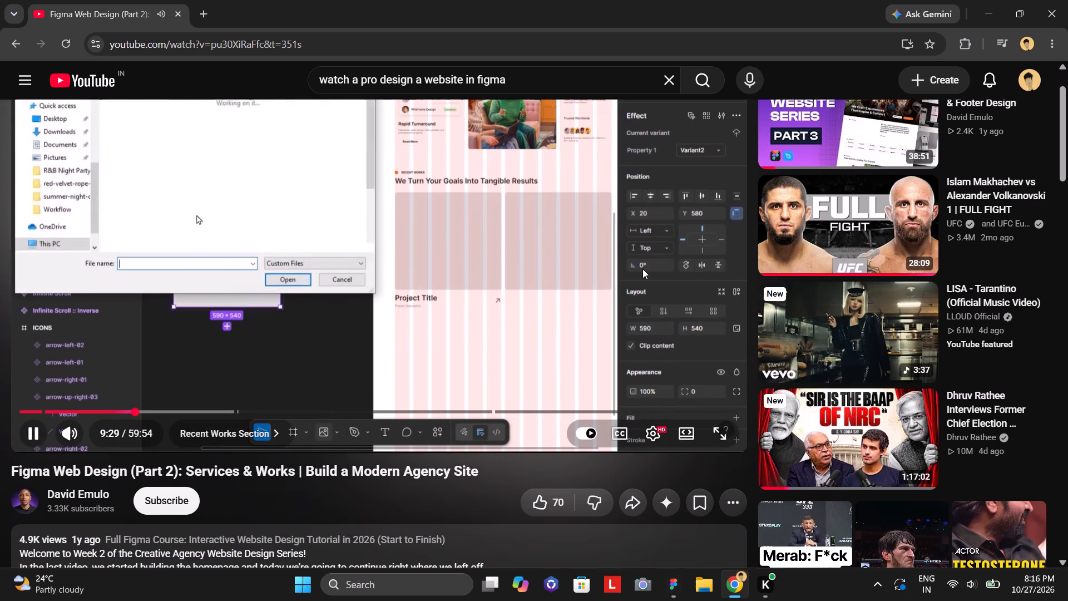
click(642, 269)
click(669, 585)
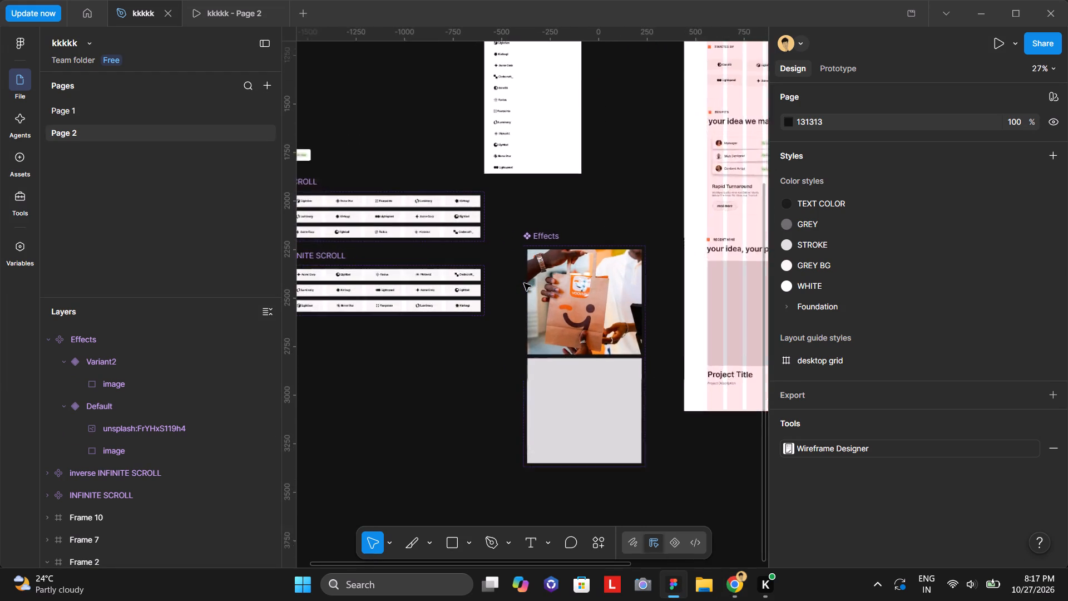
click(594, 318)
click(663, 454)
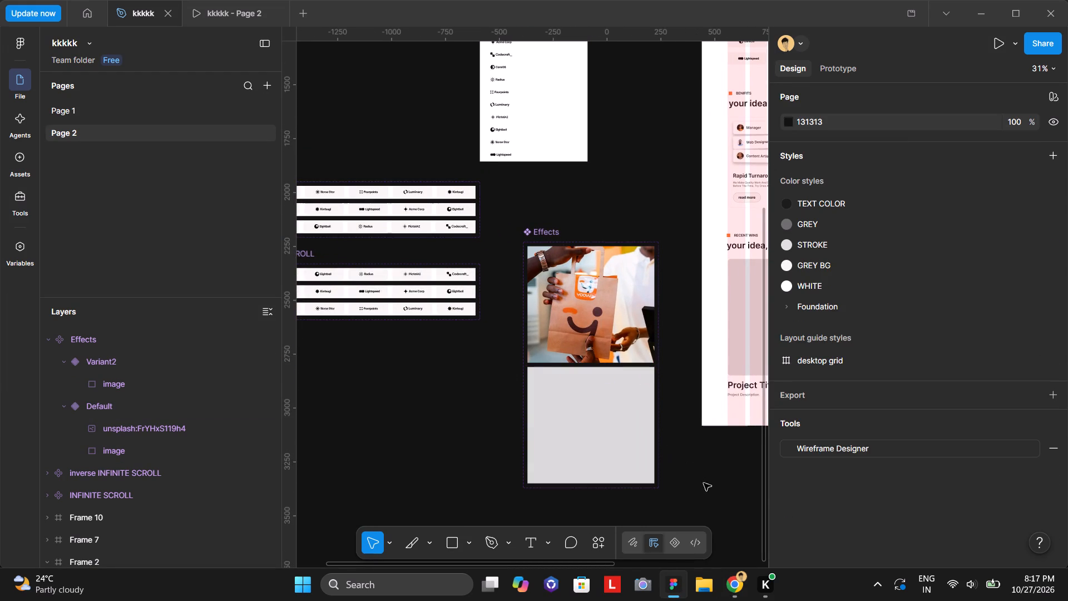
Replay in the Chrome tutorial the moment before images are placed, noting which layer is selected in the Default variant.
click(733, 580)
click(515, 308)
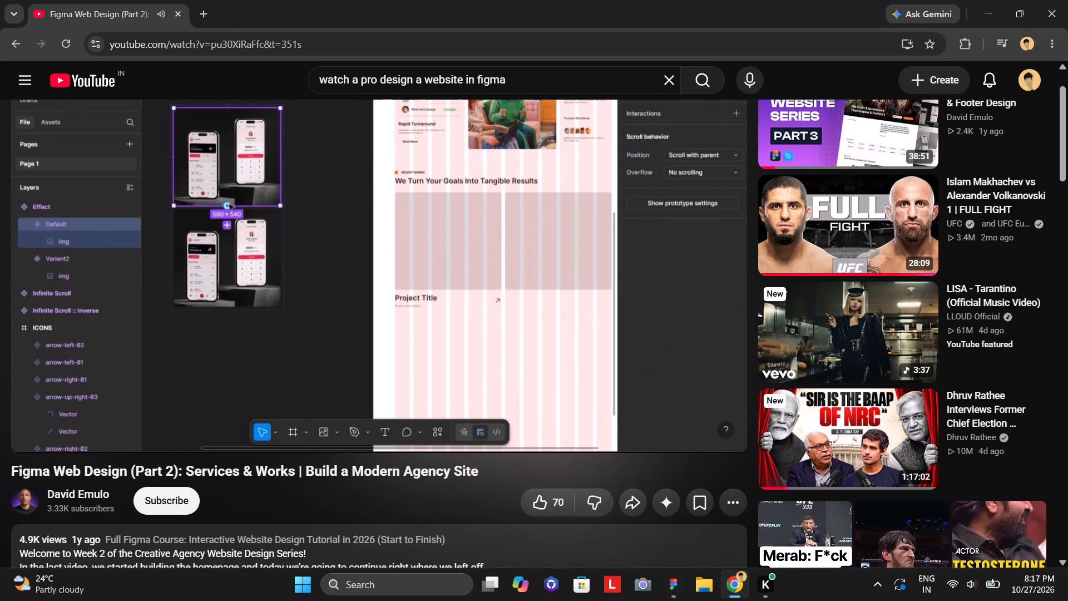
key(Left)
key(Left)
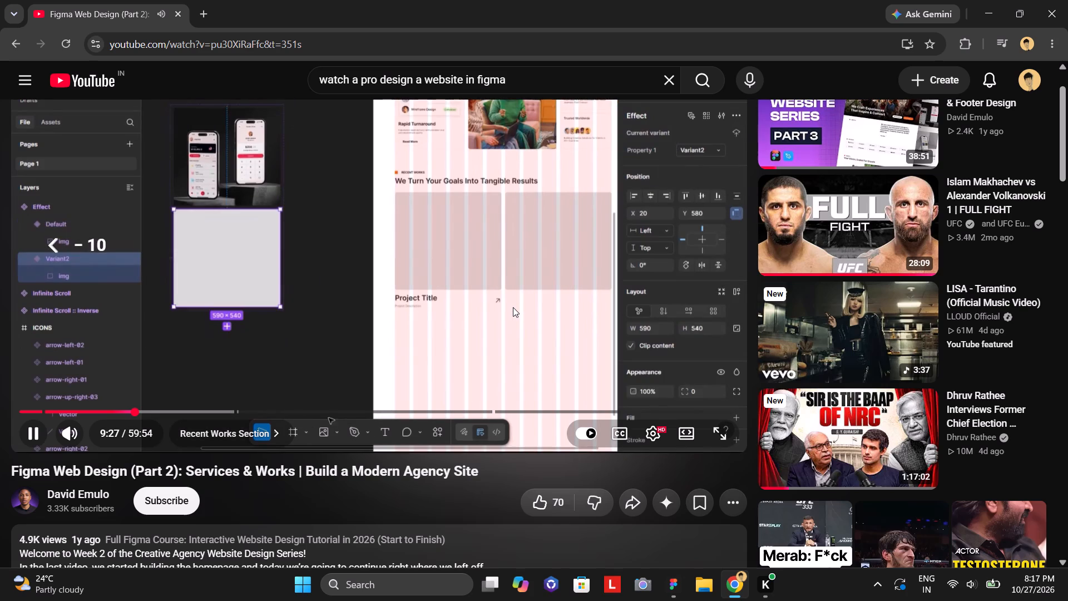
key(Left)
click(490, 219)
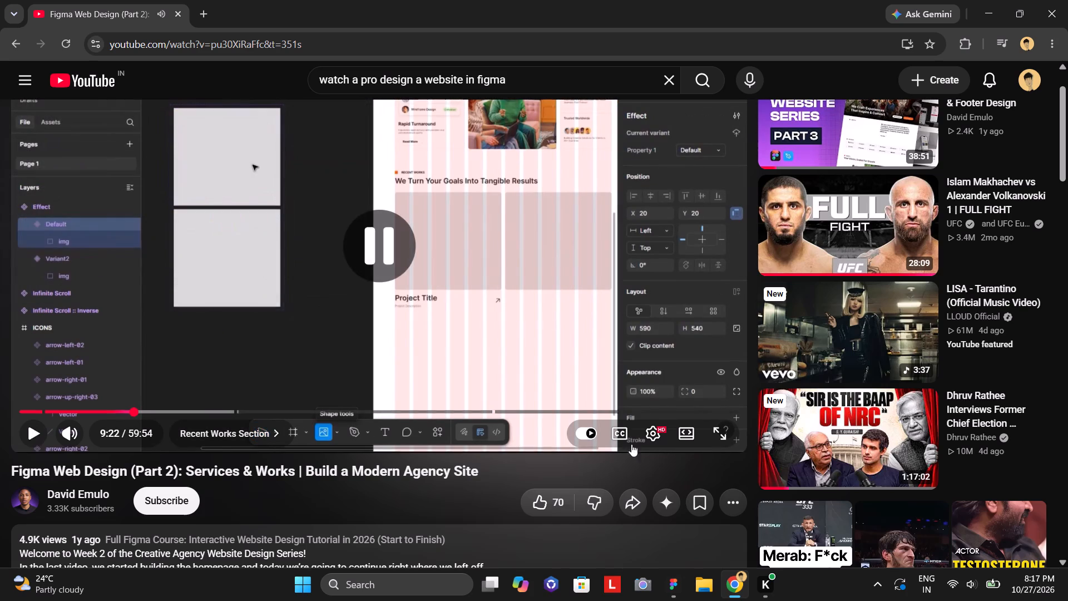
Back in Figma, select the image layer inside Variant2 and open the Unsplash plugin's photo search.
click(677, 591)
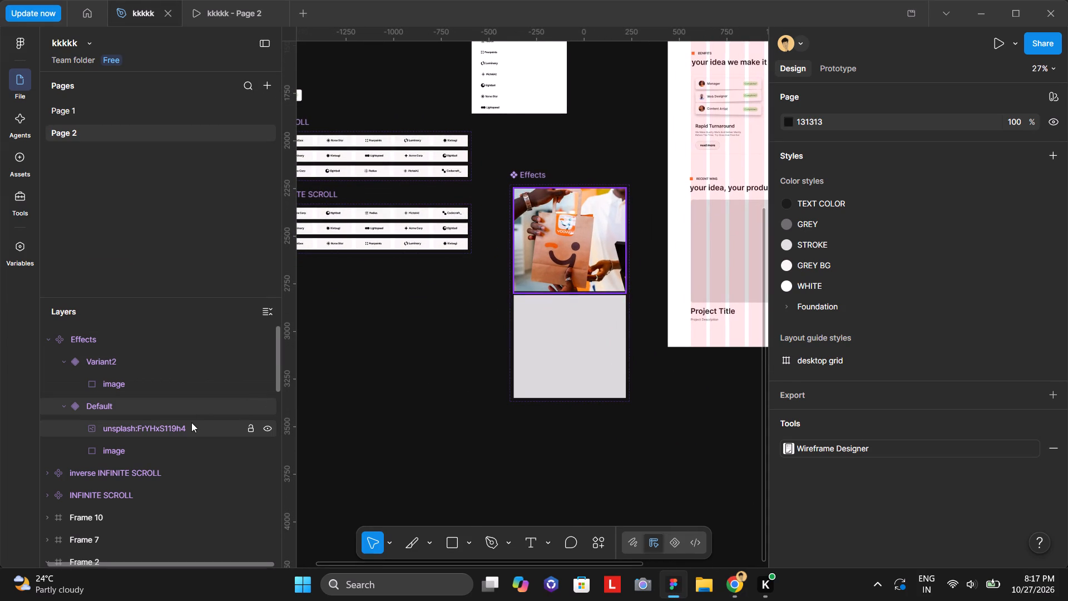
drag(181, 428, 168, 445)
click(483, 388)
click(563, 371)
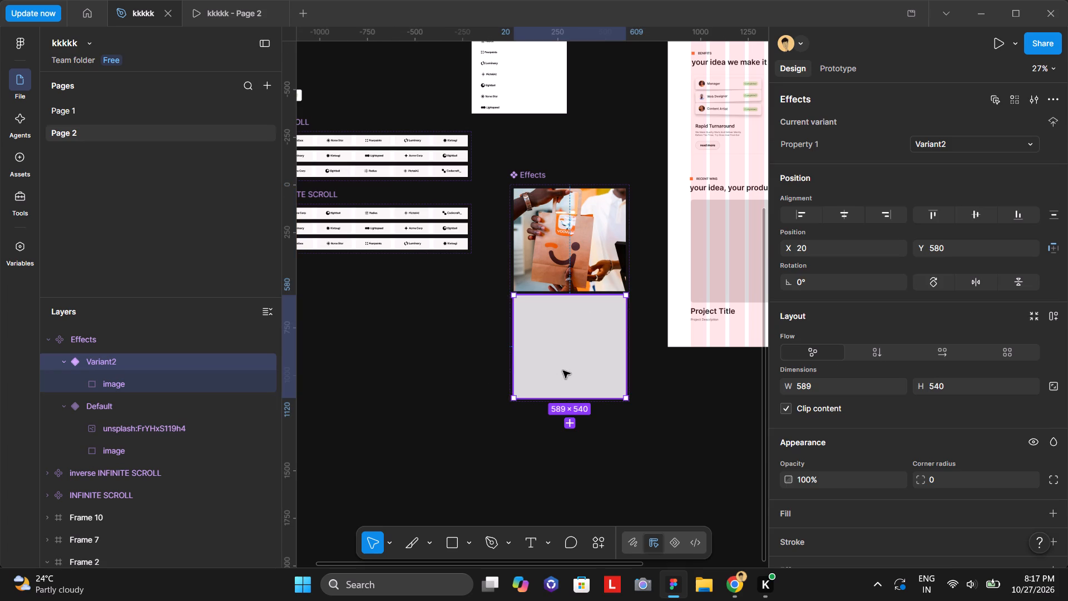
click(187, 379)
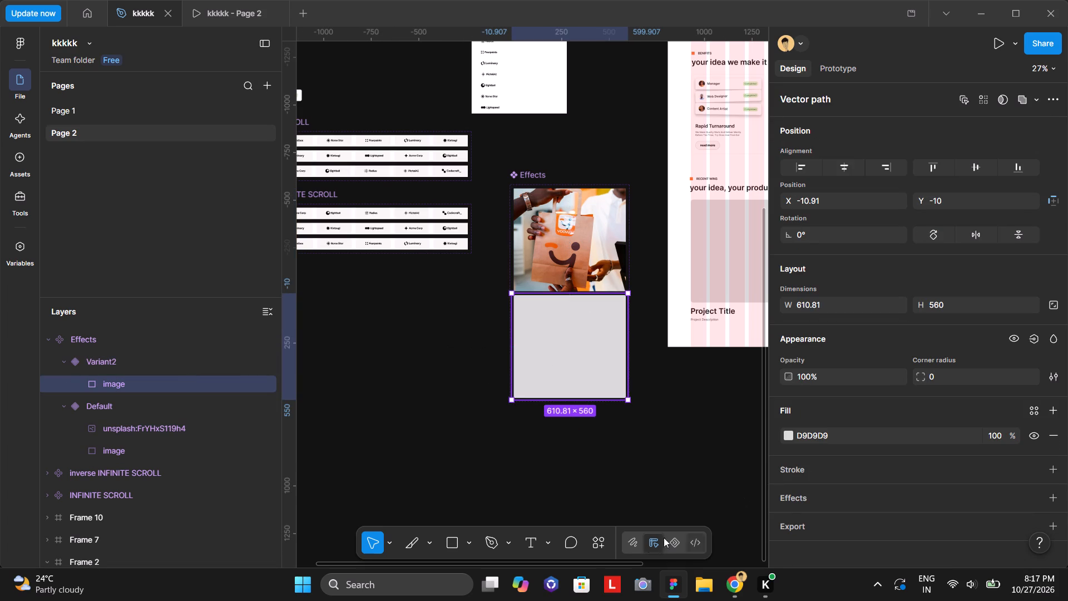
click(599, 541)
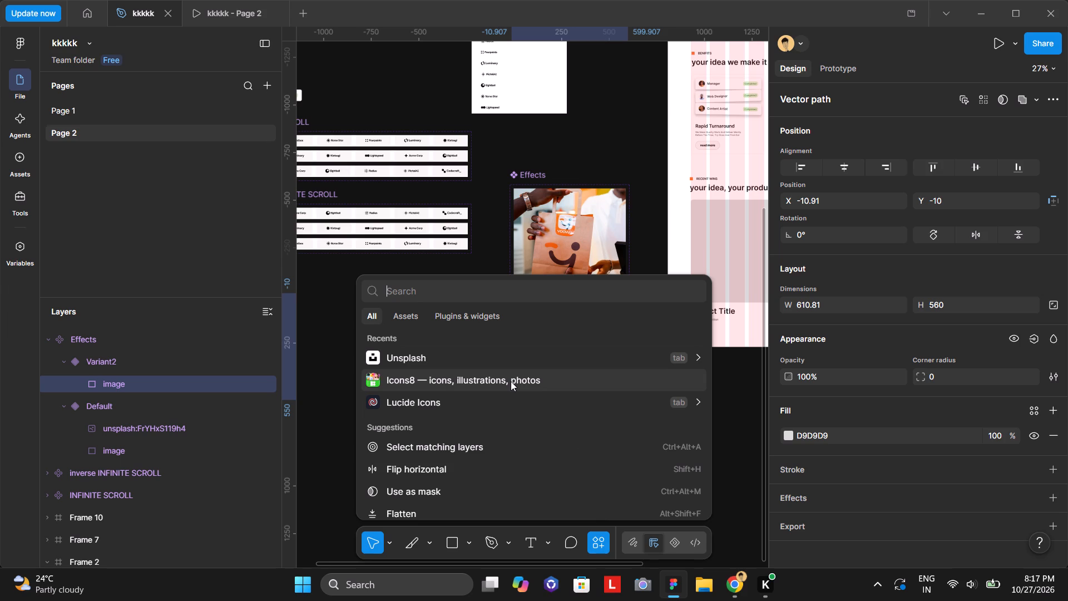
click(463, 360)
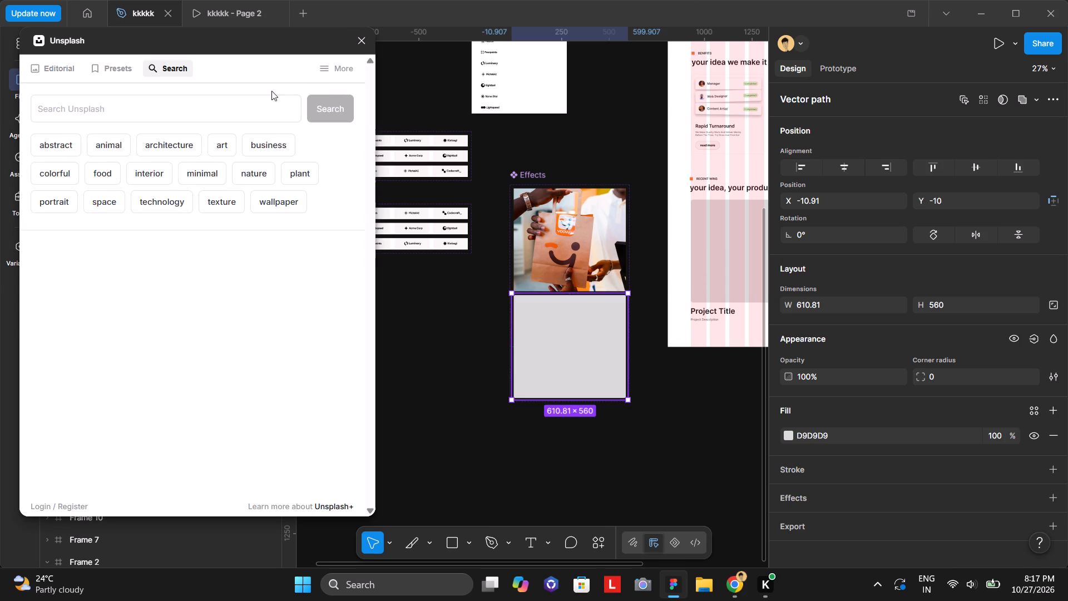
click(249, 104)
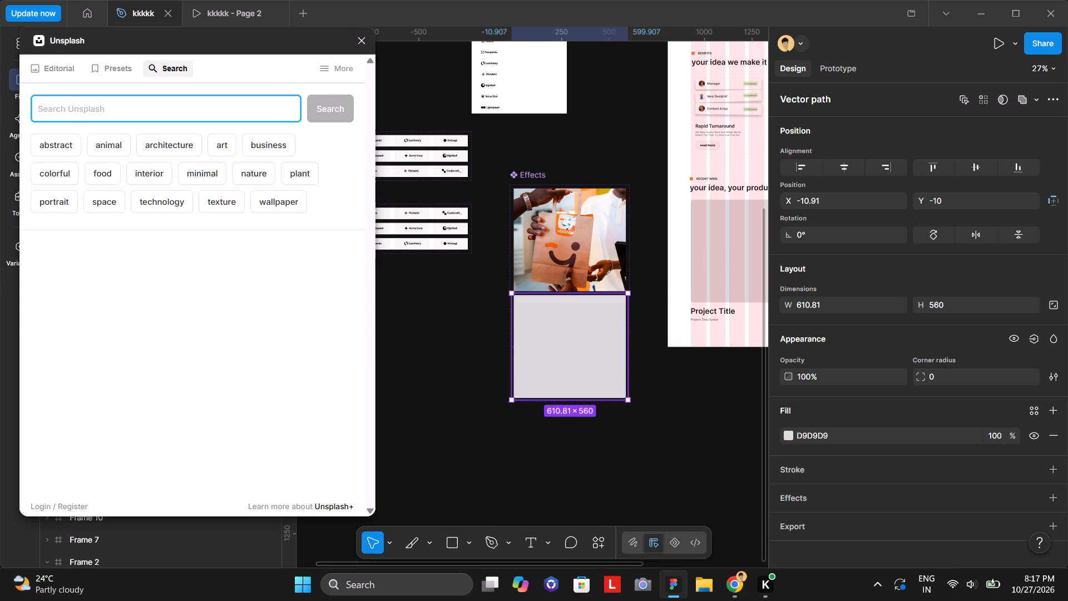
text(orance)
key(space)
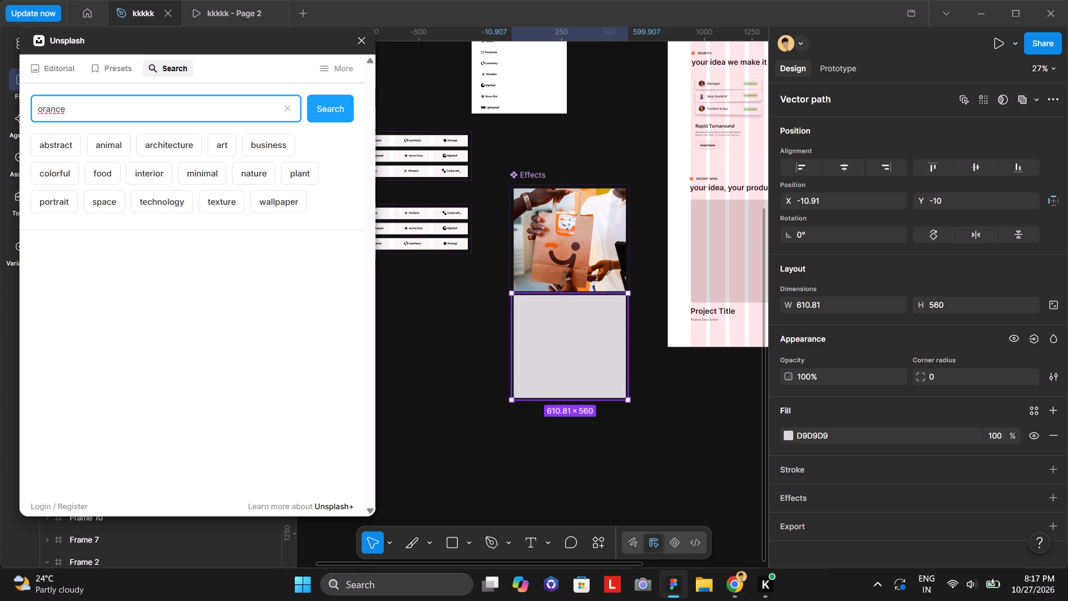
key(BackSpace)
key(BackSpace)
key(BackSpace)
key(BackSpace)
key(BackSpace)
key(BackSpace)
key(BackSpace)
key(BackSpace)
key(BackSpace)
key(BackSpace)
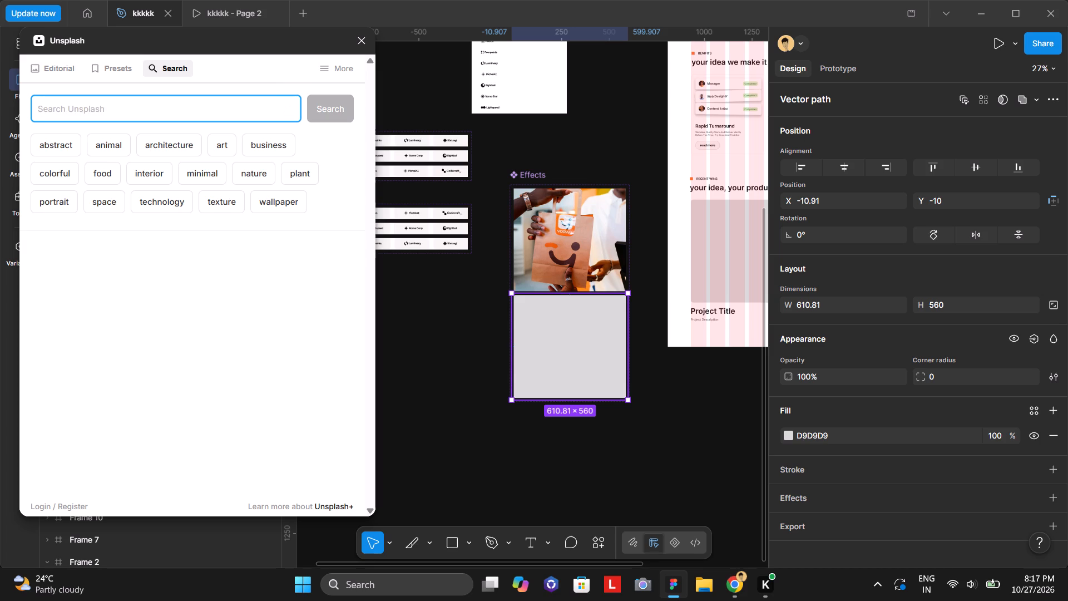
Search Unsplash for "online service", looking up the spelling of "service" in a new Chrome tab.
text(online servise)
key(Return)
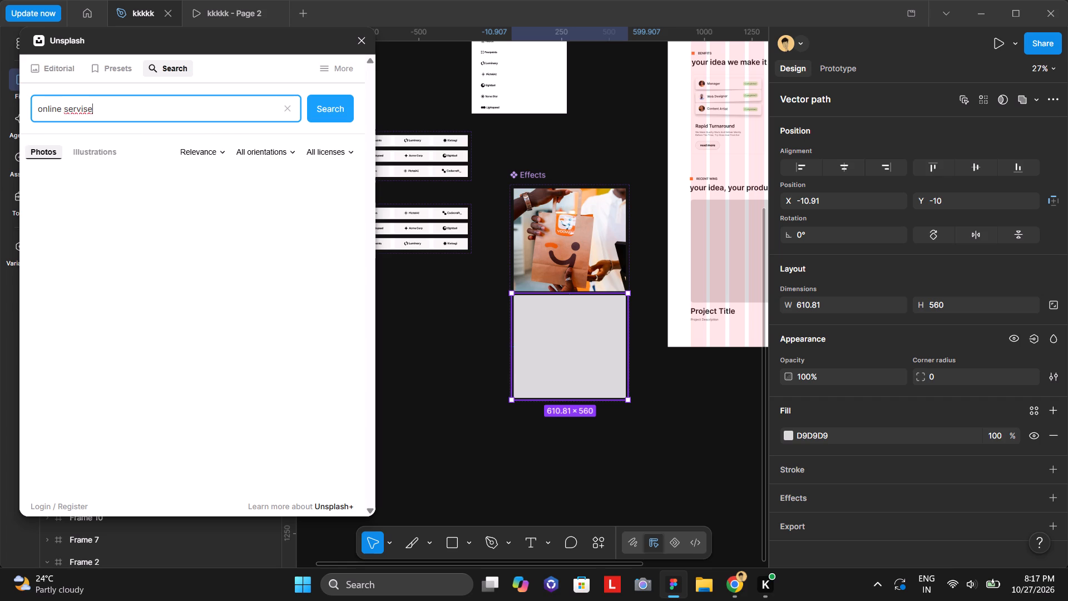
key(BackSpace)
key(BackSpace)
key(BackSpace)
key(BackSpace)
key(BackSpace)
click(738, 600)
click(203, 4)
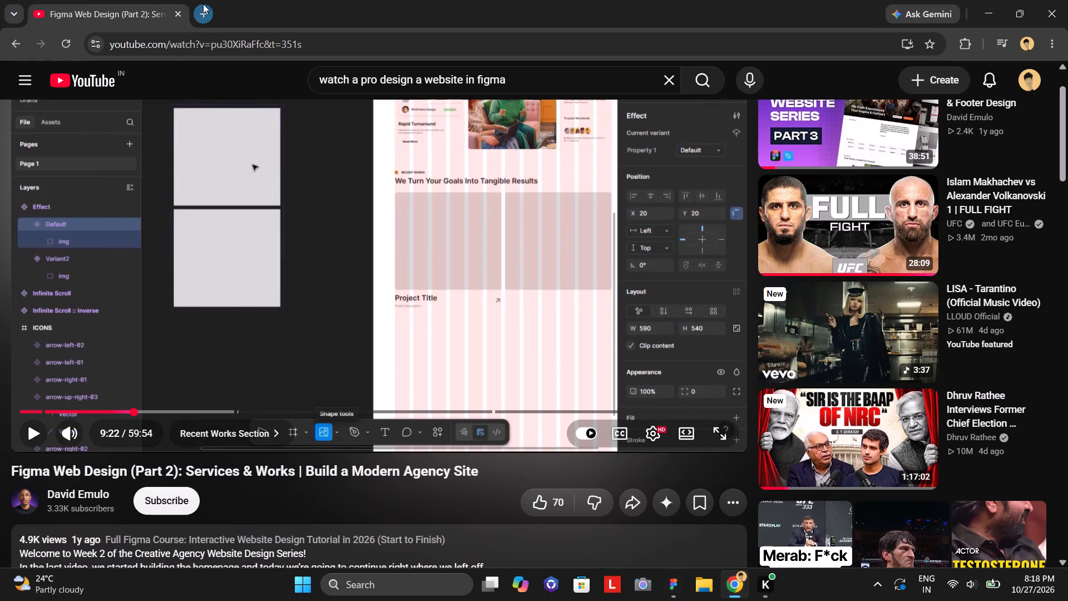
text(servise)
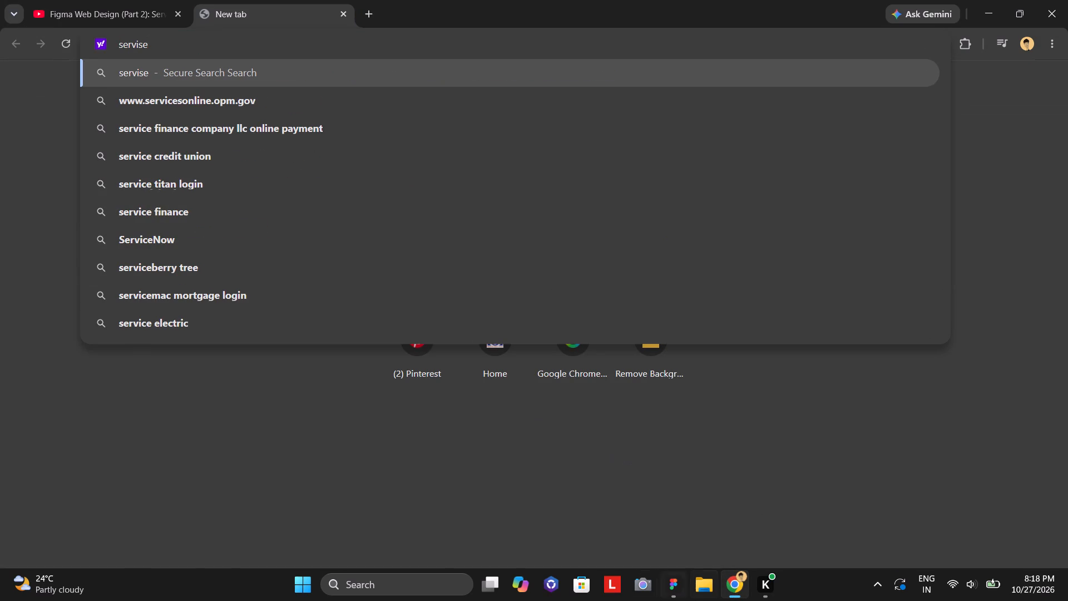
click(671, 588)
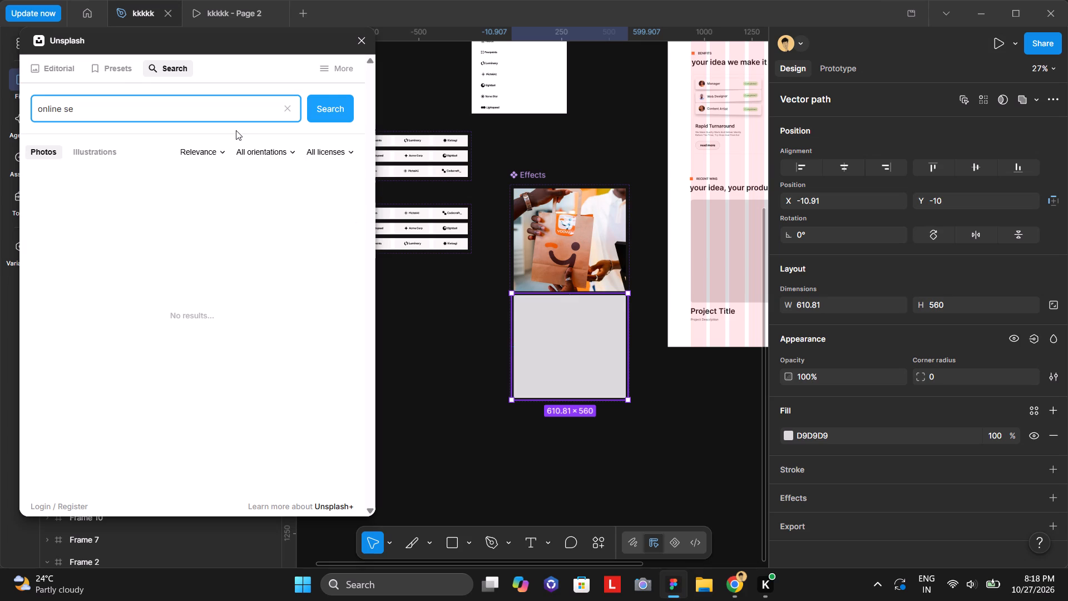
text(rvice)
key(Return)
Fill Variant2's image layer with the "JOIN US ONLINE" laptop photo from the results and close Unsplash.
scroll(199, 280, down, 1)
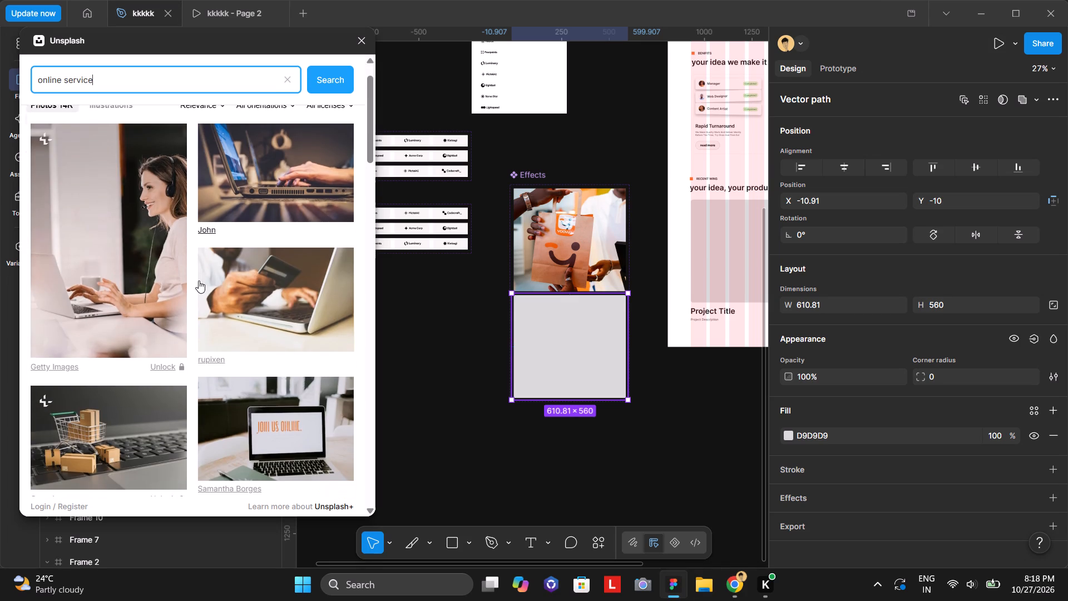
scroll(199, 280, down, 3)
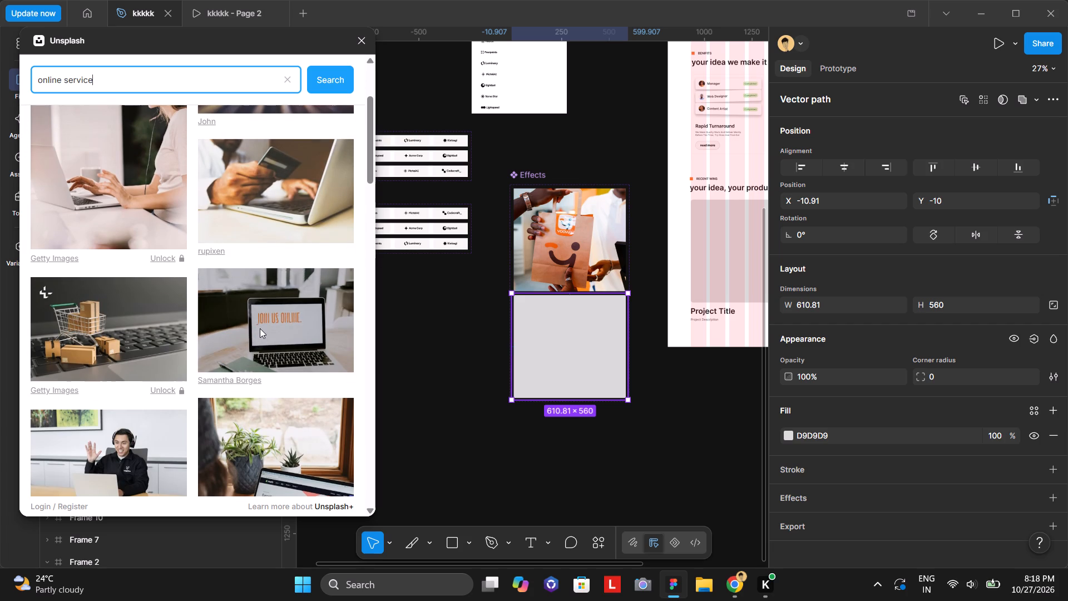
click(252, 324)
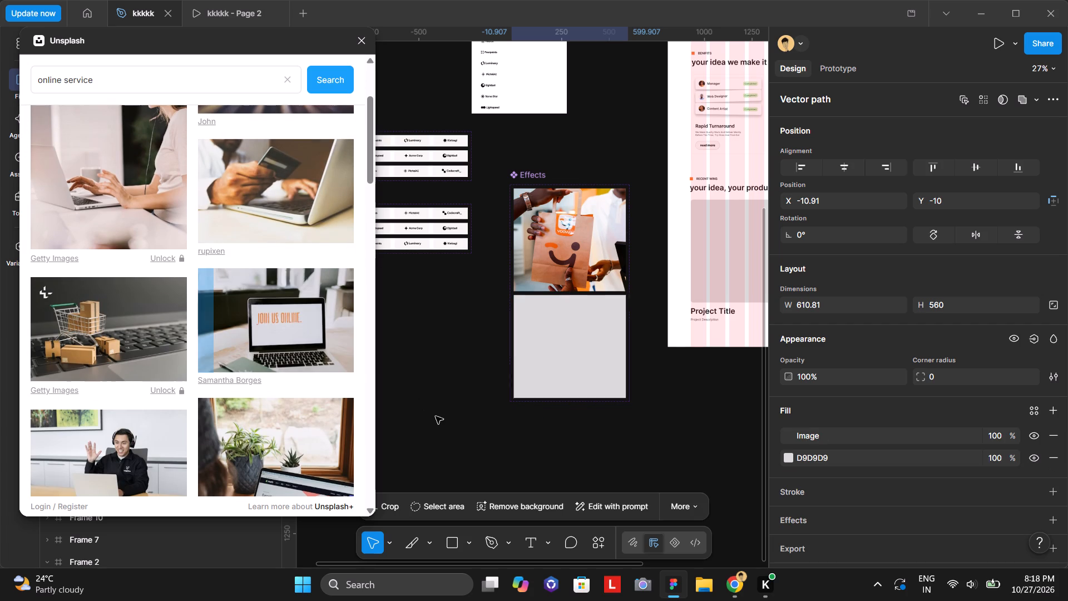
click(362, 43)
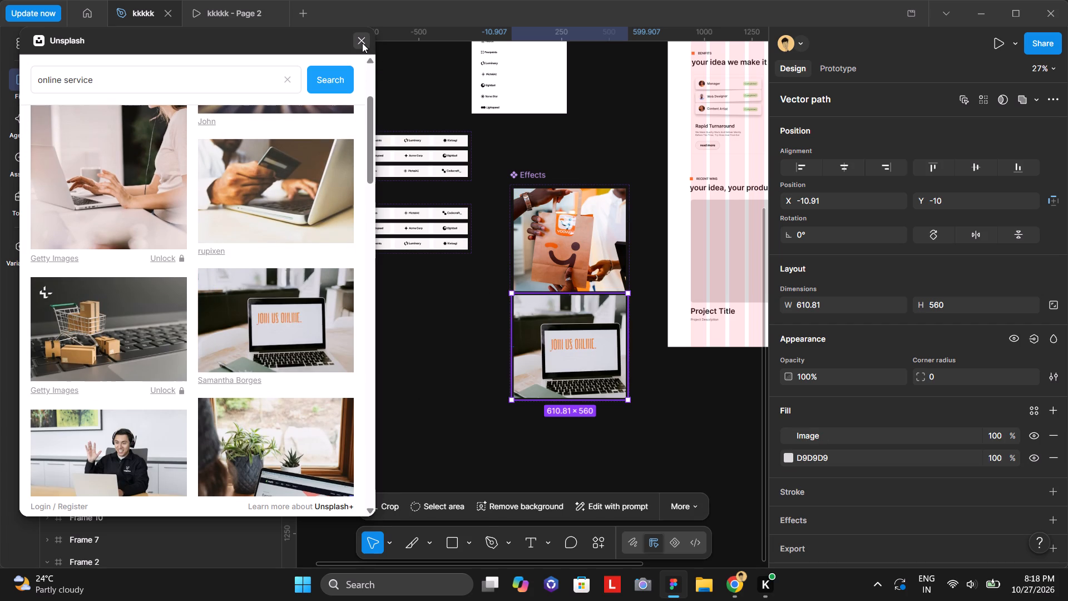
Inspect the Effects variants and toggle the visibility of Variant2's image layer off and on.
click(555, 239)
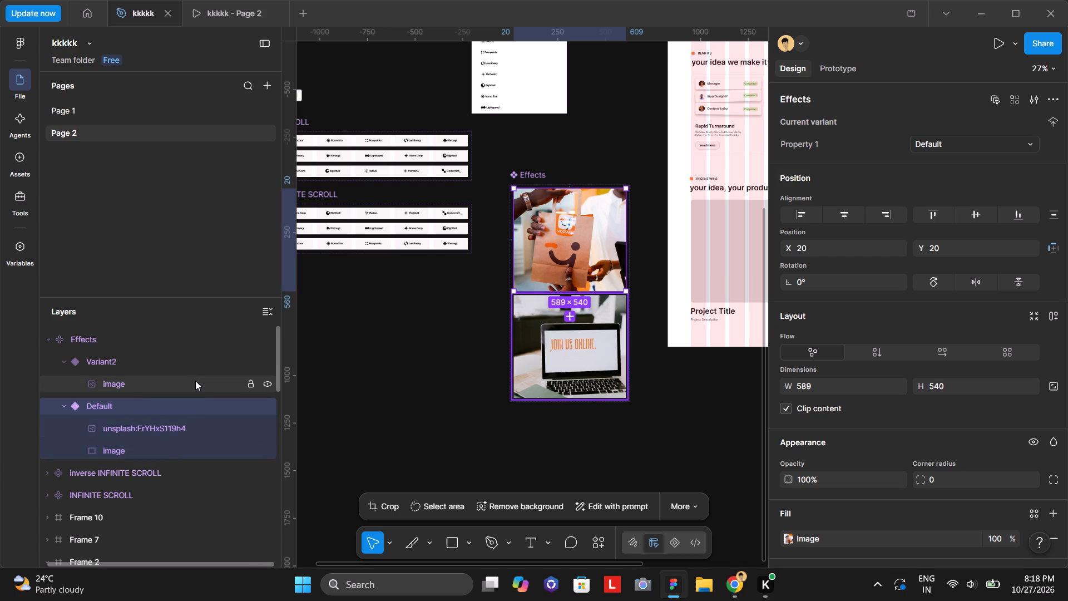
click(330, 401)
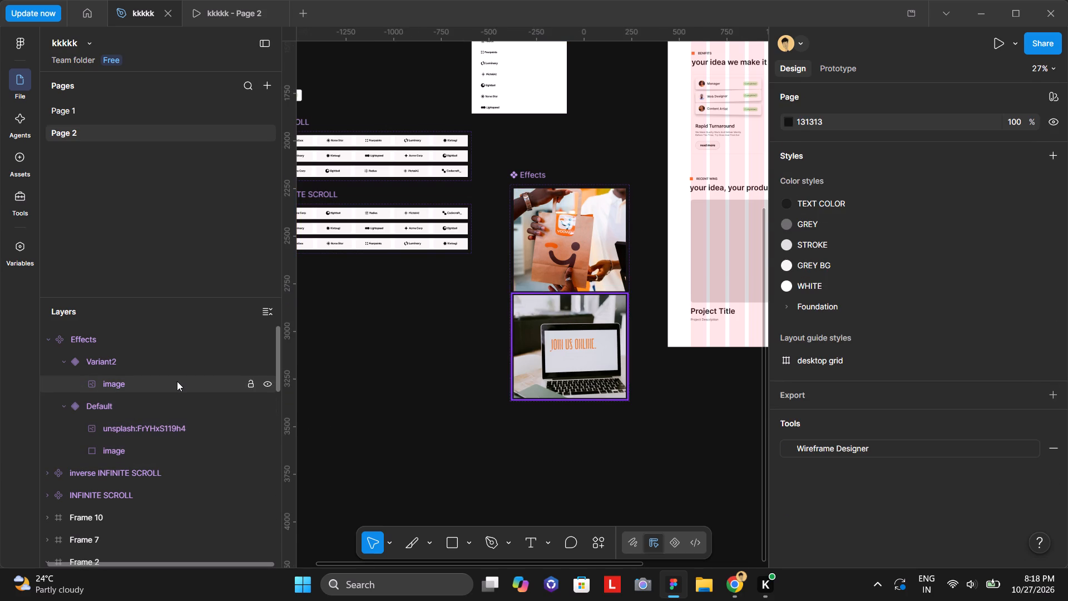
click(177, 381)
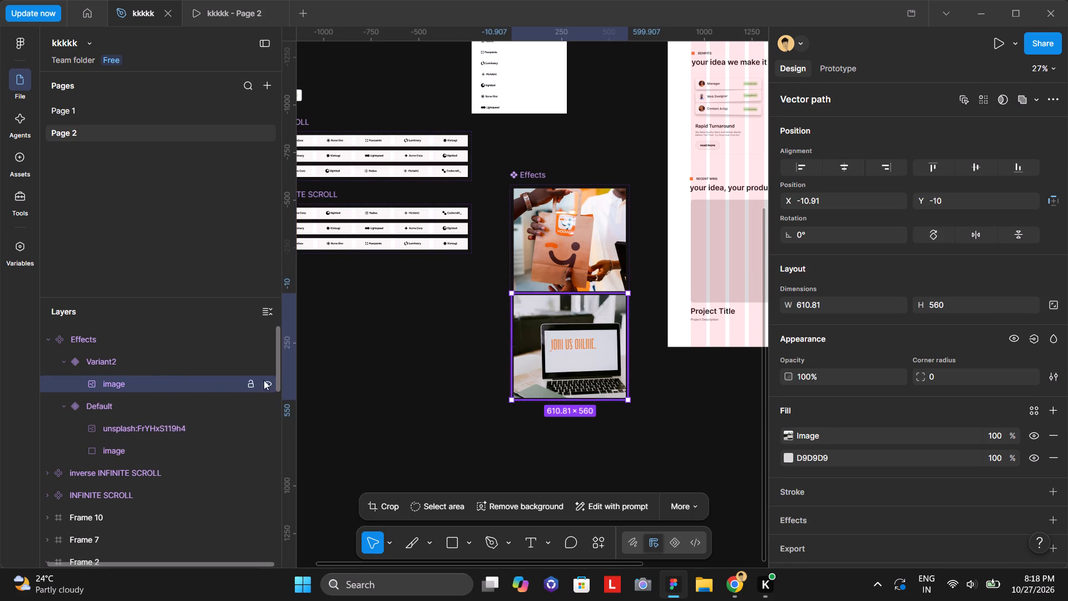
click(265, 382)
click(265, 382)
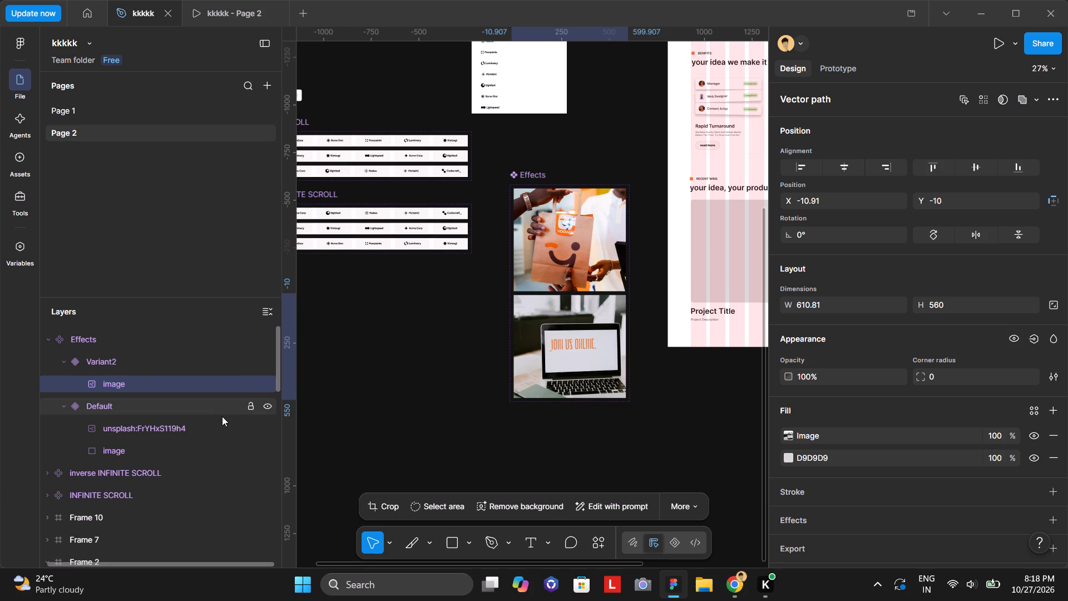
Delete the unsplash paper bag photo layer from the Default variant.
click(204, 412)
click(178, 432)
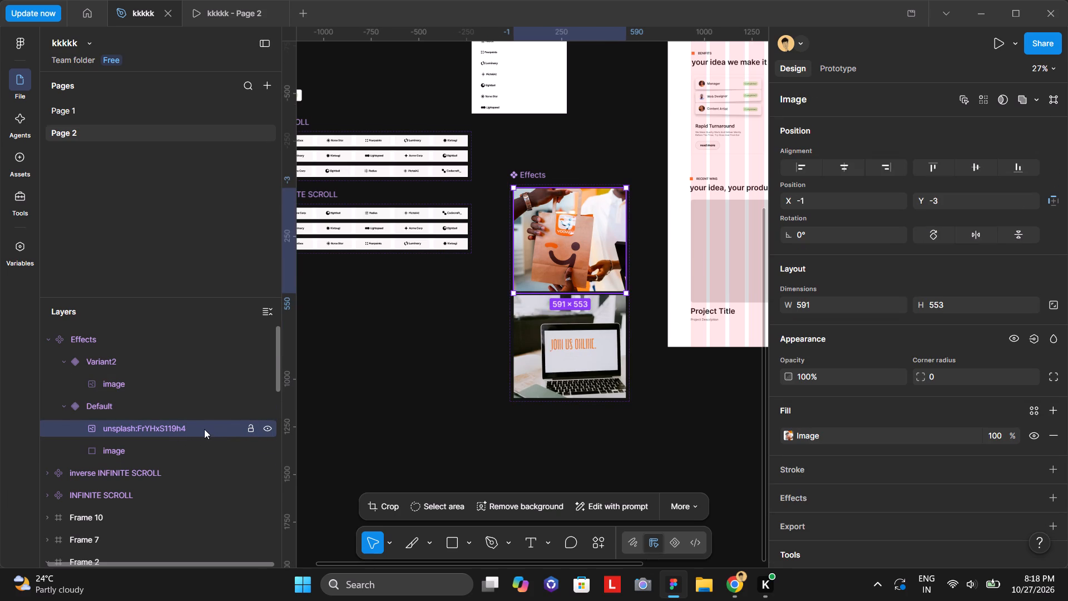
key(Delete)
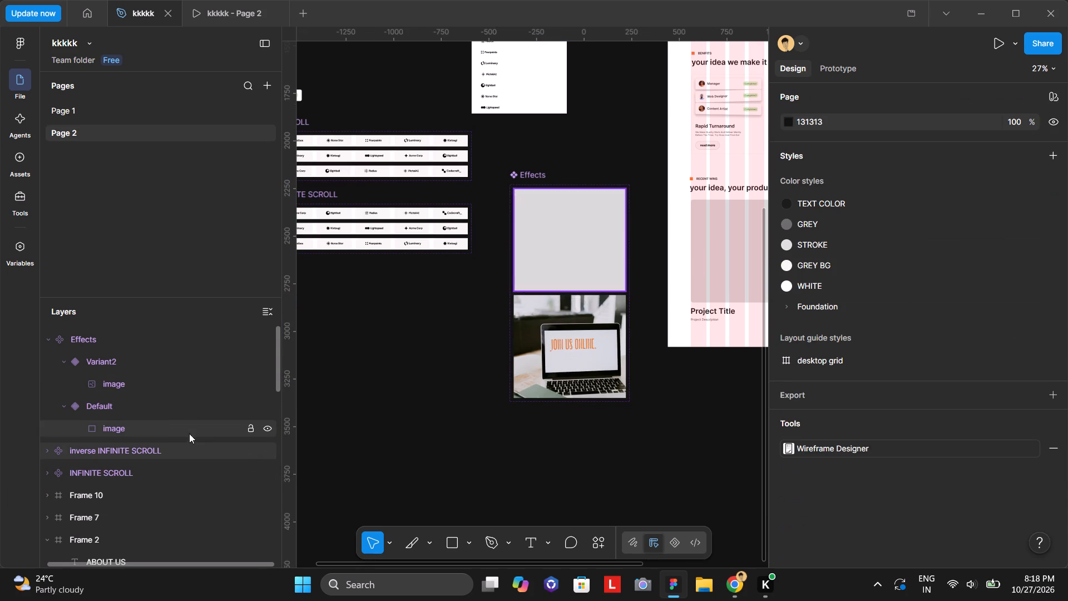
Open Unsplash for the Default variant's image layer and search for "online service".
click(172, 423)
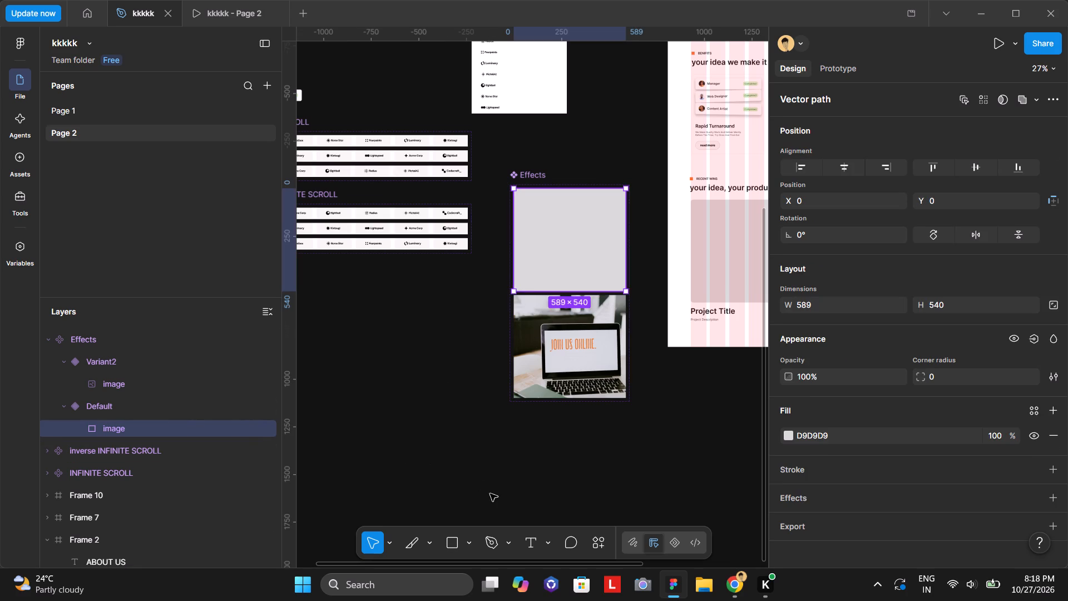
click(604, 553)
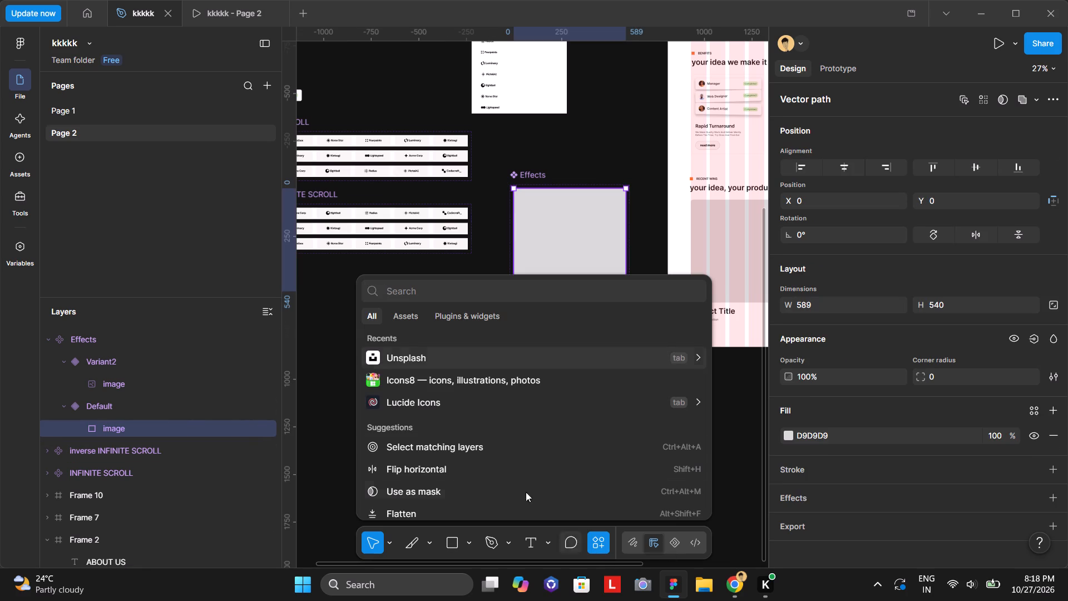
click(469, 358)
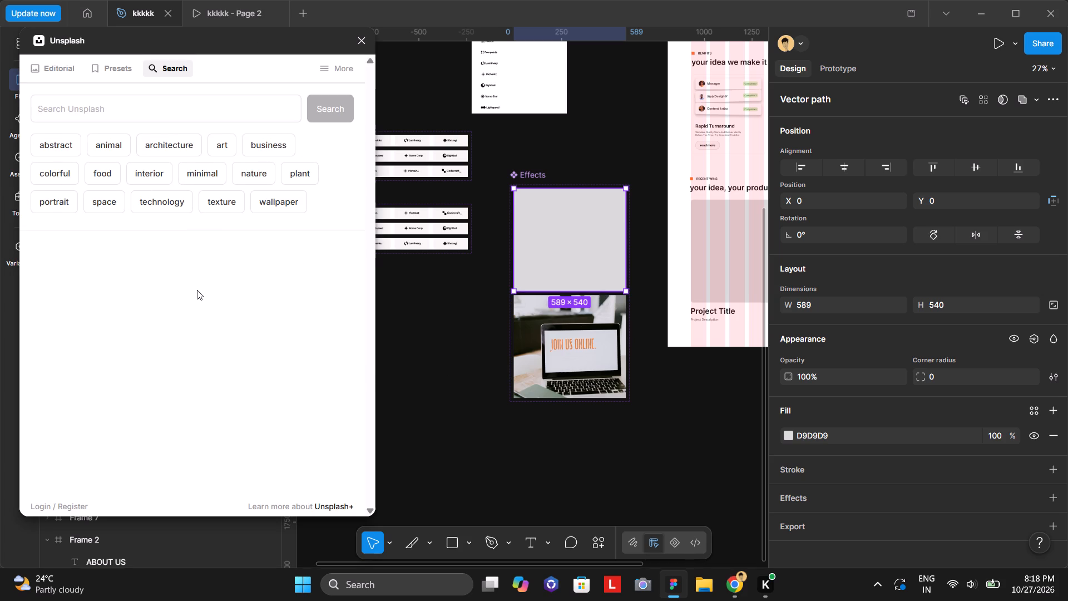
click(166, 114)
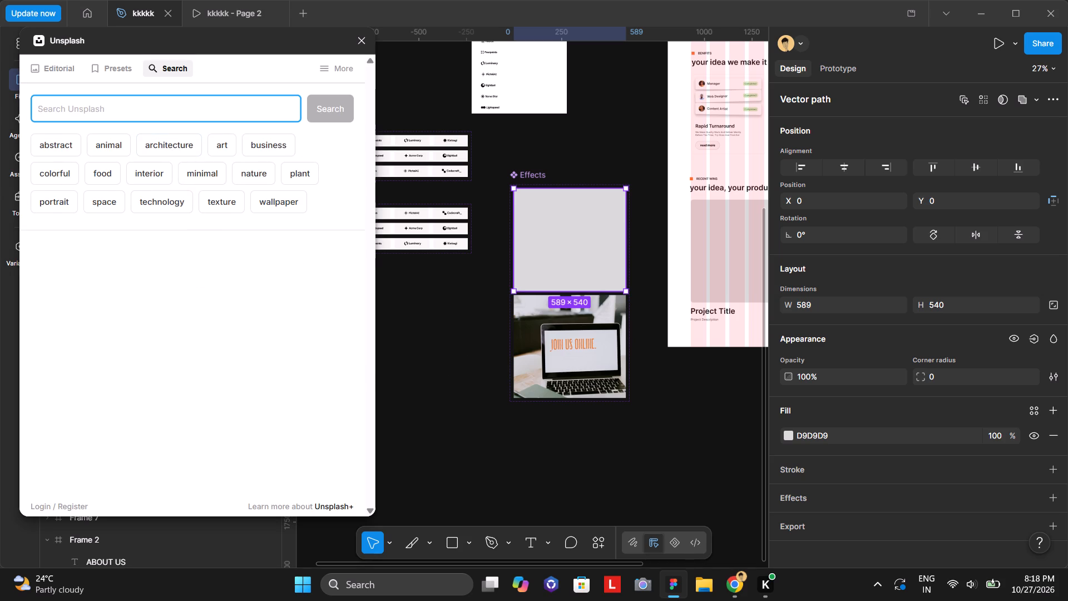
text(online servise)
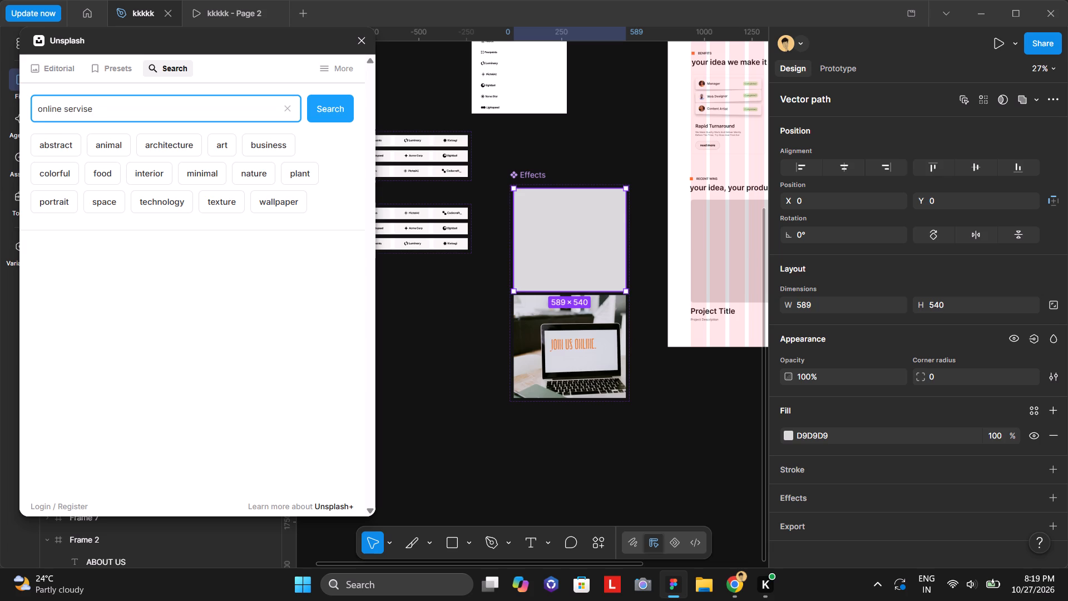
key(BackSpace)
key(BackSpace)
key(BackSpace)
text(ice)
key(Return)
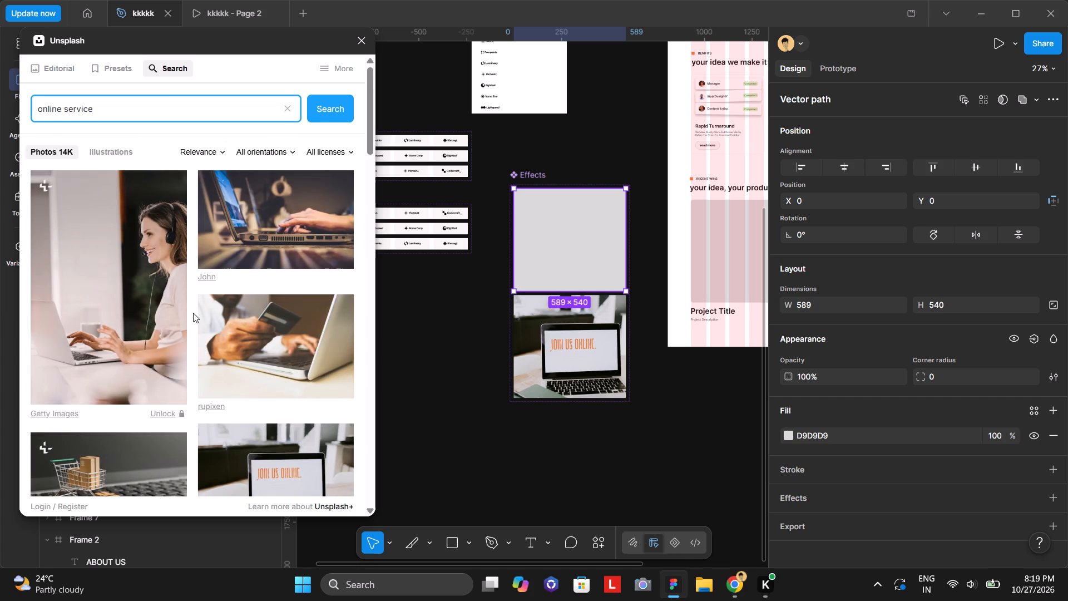
Fill the Default variant's image layer with the photo of a hand browsing a shopping app on a phone and close Unsplash.
scroll(193, 313, down, 2)
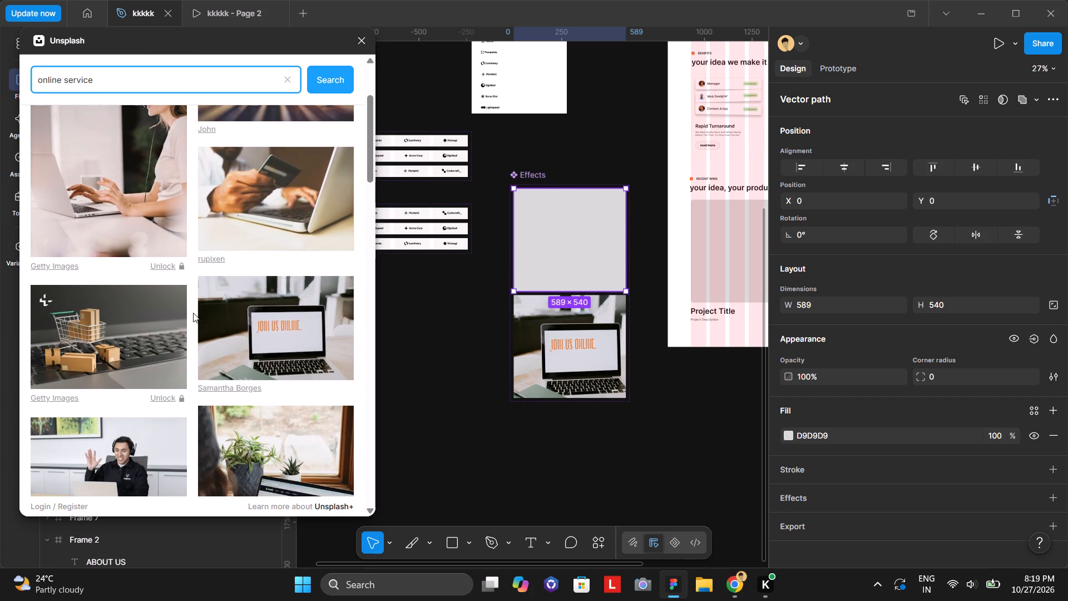
scroll(193, 313, down, 4)
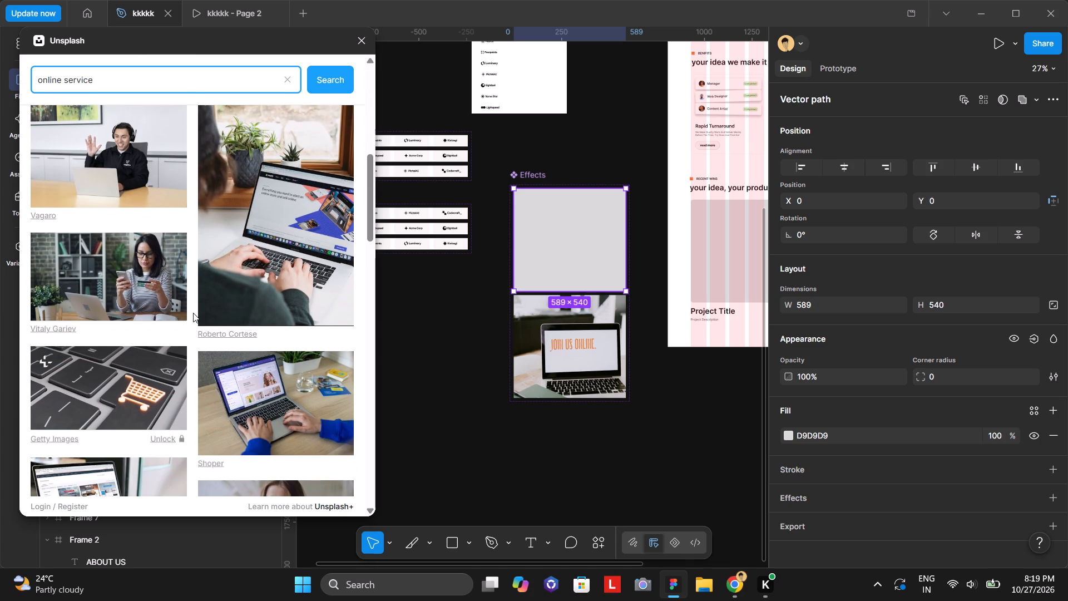
scroll(193, 313, down, 2)
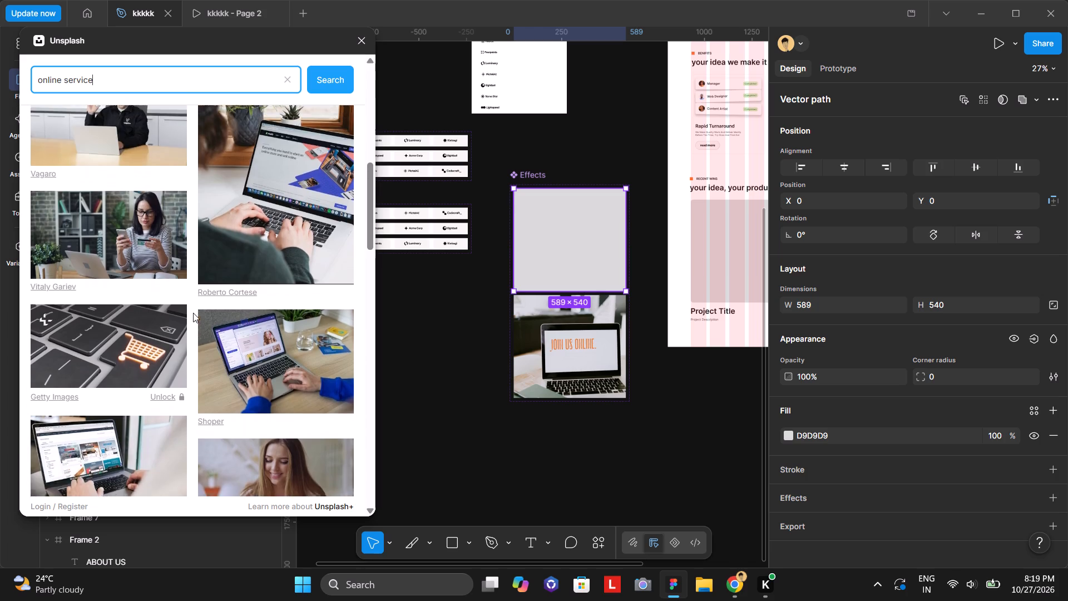
scroll(193, 313, down, 2)
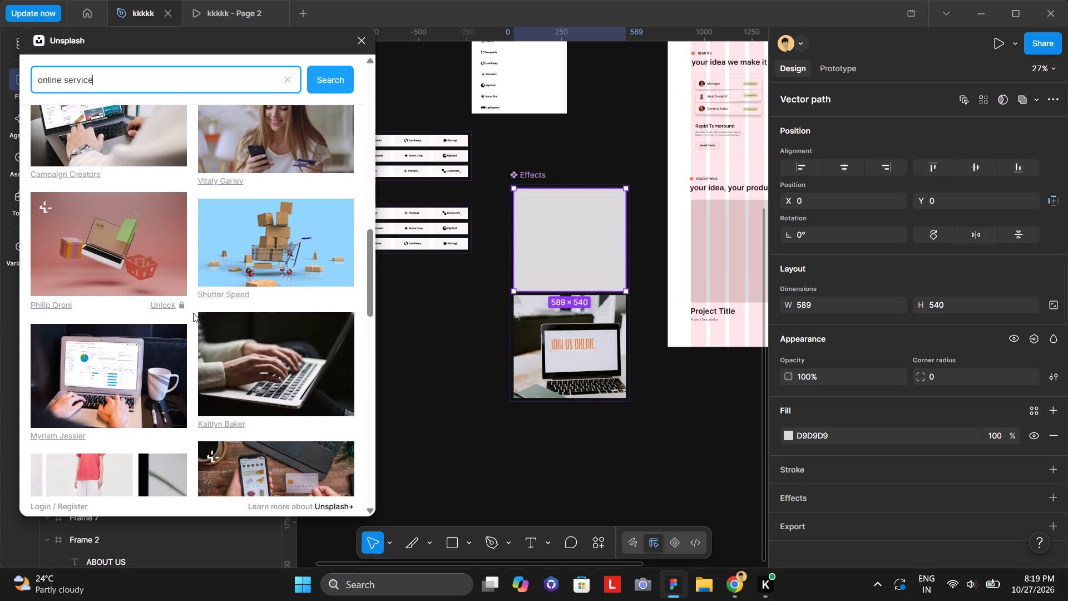
scroll(193, 313, down, 3)
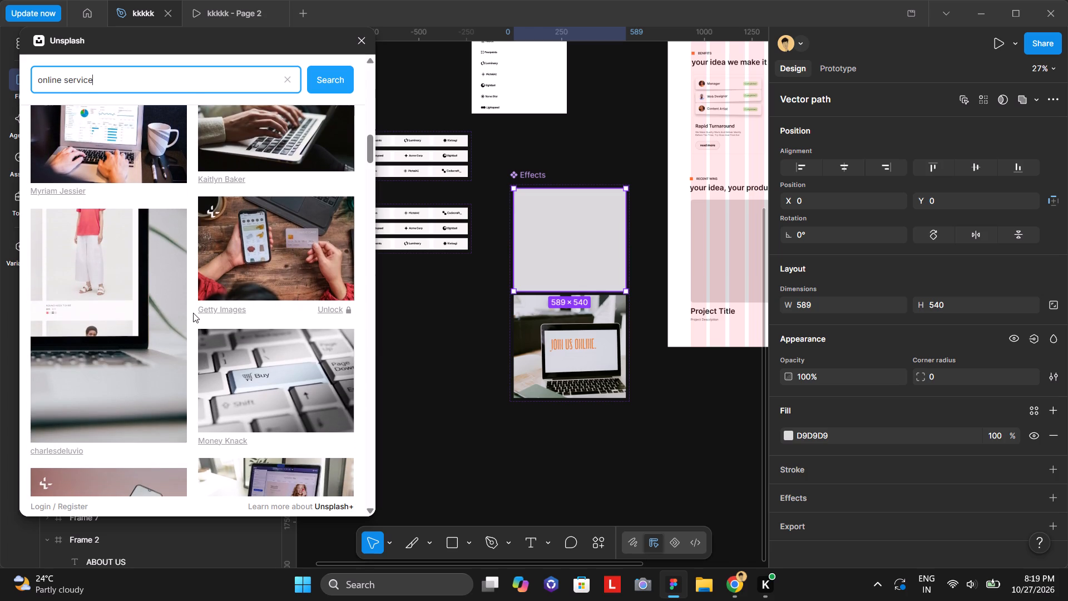
scroll(260, 248, down, 1)
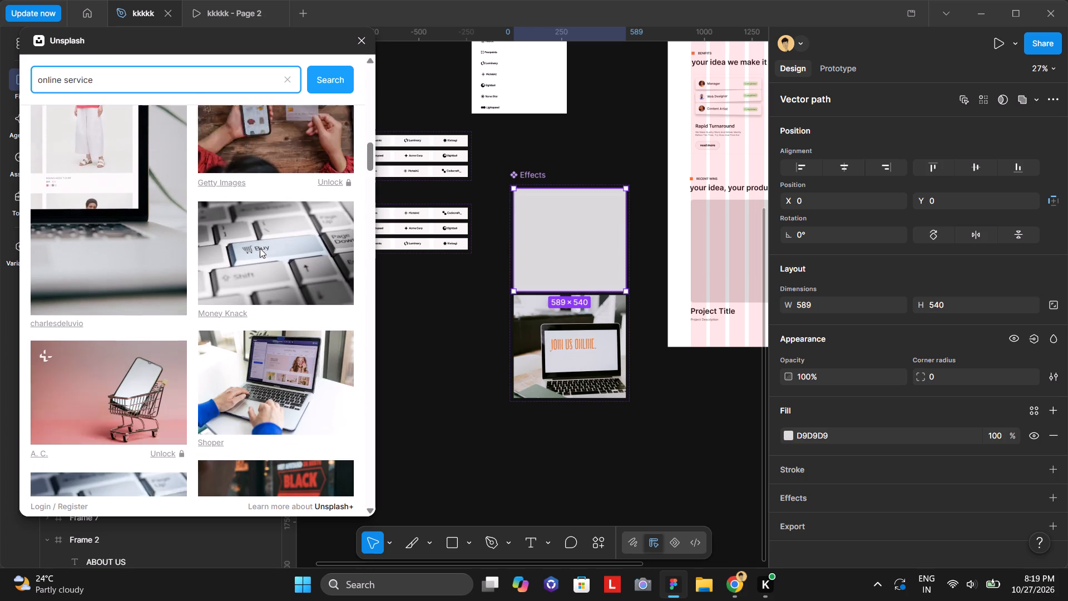
scroll(260, 248, down, 4)
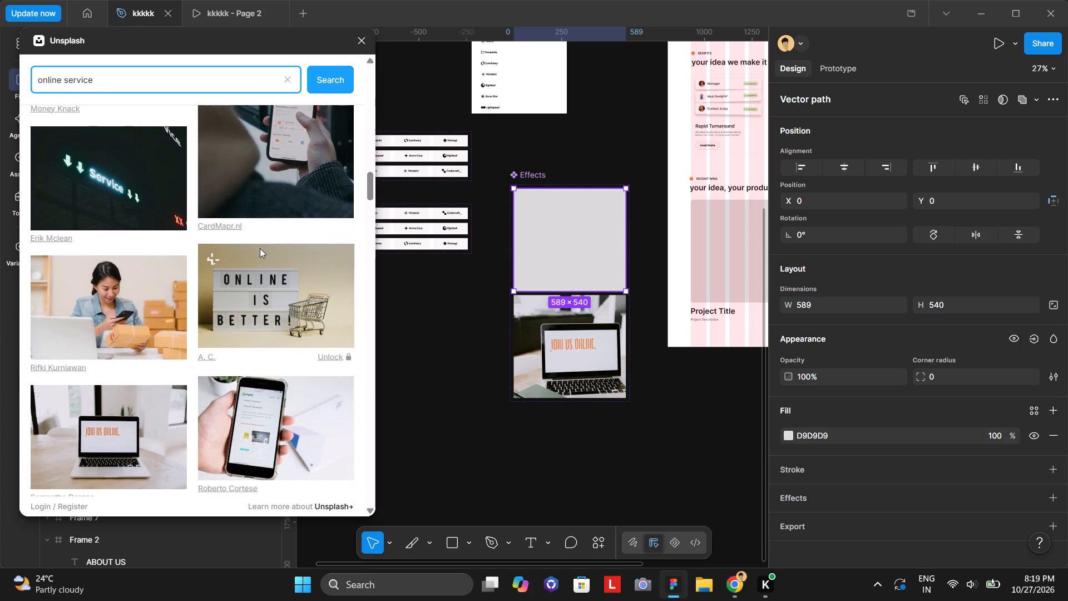
scroll(260, 248, down, 2)
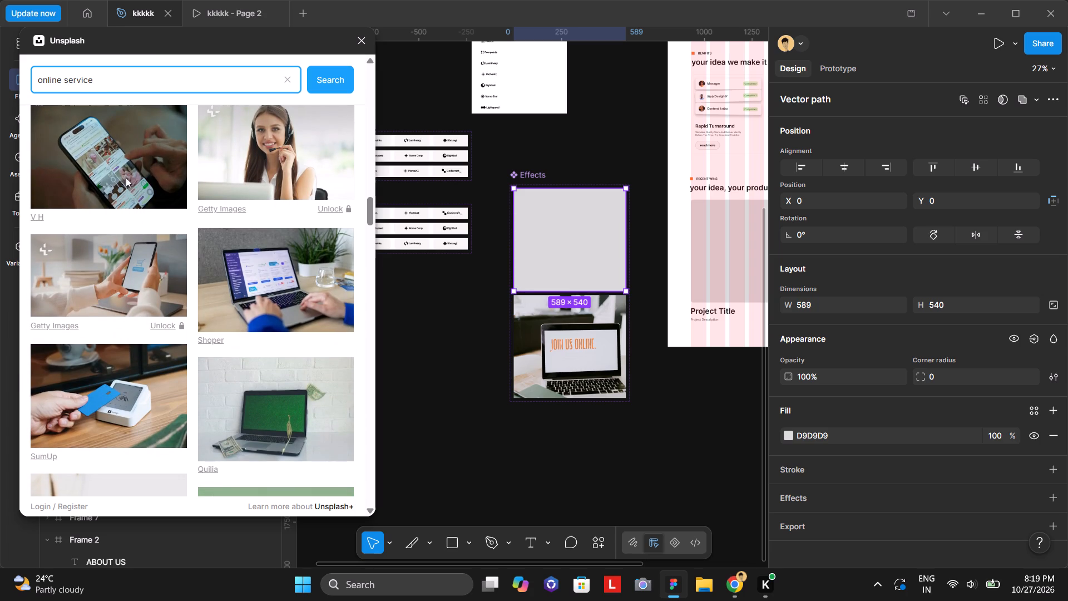
click(121, 163)
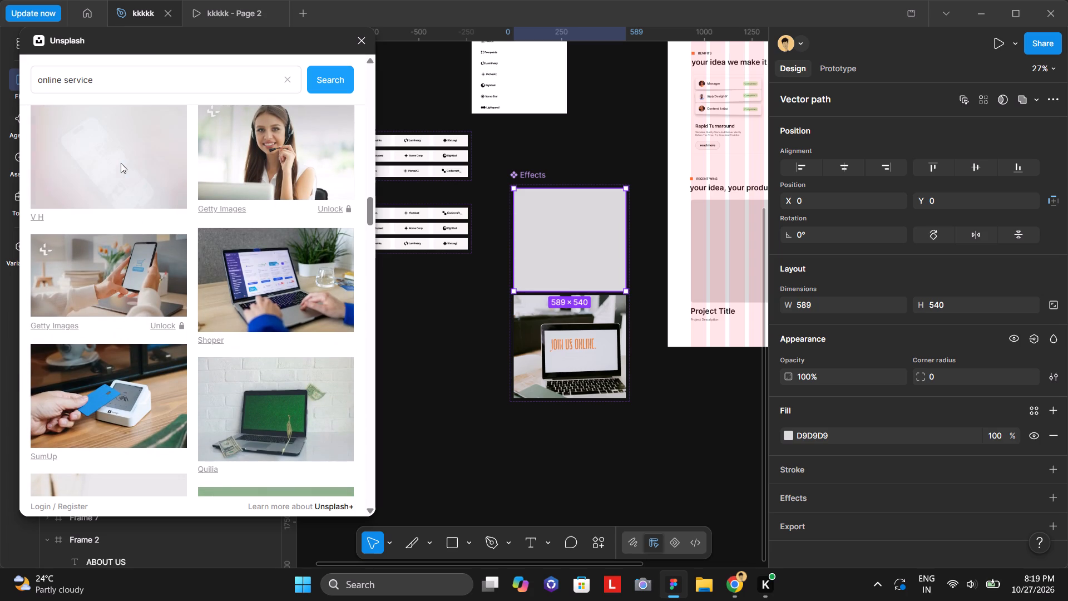
click(444, 389)
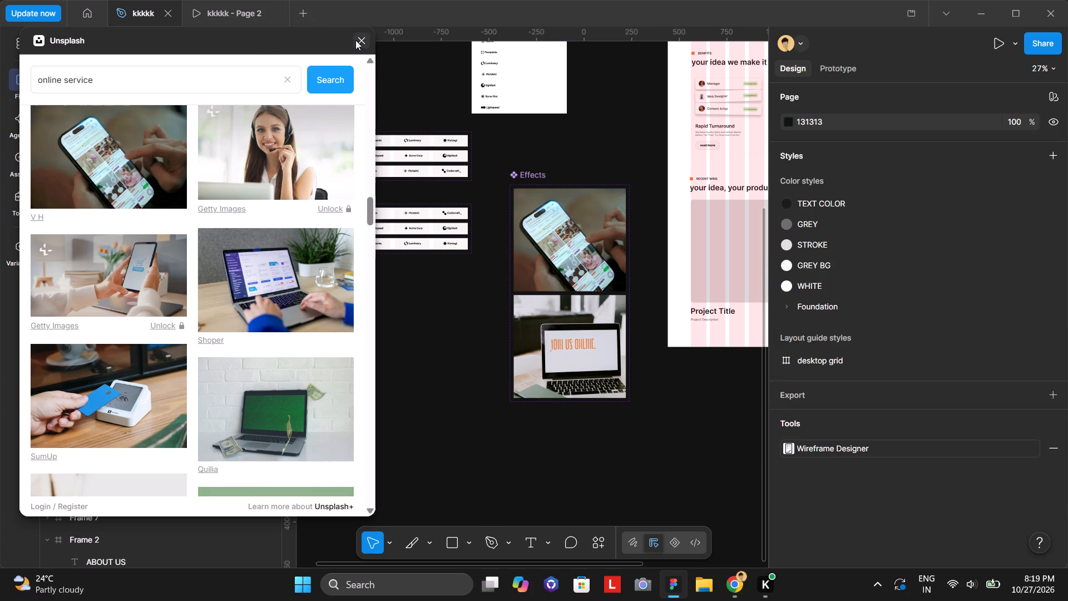
click(358, 41)
Switch to the YouTube tutorial in Chrome and watch the Effect component's image fill and prototype interaction part in full screen.
click(743, 585)
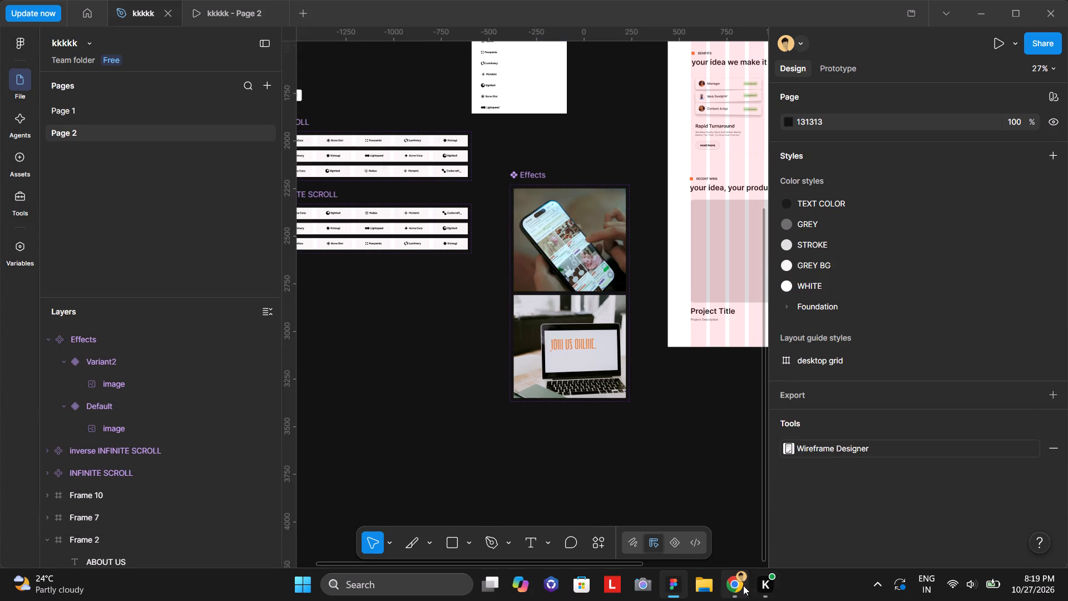
click(118, 0)
click(495, 267)
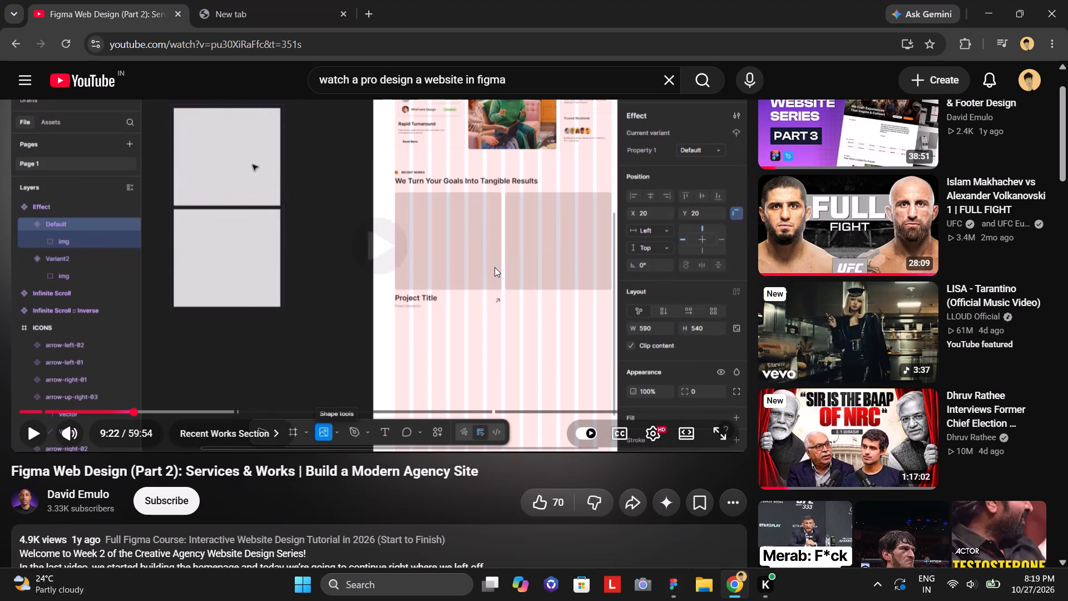
click(724, 442)
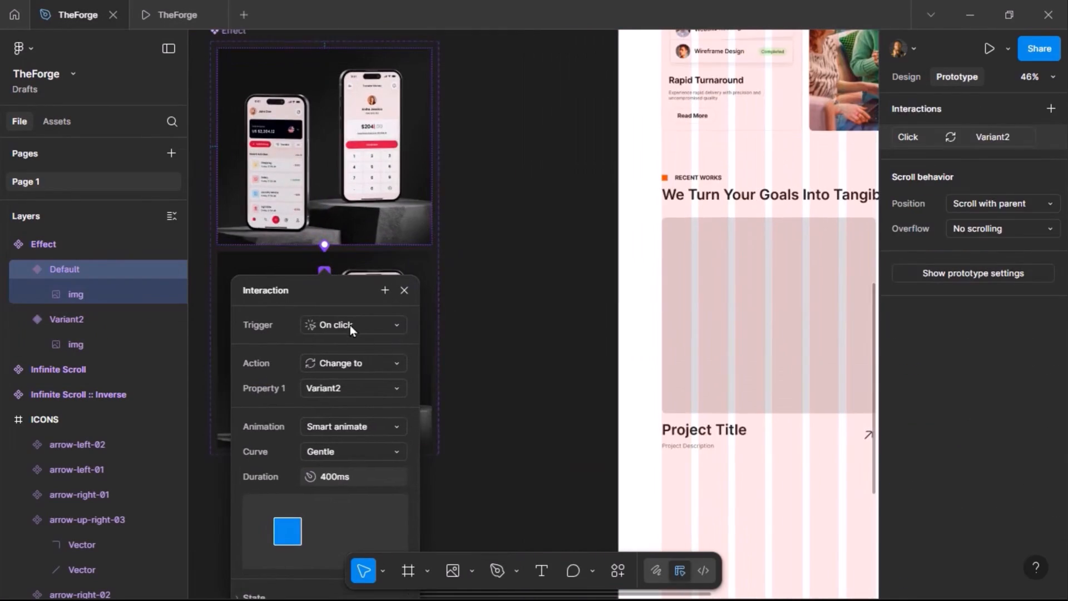
key(Left)
key(Left)
key(Left)
key(Right)
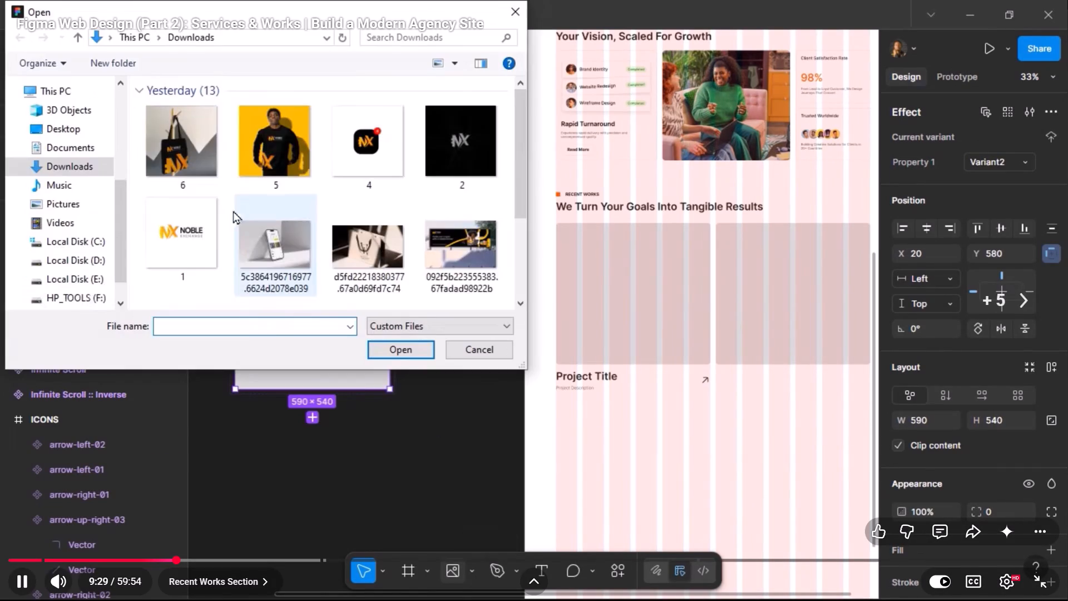
key(Right)
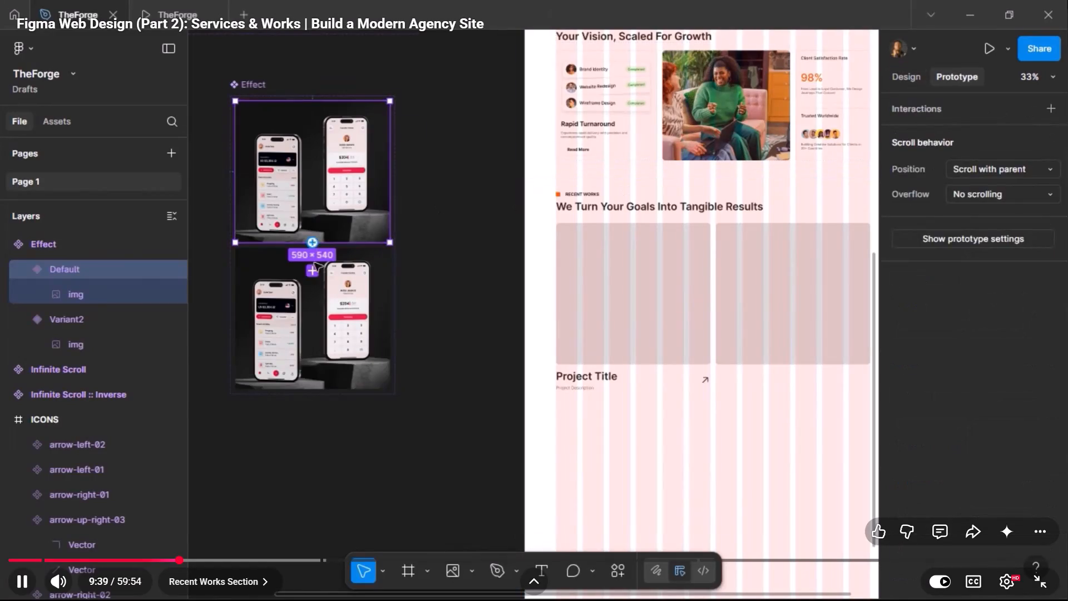
Rewind the tutorial to the Effect component's hover interaction, pause at 9:52 and leave full screen.
key(Left)
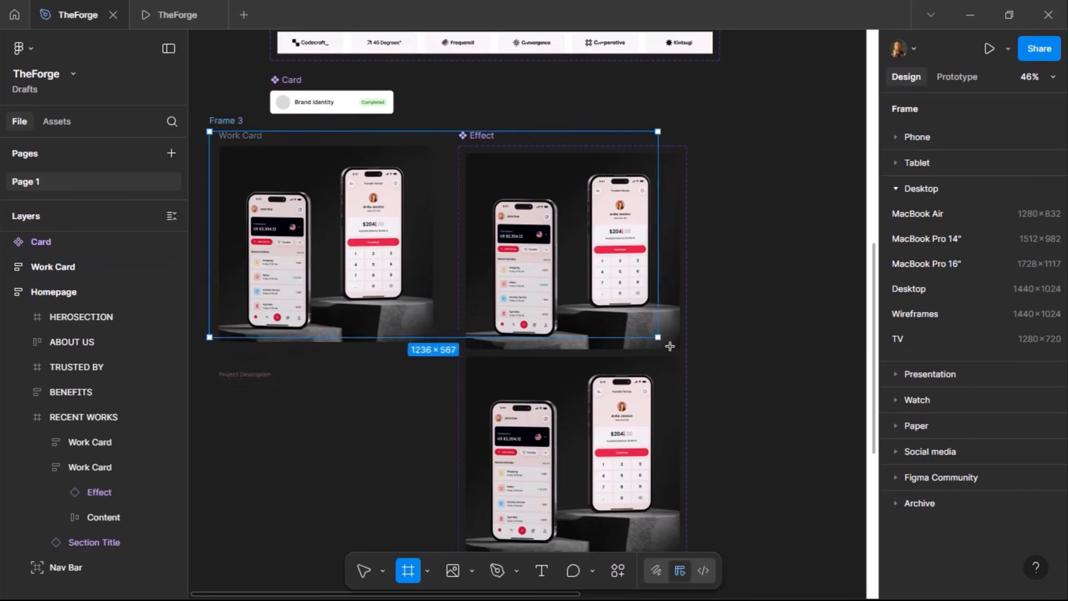
key(Left)
key(Left)
key(Left)
key(Left)
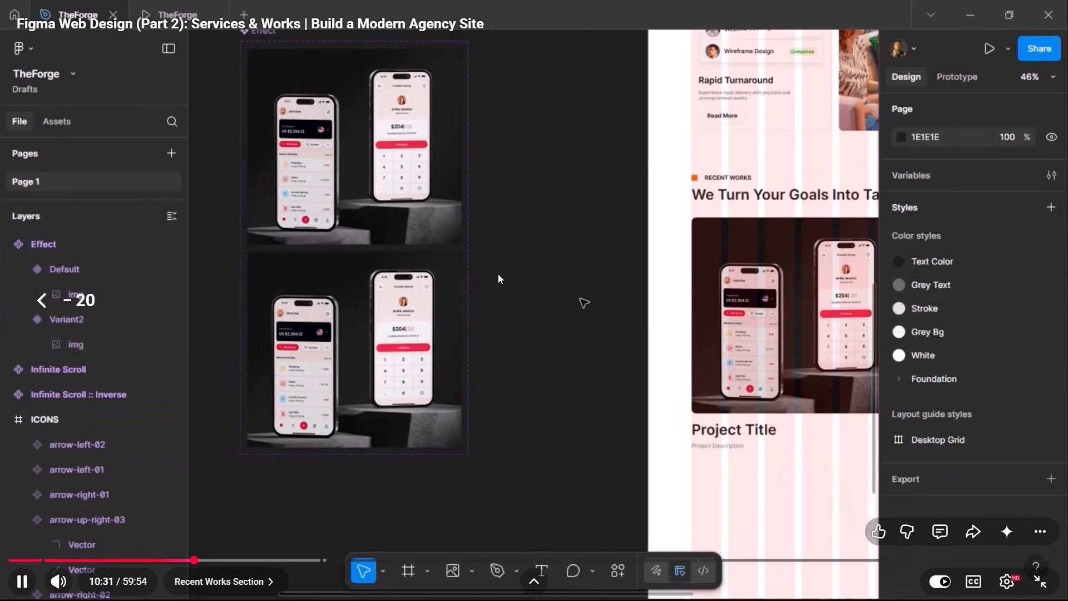
key(Left)
key(Left)
key(Left)
key(Left)
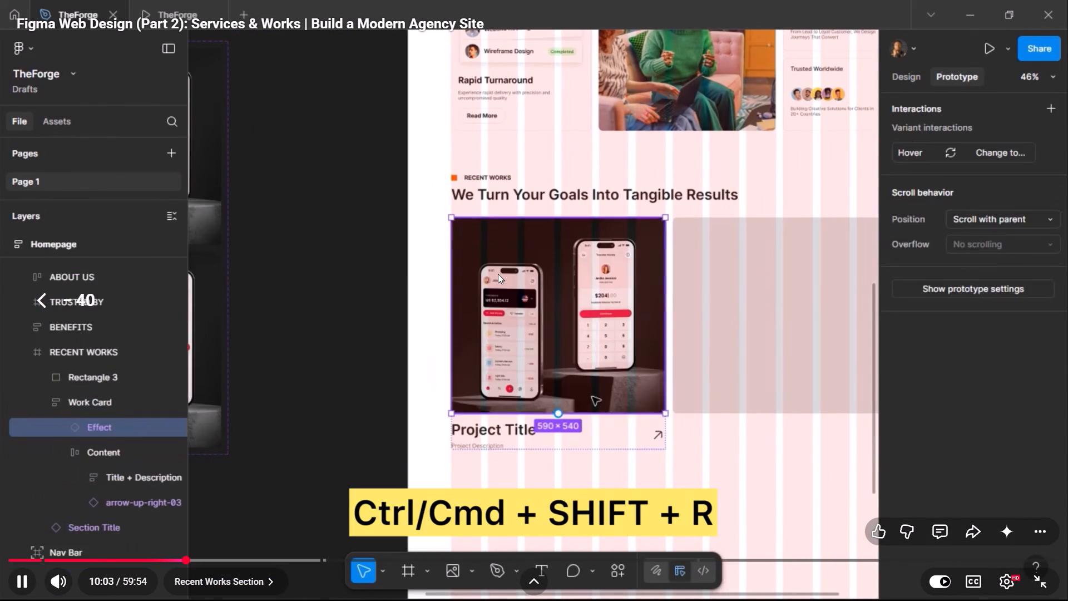
key(Left)
key(Left)
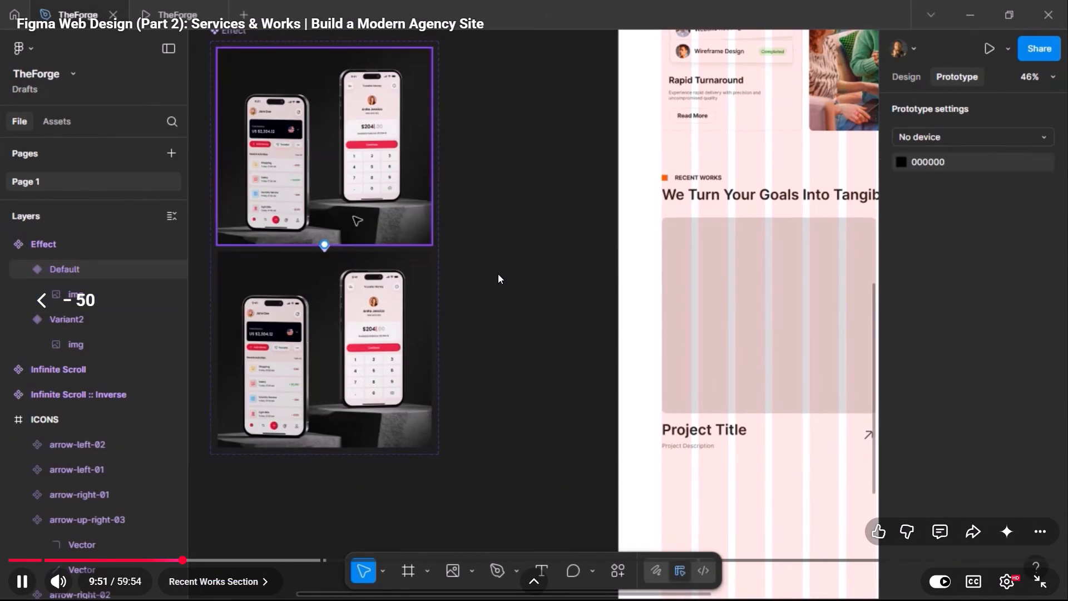
click(421, 252)
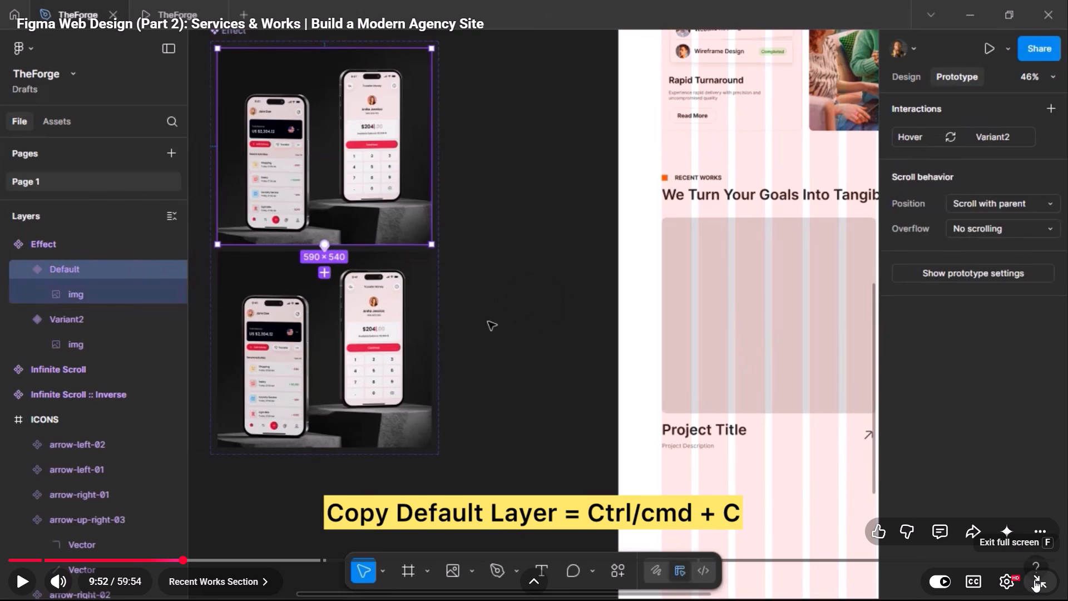
click(1034, 580)
Switch to Figma and connect the Default variant to Variant2 with a While hovering prototype interaction that changes to Variant2.
click(683, 582)
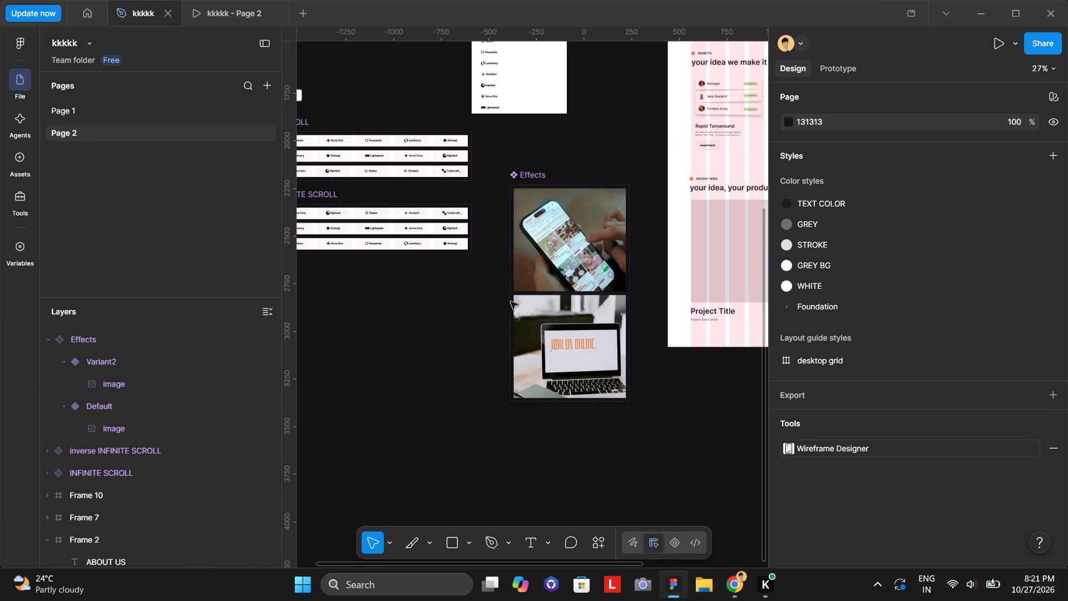
click(546, 243)
drag(709, 455, 703, 450)
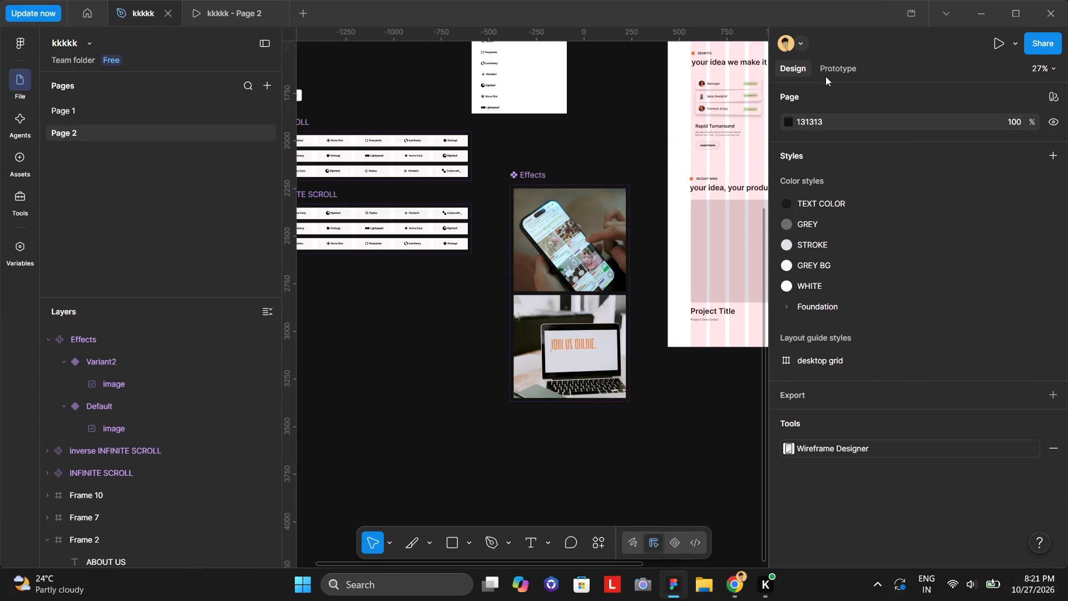
click(834, 73)
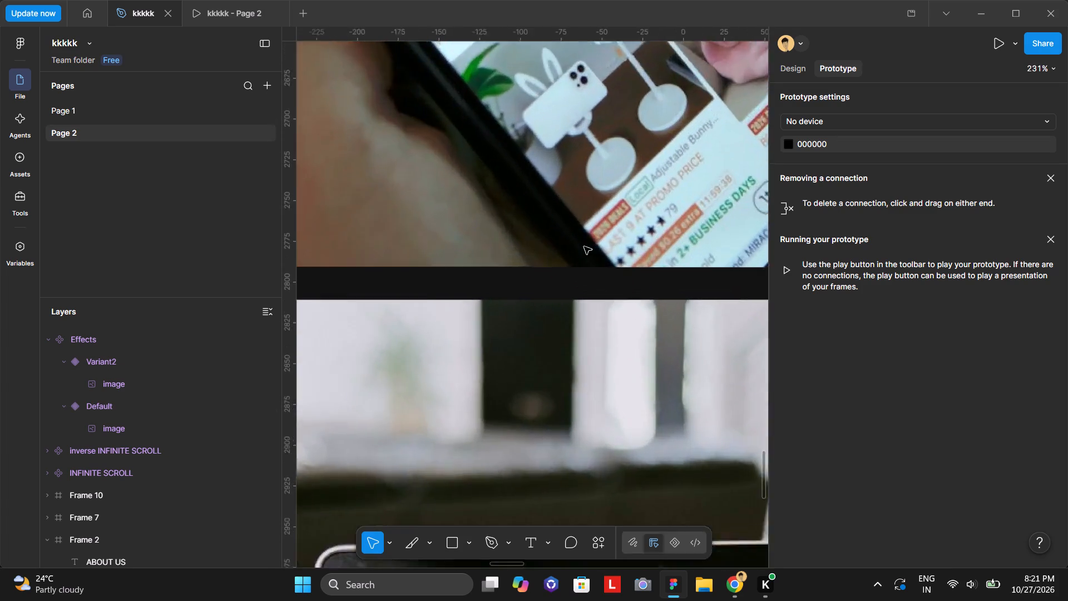
click(560, 275)
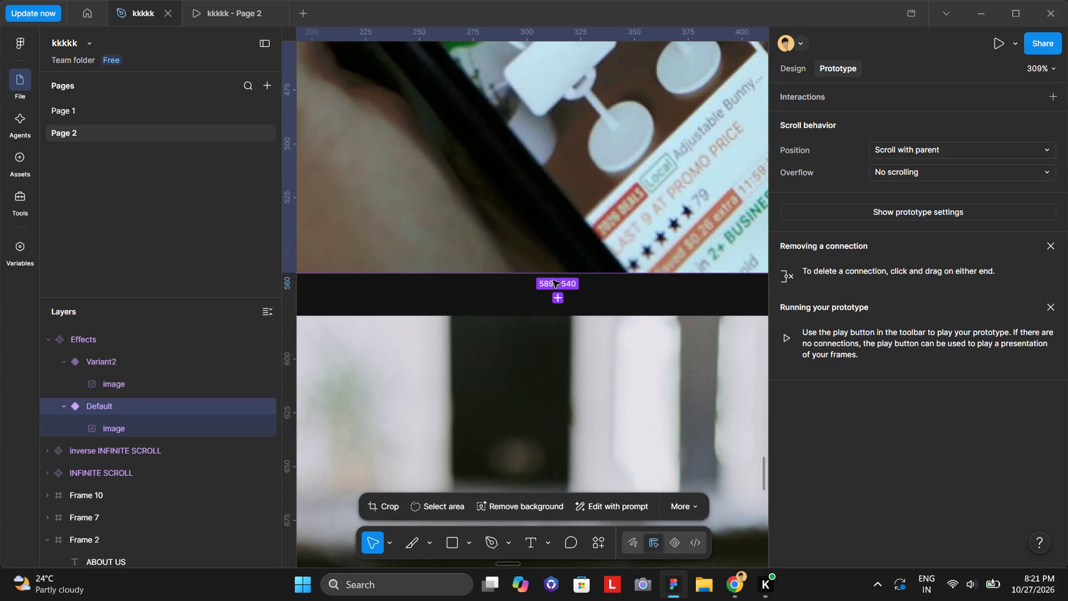
drag(557, 269, 560, 321)
click(614, 386)
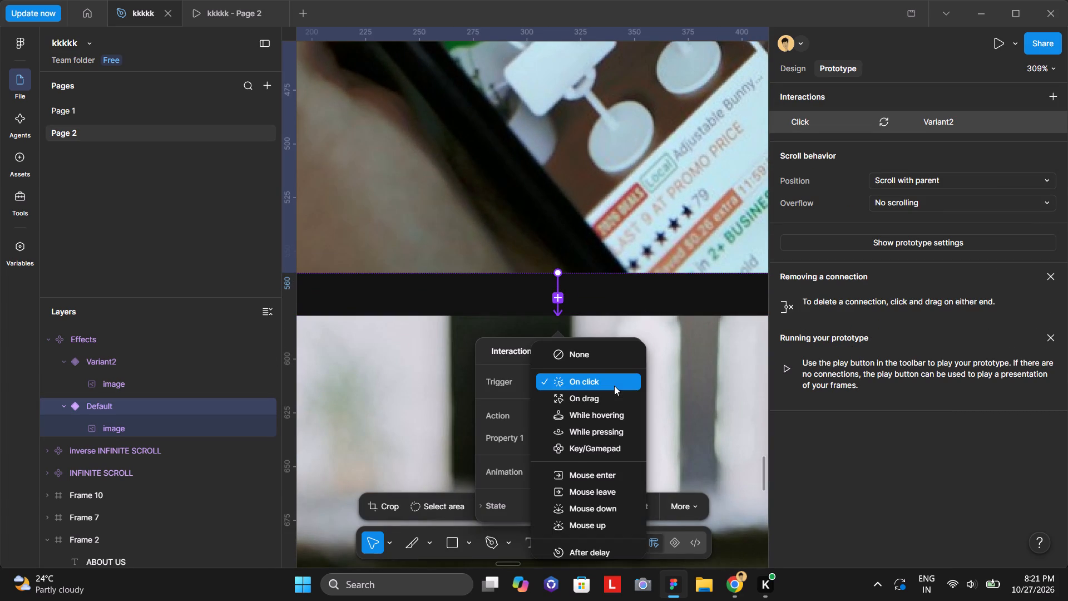
click(589, 412)
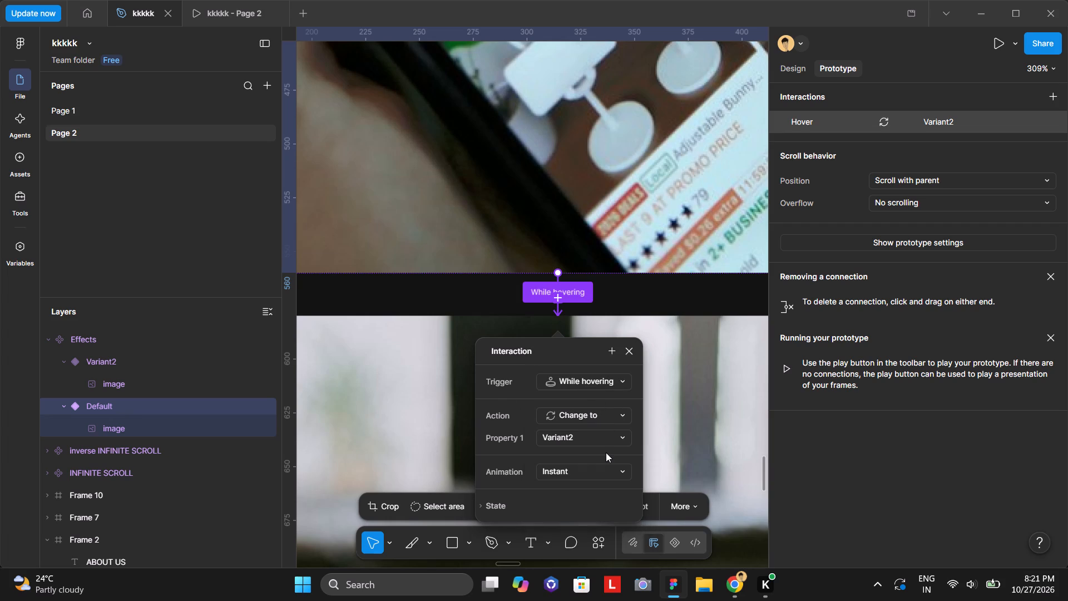
scroll(606, 452, down, 3)
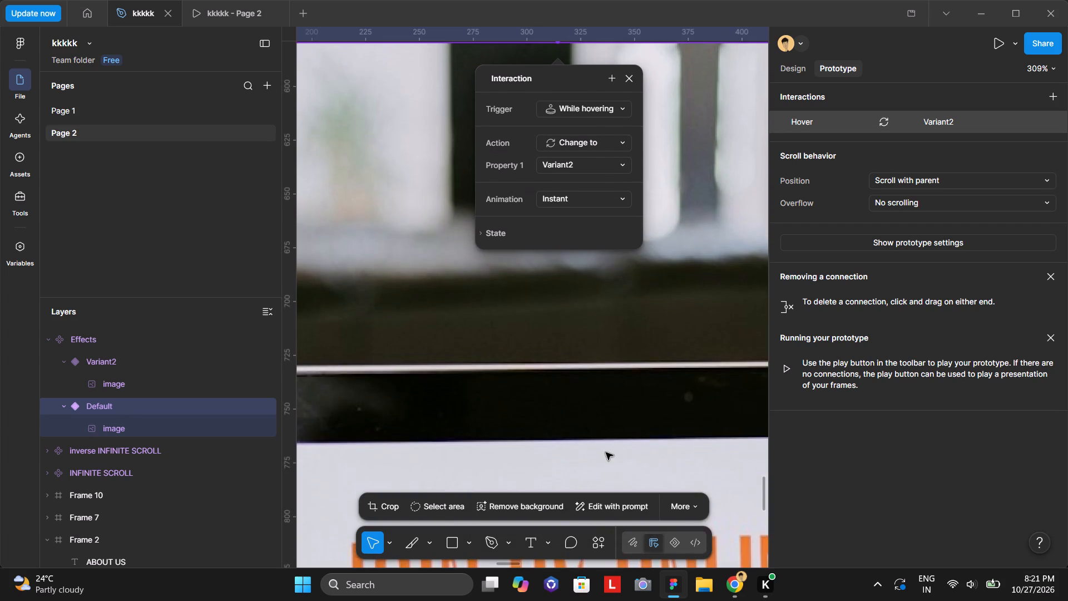
scroll(606, 452, up, 3)
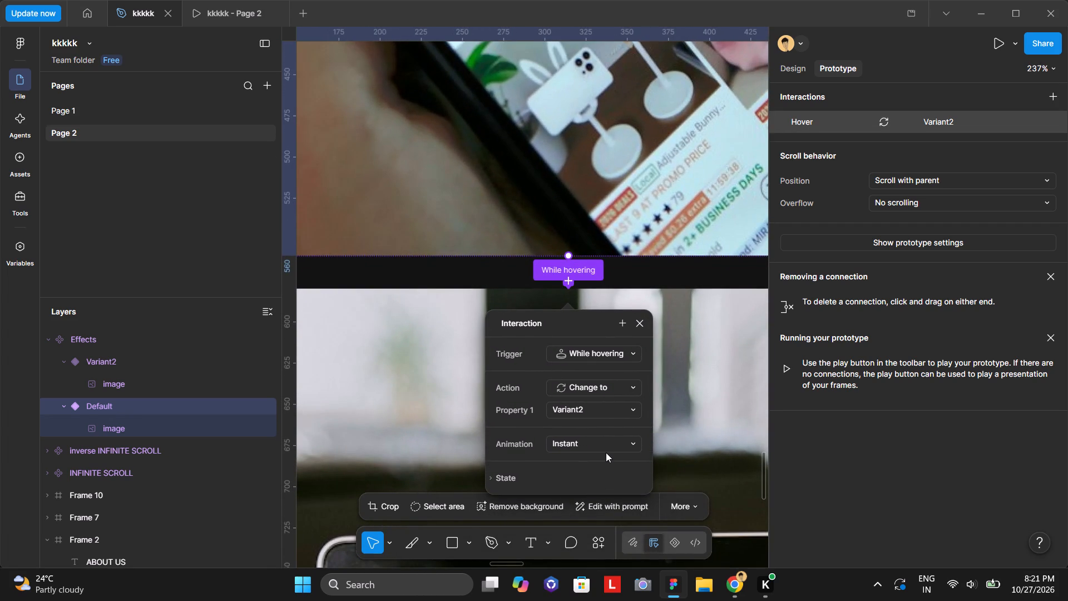
Switch to the YouTube tutorial in Chrome and pause at 9:46 to examine the hover interaction's animation, curve and duration settings.
click(729, 584)
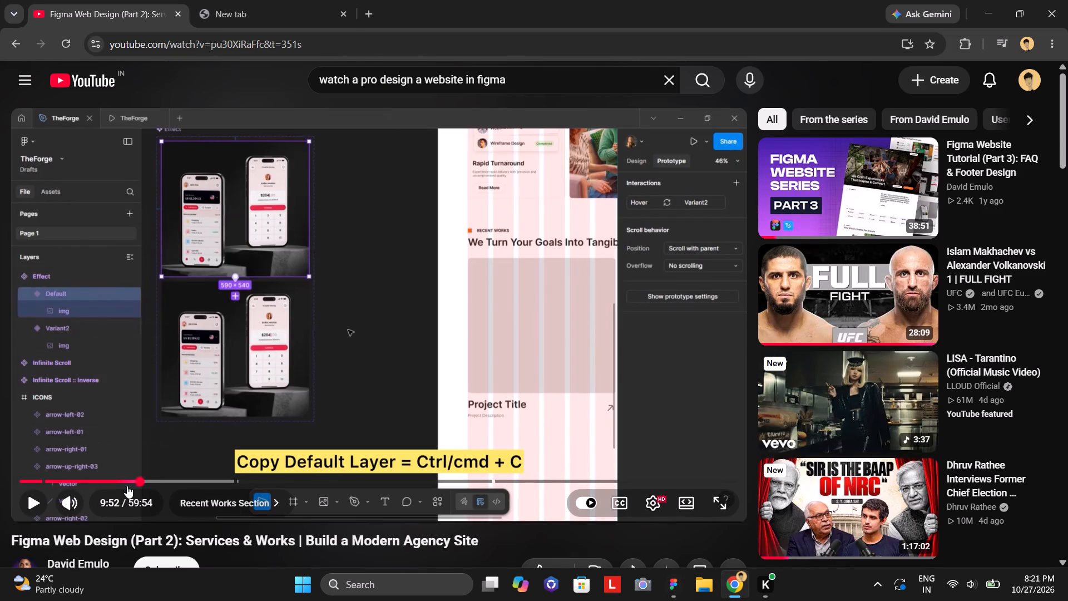
click(133, 482)
click(182, 389)
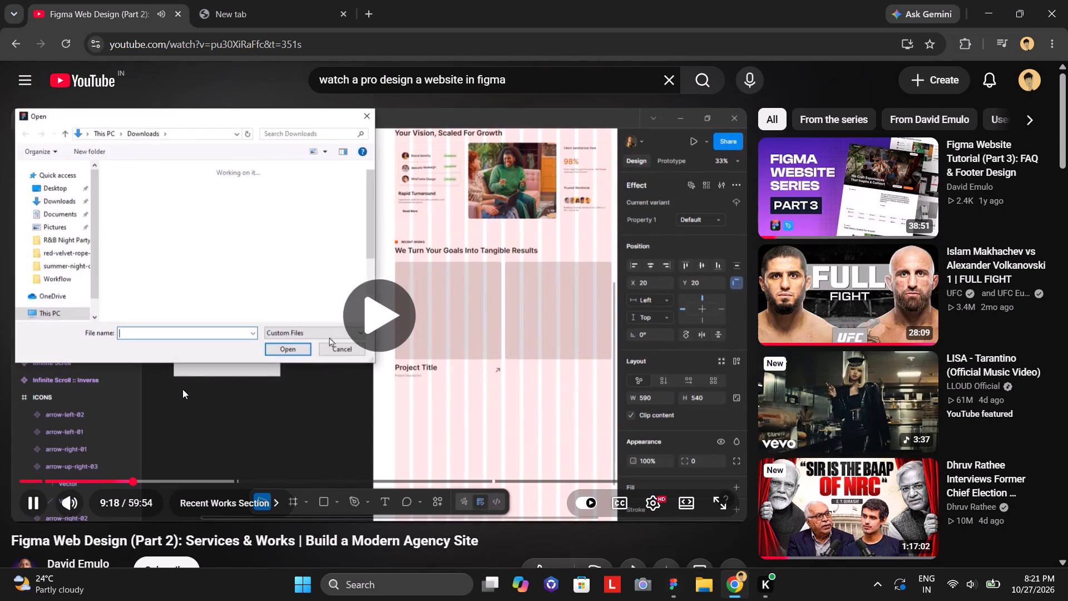
key(Left)
key(Left)
key(Right)
key(Right)
key(Right)
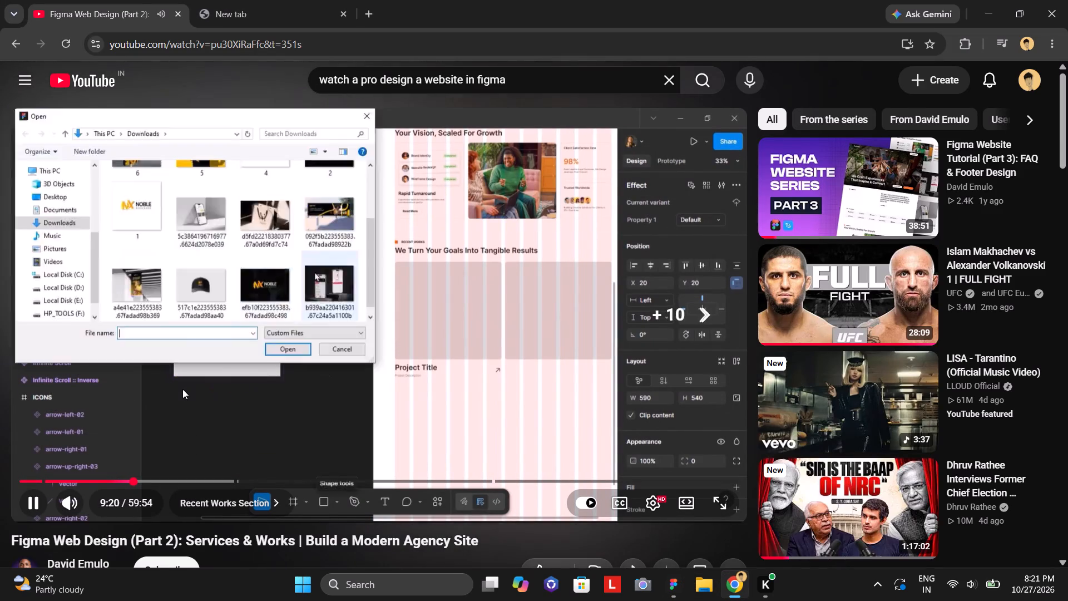
key(Right)
key(Right)
key(Right)
key(Left)
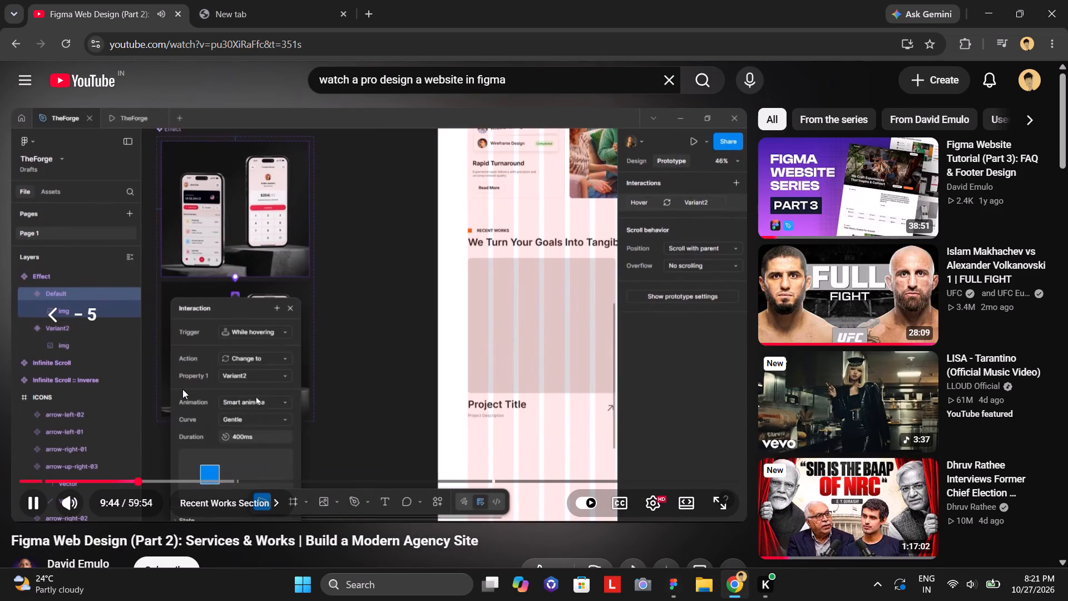
key(space)
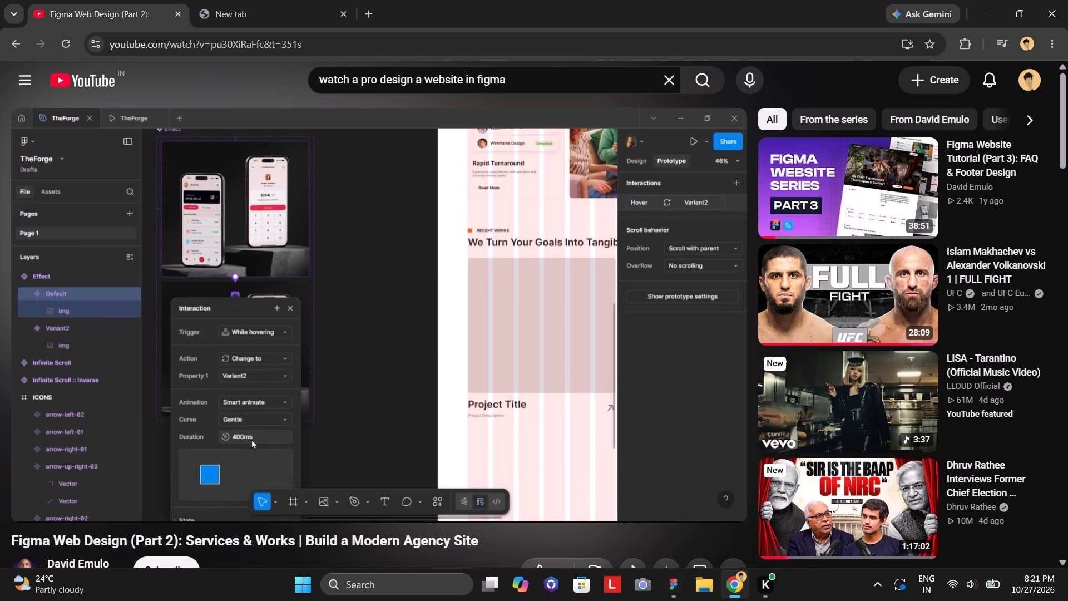
click(678, 588)
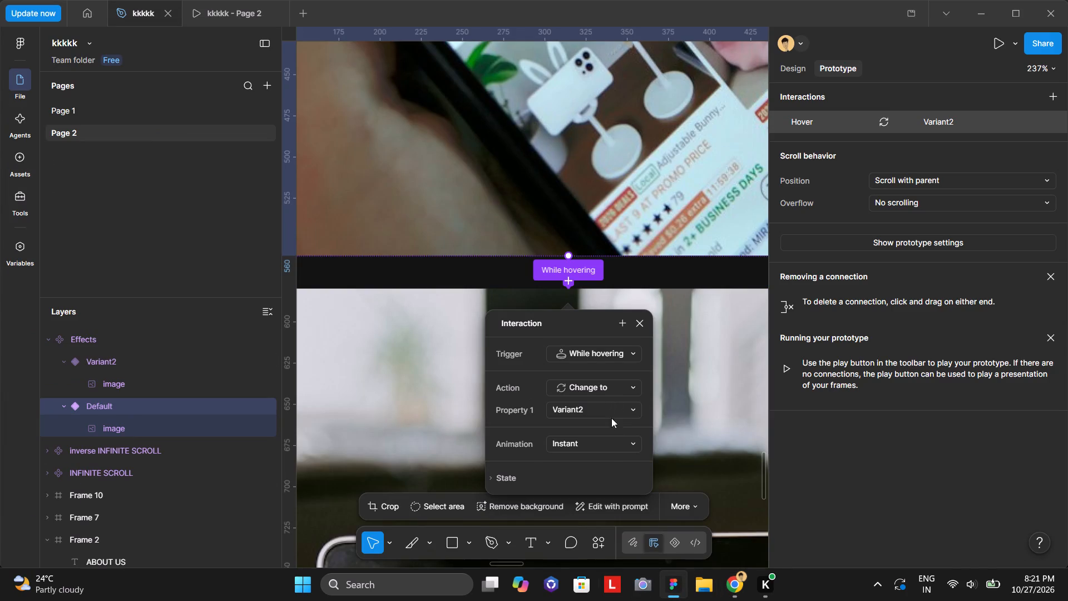
click(730, 592)
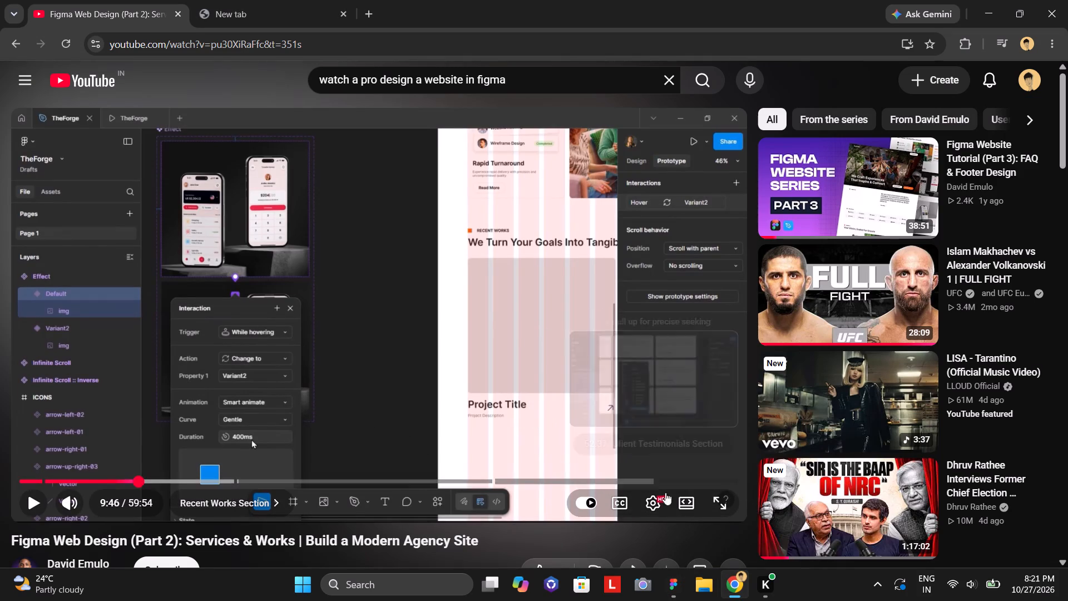
Back in Figma, set the hover interaction's animation to Smart animate and its duration to 3400 ms.
click(674, 580)
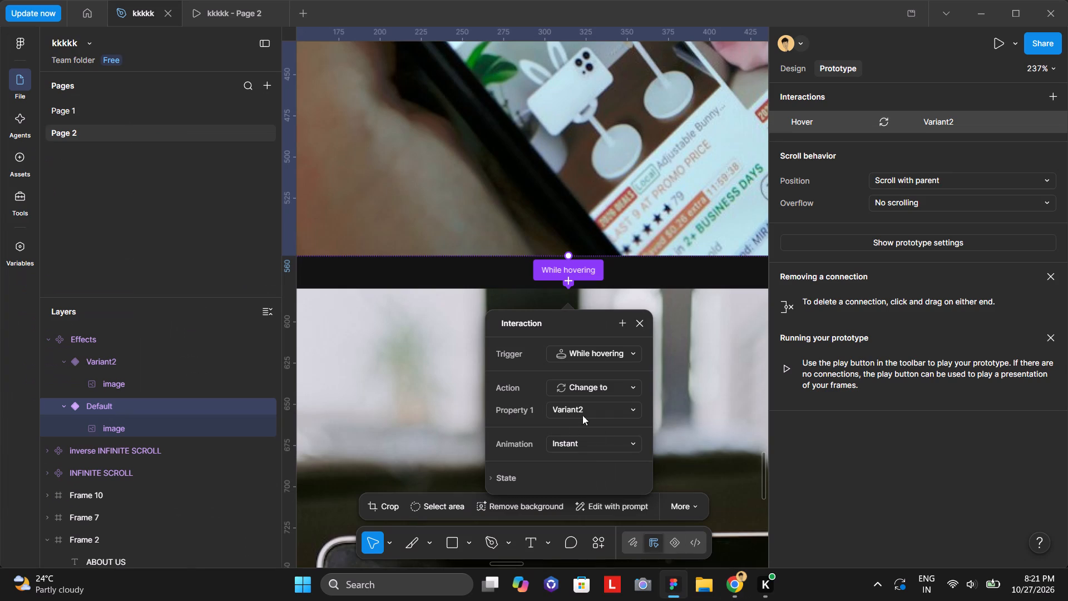
click(610, 446)
click(604, 476)
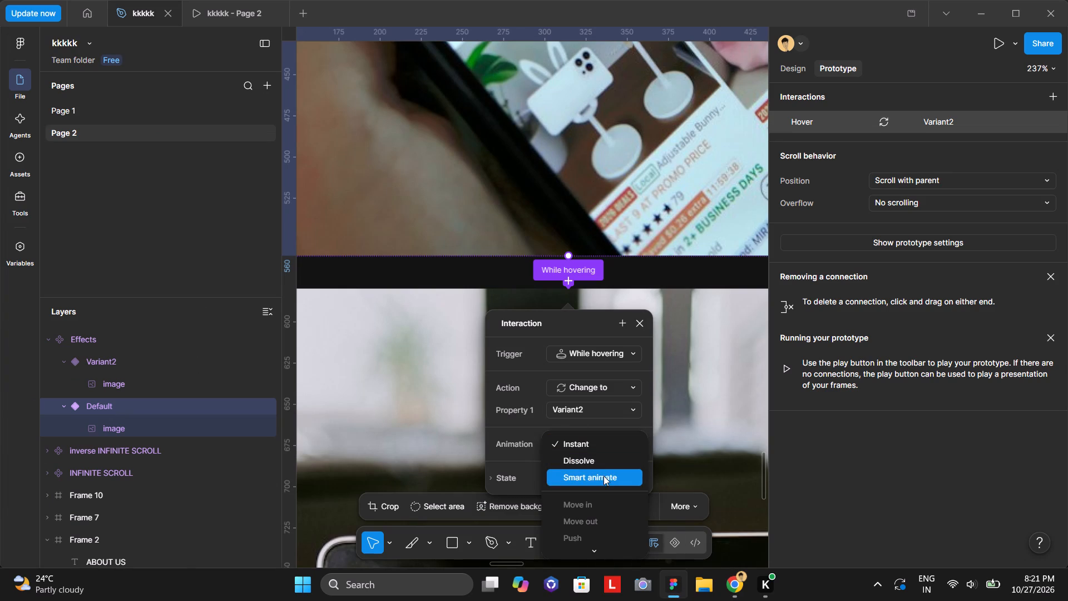
click(597, 487)
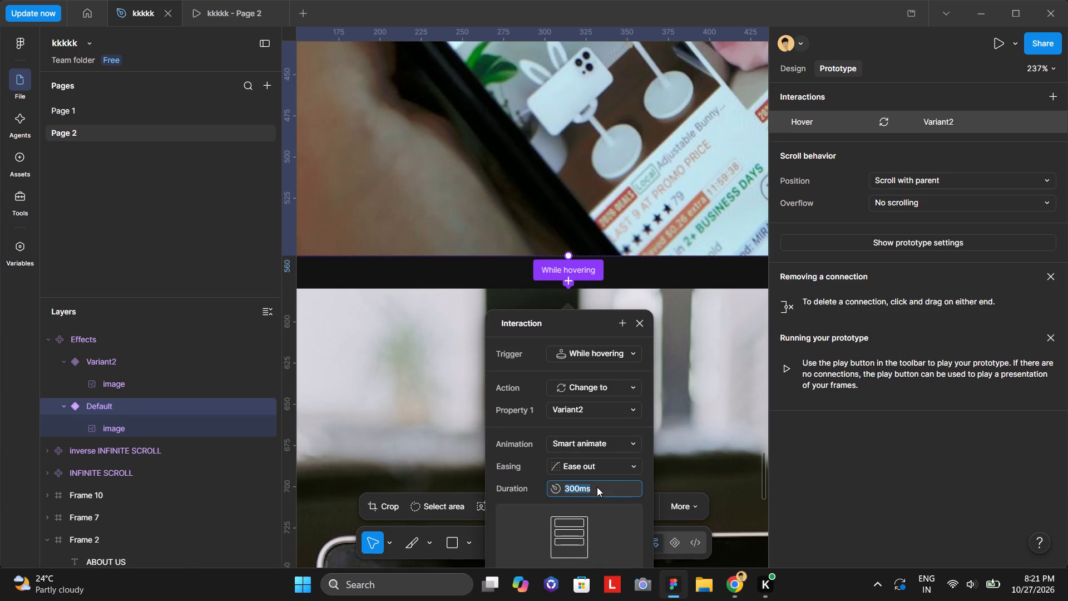
click(576, 490)
click(571, 487)
key(4)
click(726, 587)
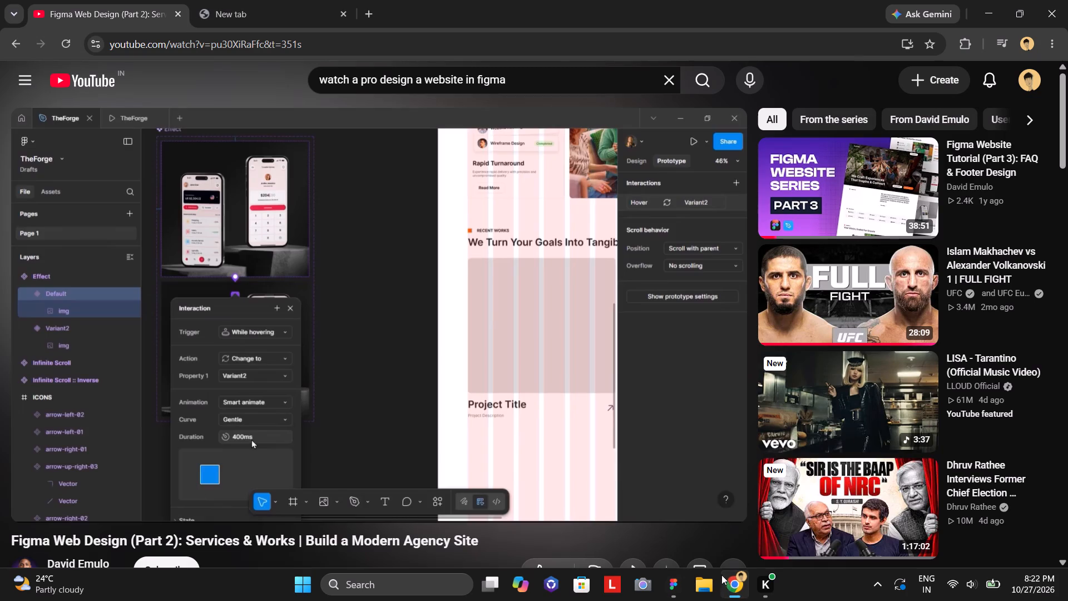
click(666, 582)
scroll(612, 496, down, 2)
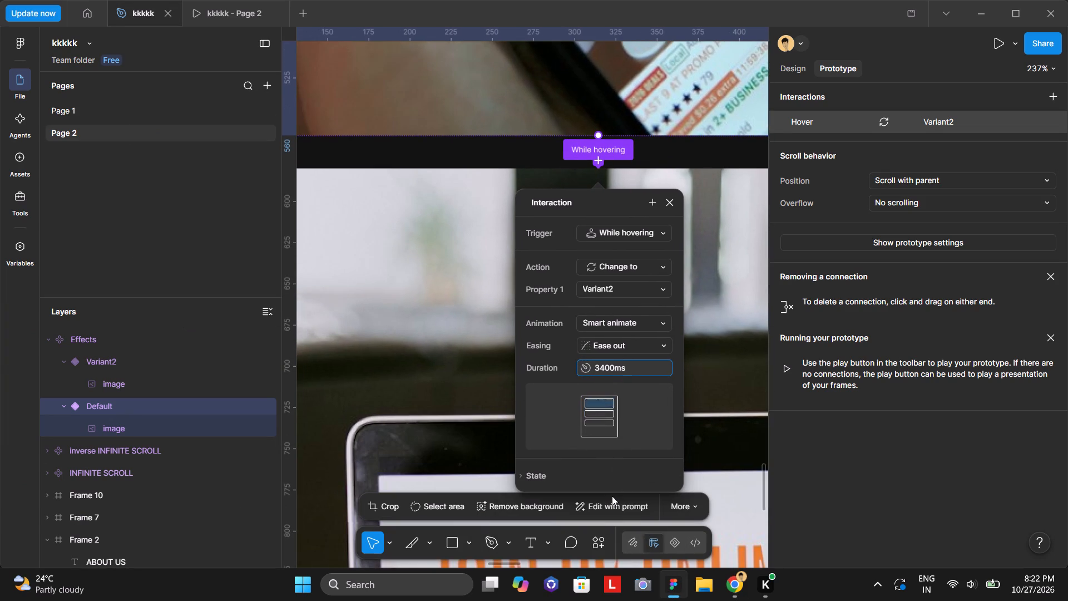
click(547, 344)
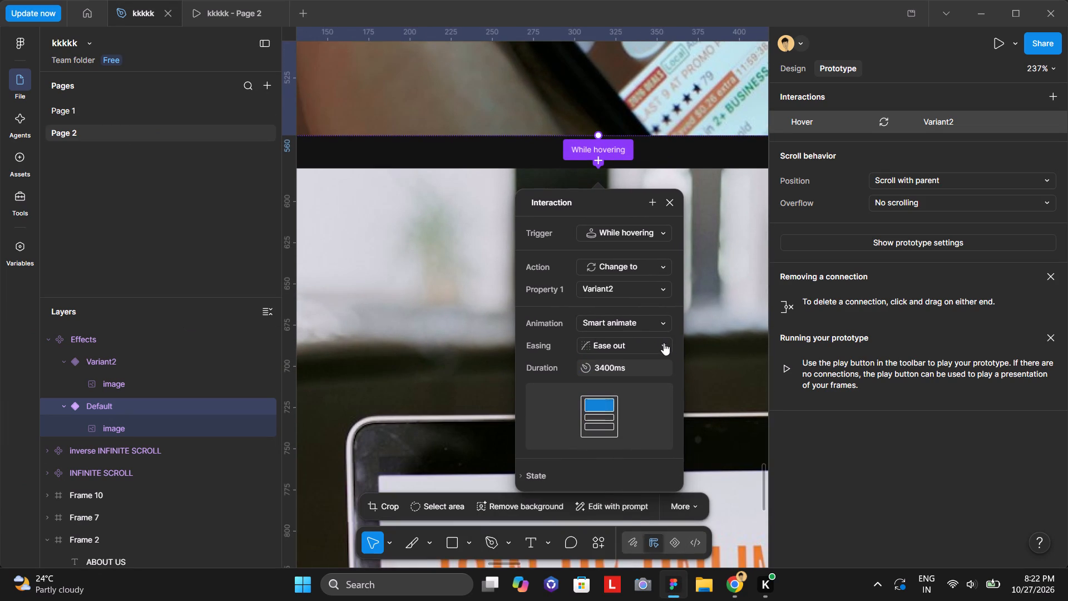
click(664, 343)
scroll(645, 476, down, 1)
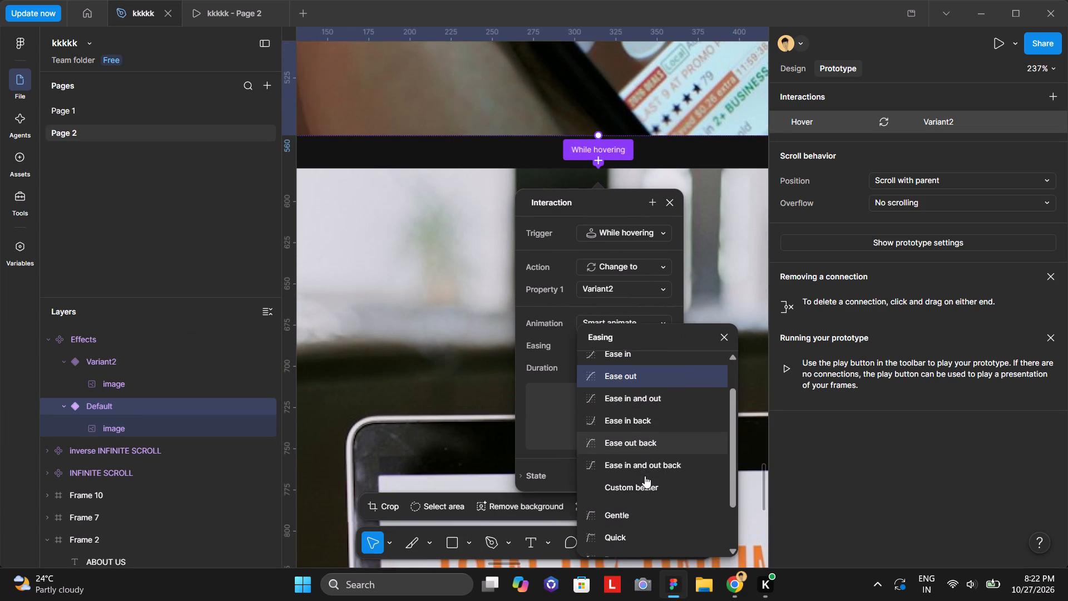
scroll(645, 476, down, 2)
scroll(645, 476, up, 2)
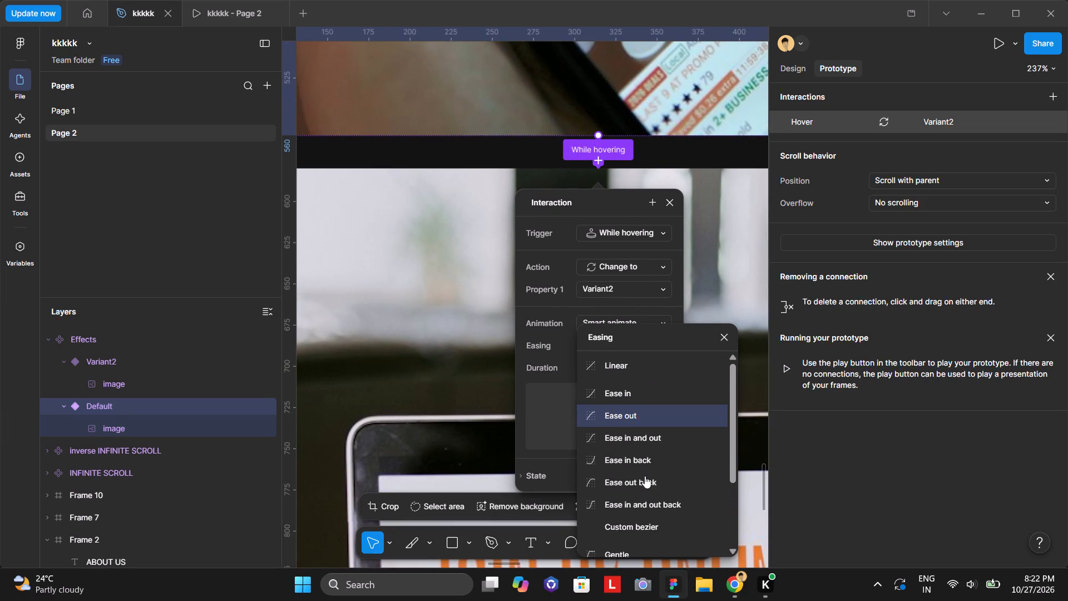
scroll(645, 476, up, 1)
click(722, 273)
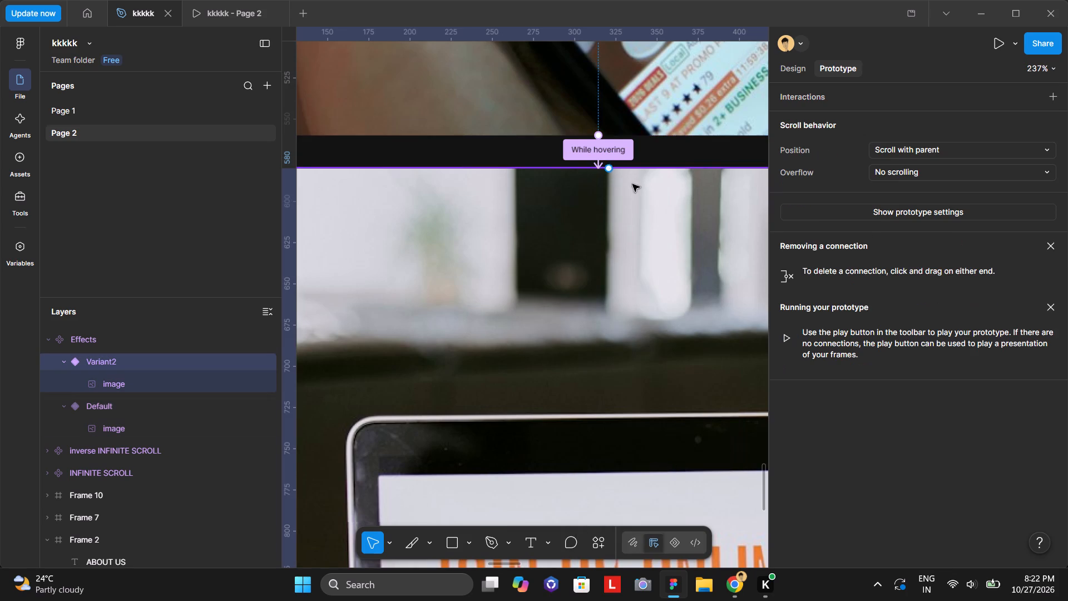
Reopen the While hovering interaction between the two variants and set its duration to 400 ms.
click(603, 151)
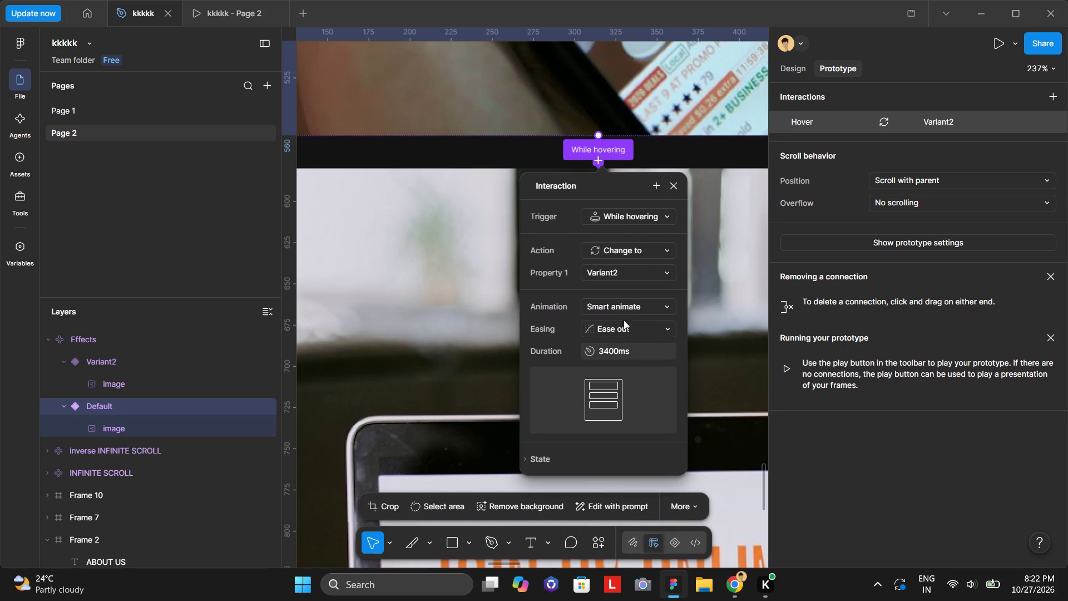
scroll(632, 350, down, 1)
scroll(632, 350, up, 1)
click(532, 427)
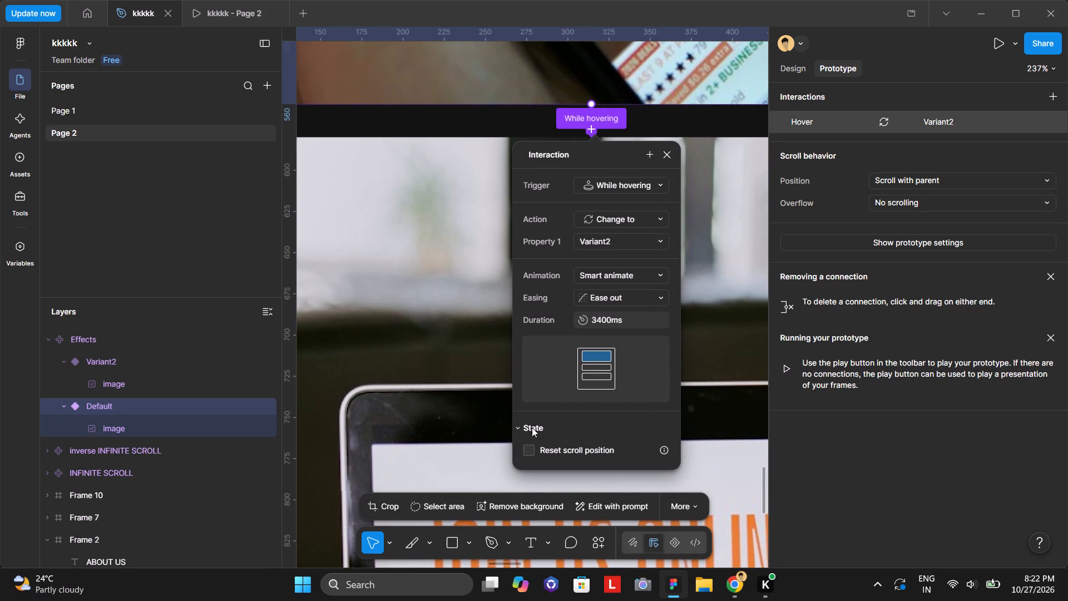
click(537, 430)
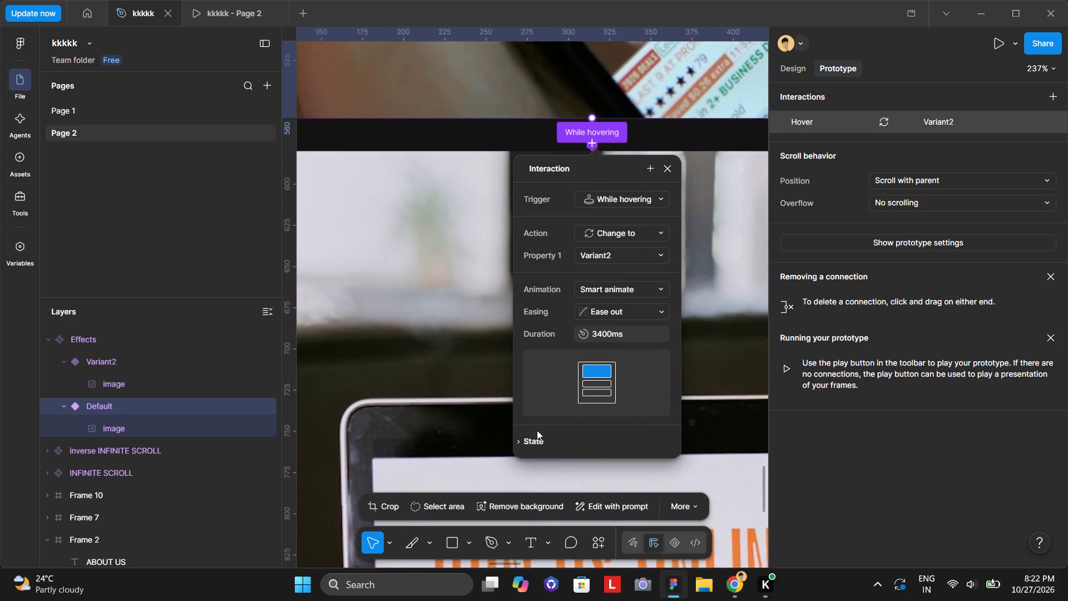
click(596, 374)
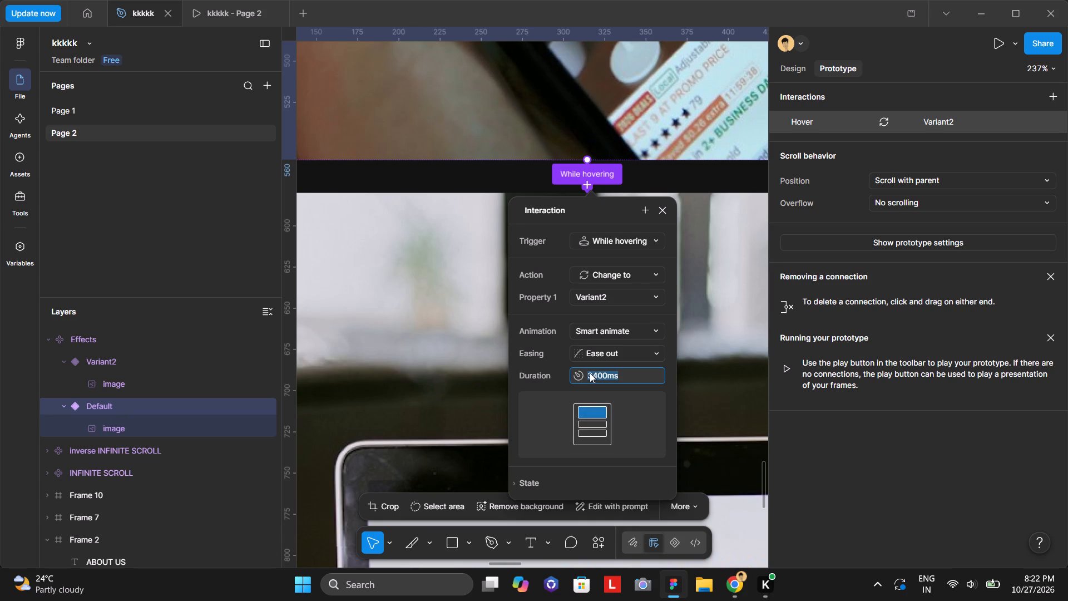
click(590, 373)
click(595, 374)
click(595, 374)
double_click(595, 374)
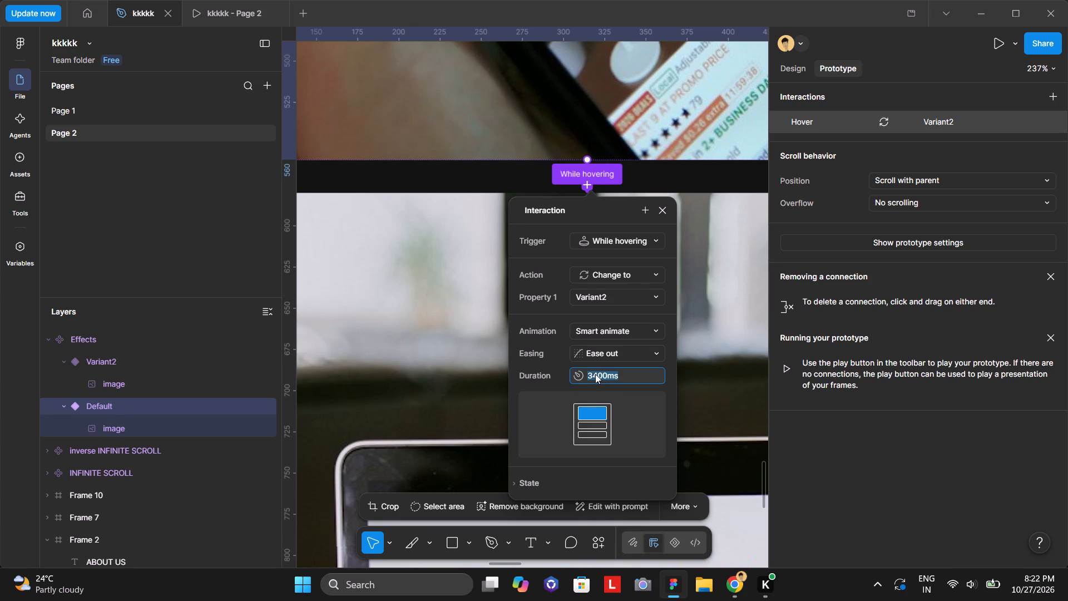
double_click(594, 374)
double_click(594, 374)
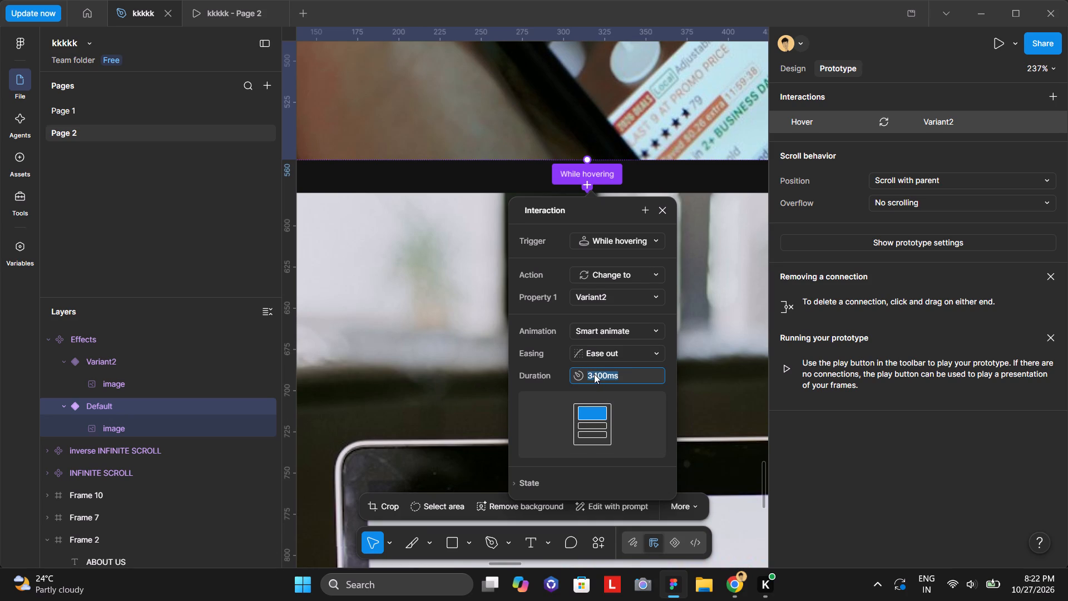
click(594, 374)
key(BackSpace)
click(662, 371)
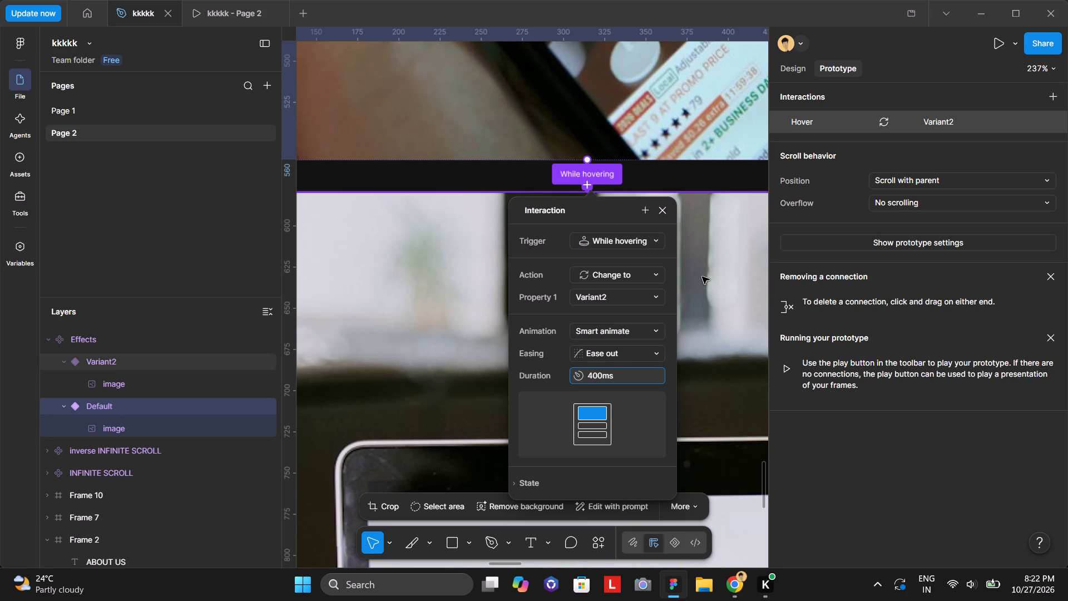
Apply the 400 ms duration to the While hovering interaction.
key(Return)
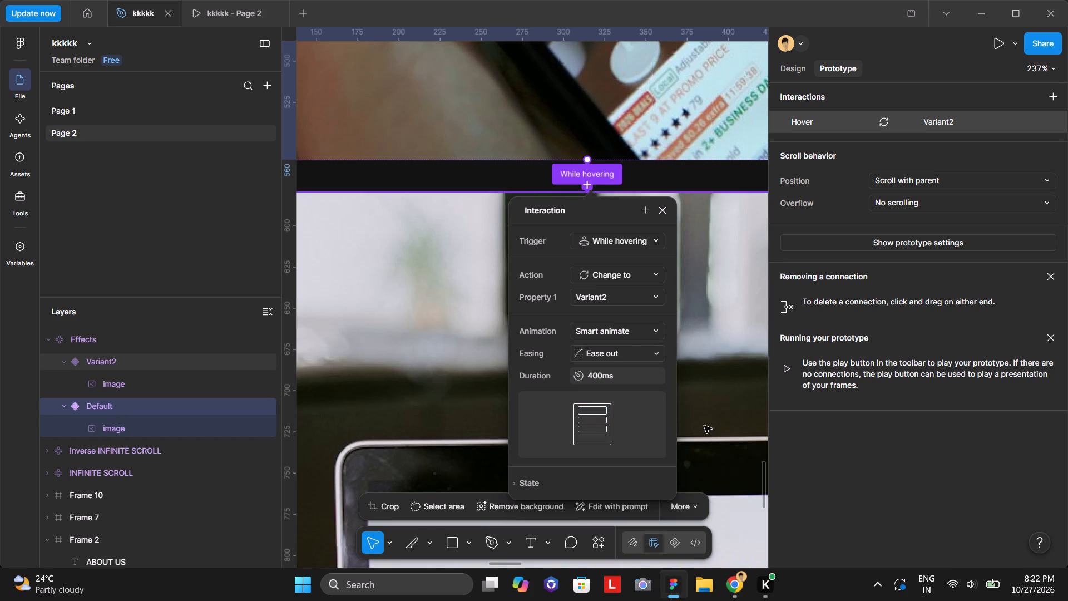
Switch to the YouTube tutorial in Chrome and play on from 9:46 to examine how the work card's image placeholder is replaced.
click(732, 583)
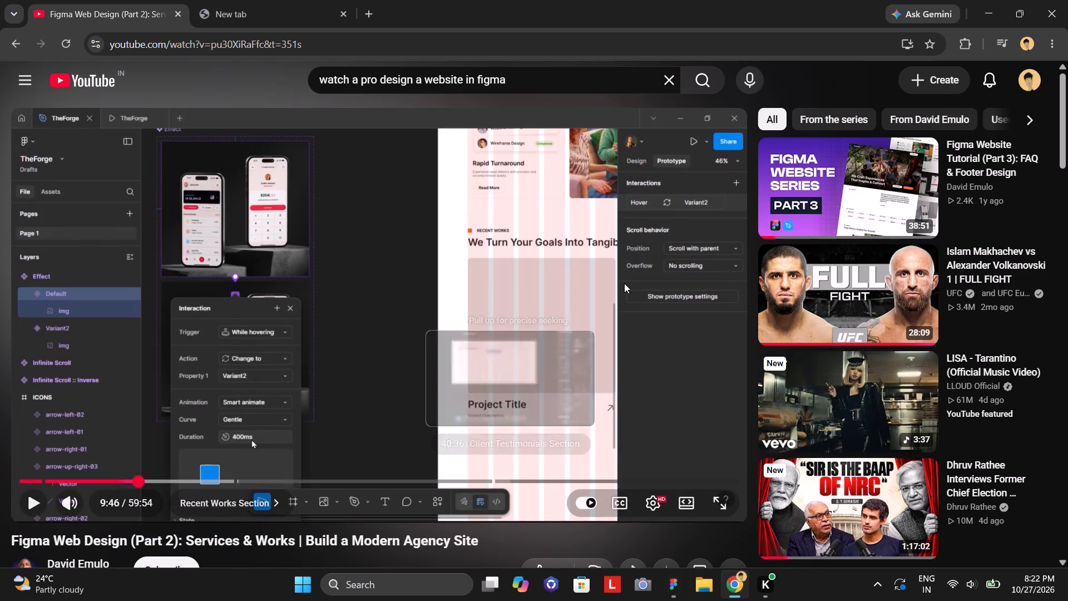
click(657, 223)
click(717, 508)
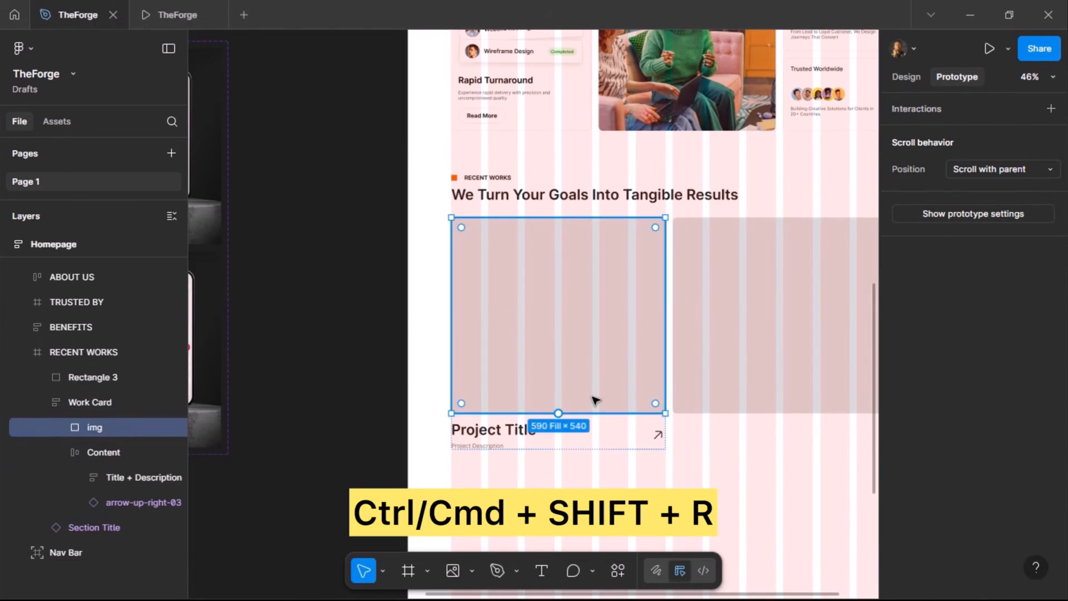
click(740, 379)
click(1042, 591)
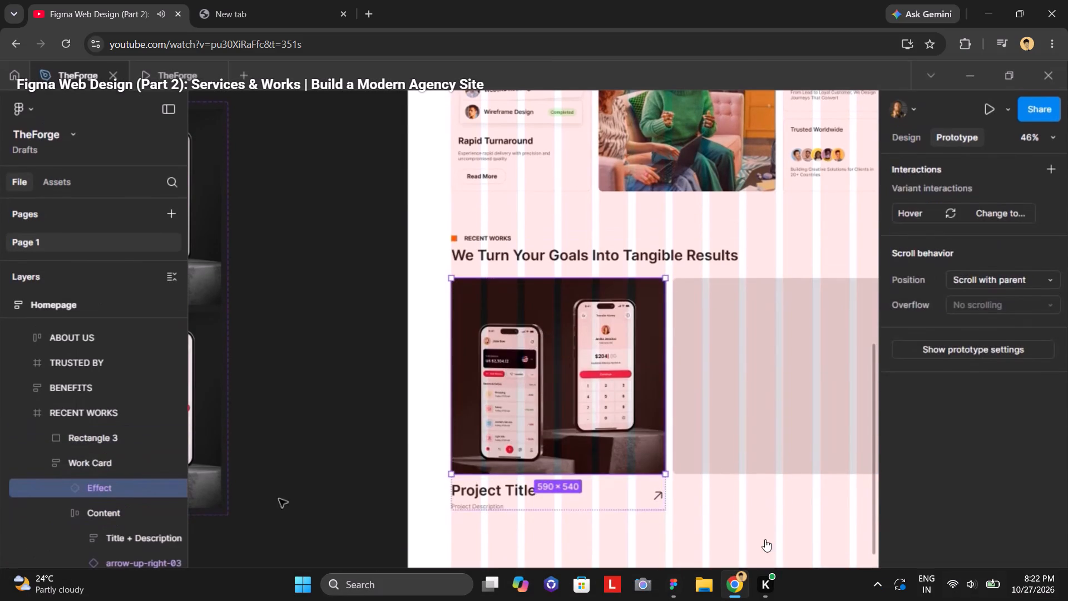
Back in Figma, copy the Effects component's Default variant and replace the work card's image placeholder with it.
click(676, 590)
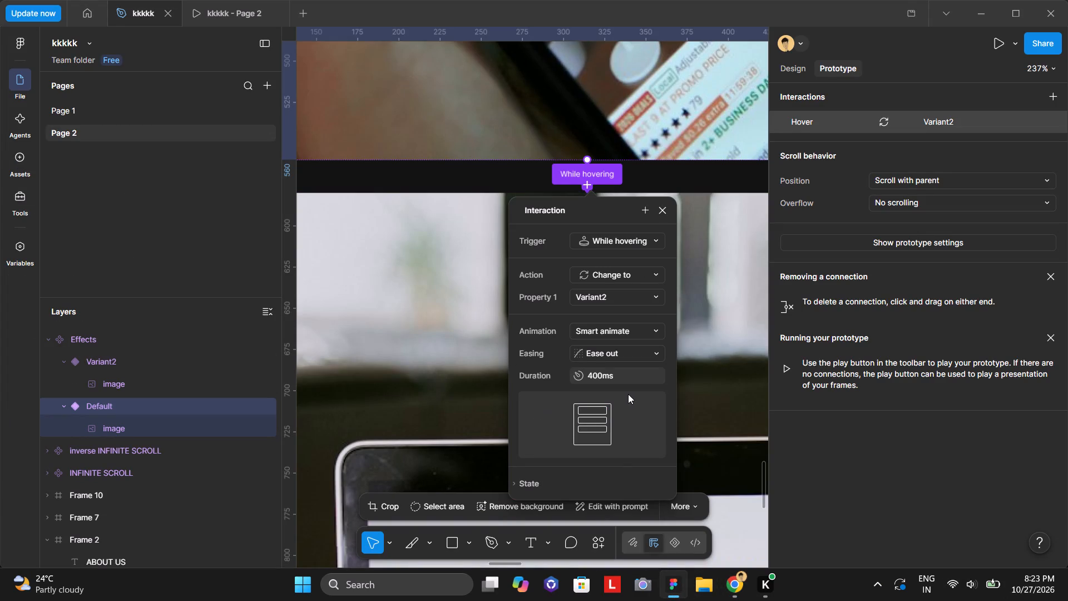
scroll(628, 394, left, 1)
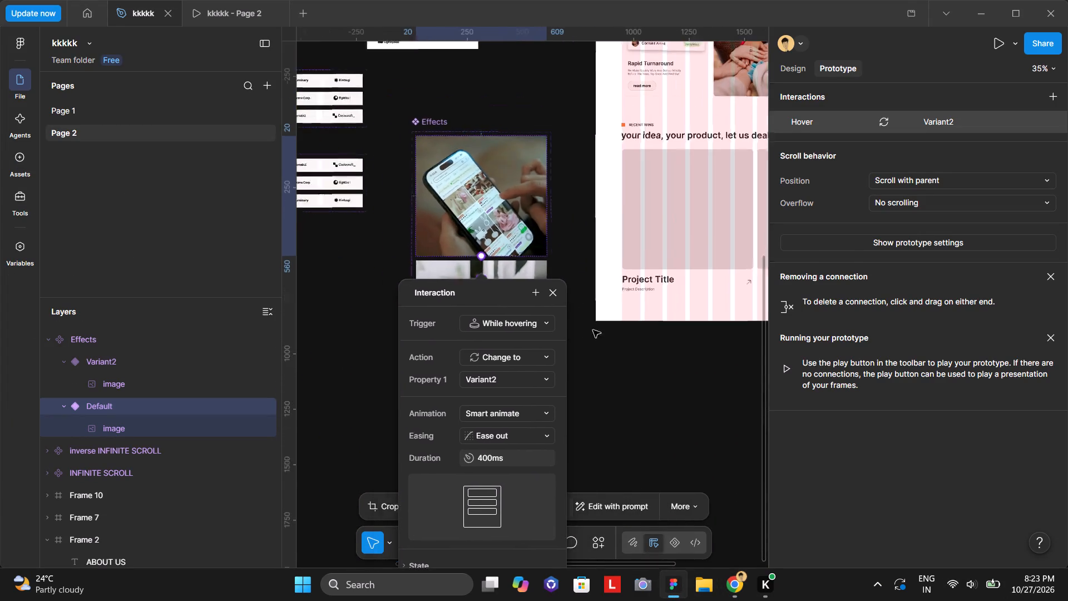
click(596, 384)
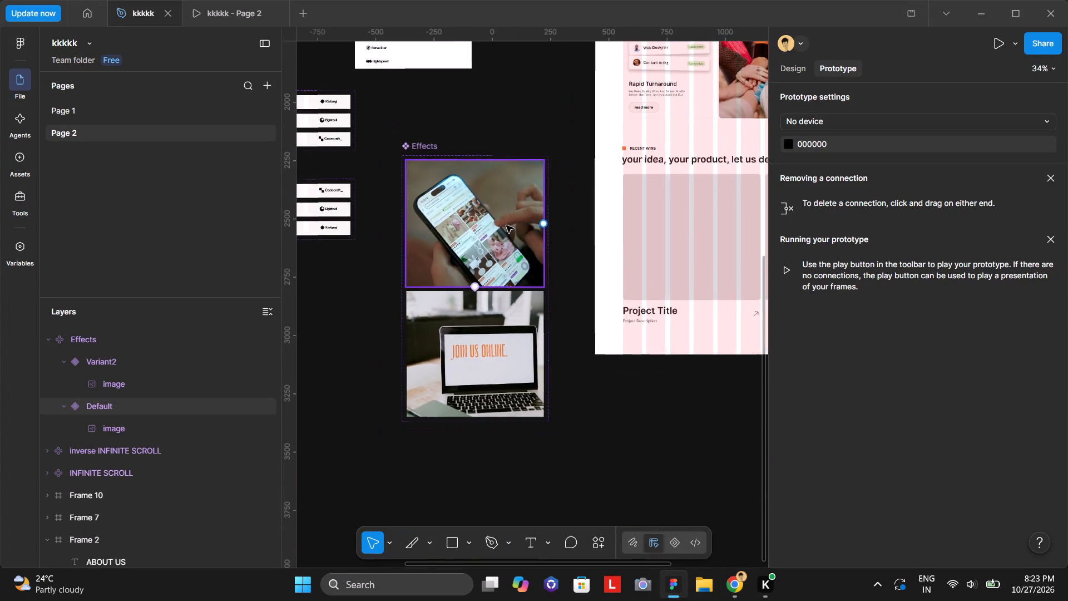
click(492, 211)
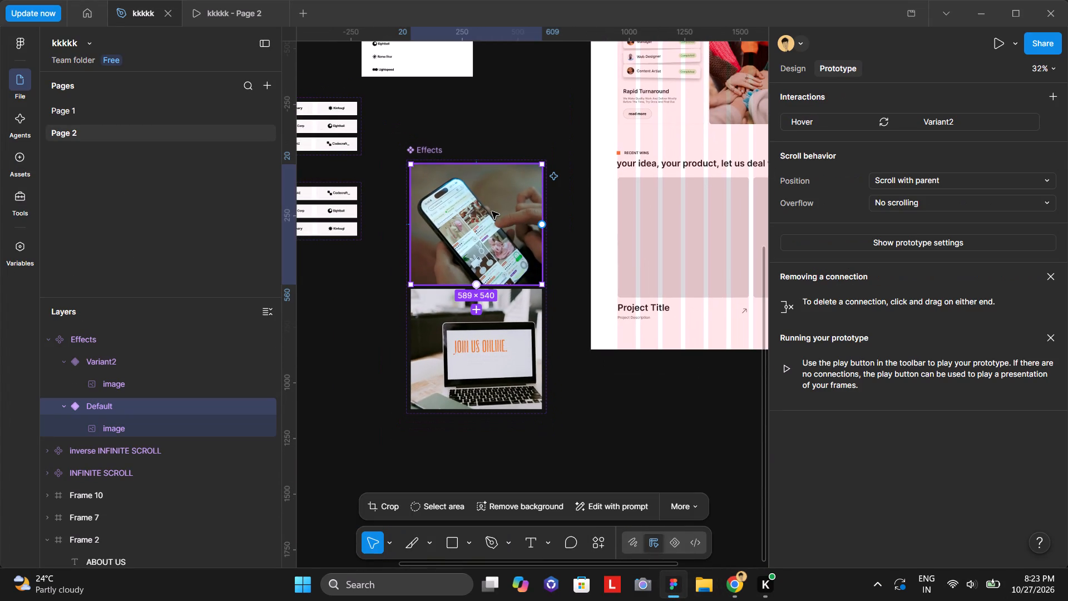
key(ctrl+c)
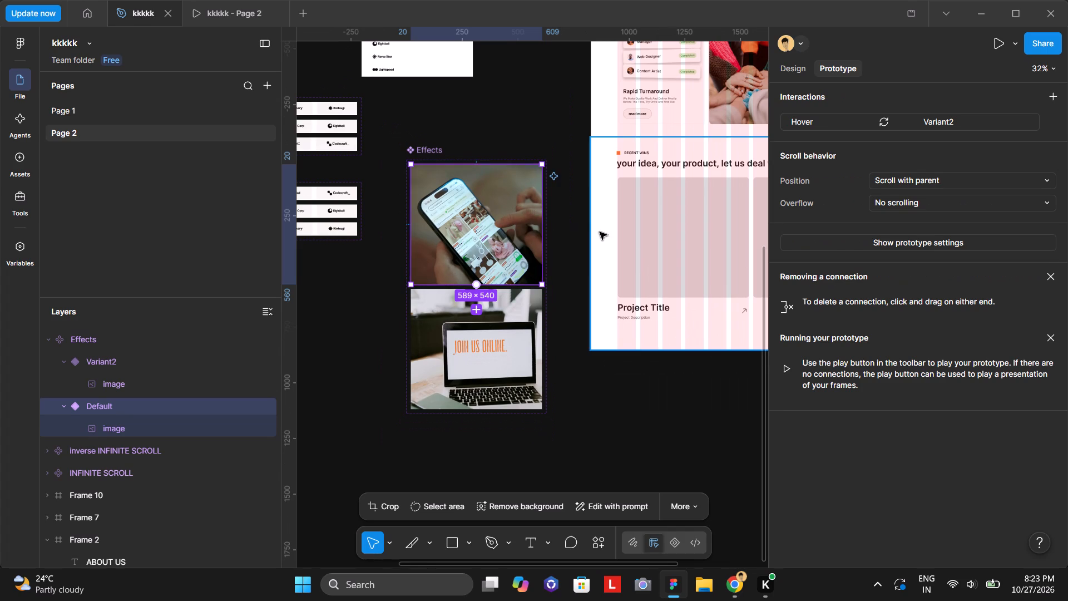
double_click(654, 238)
double_click(660, 236)
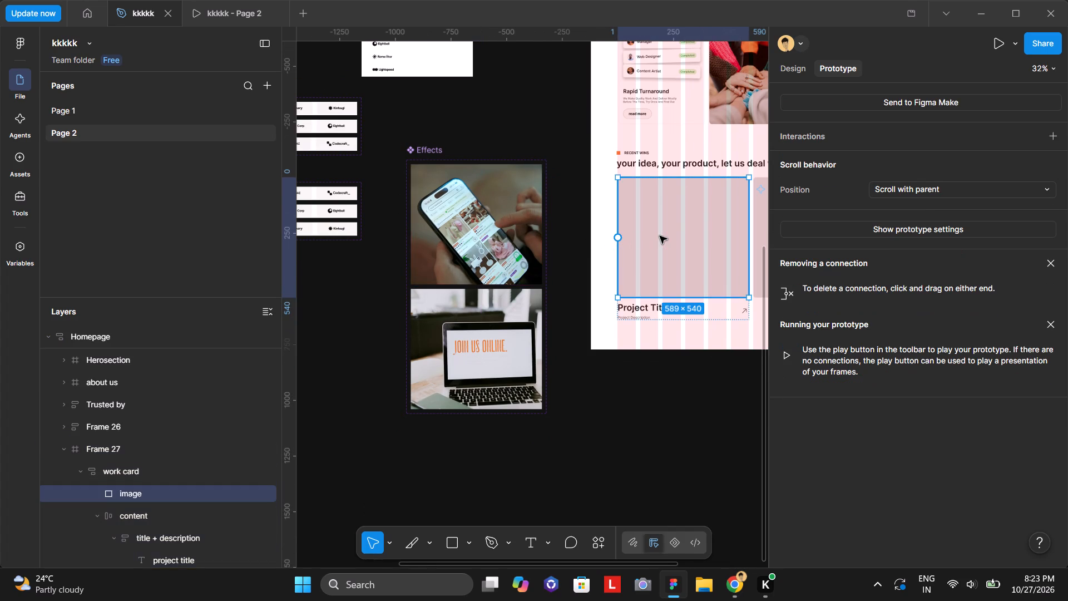
scroll(657, 236, left, 1)
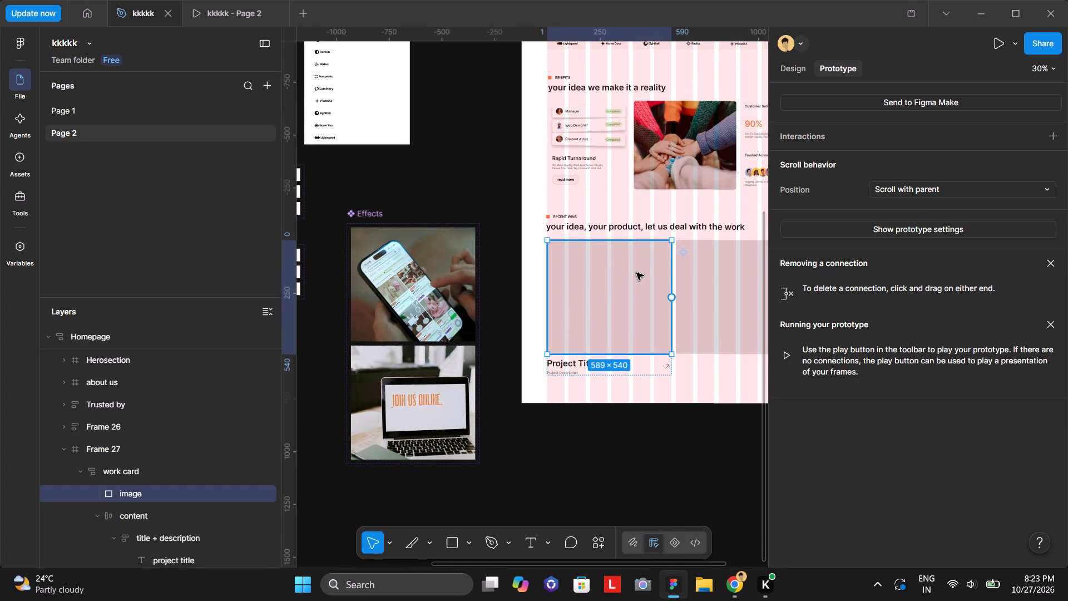
scroll(636, 273, down, 1)
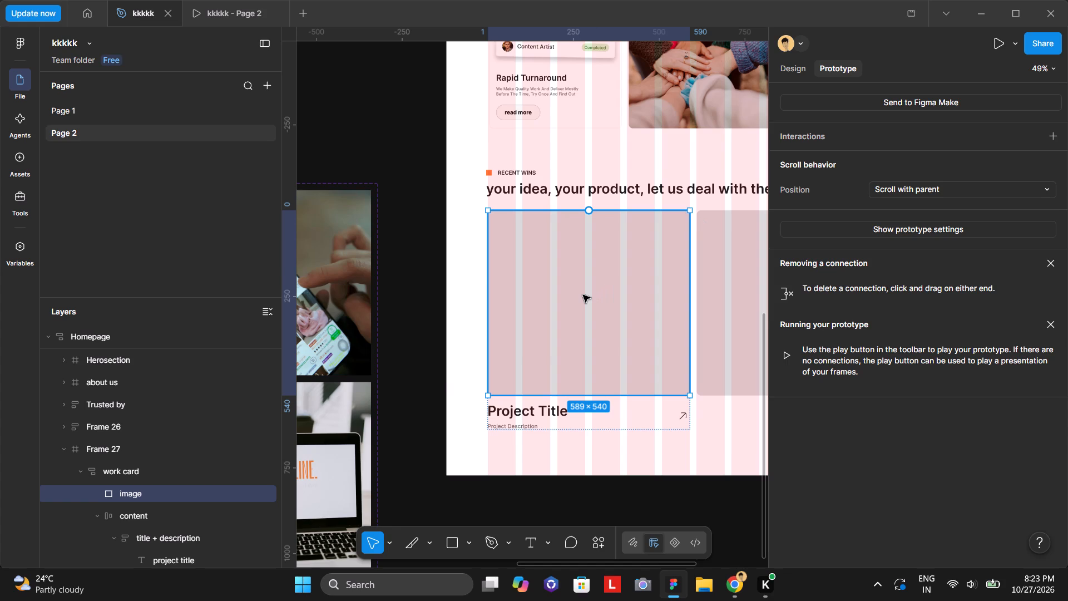
key(ctrl+shift+r)
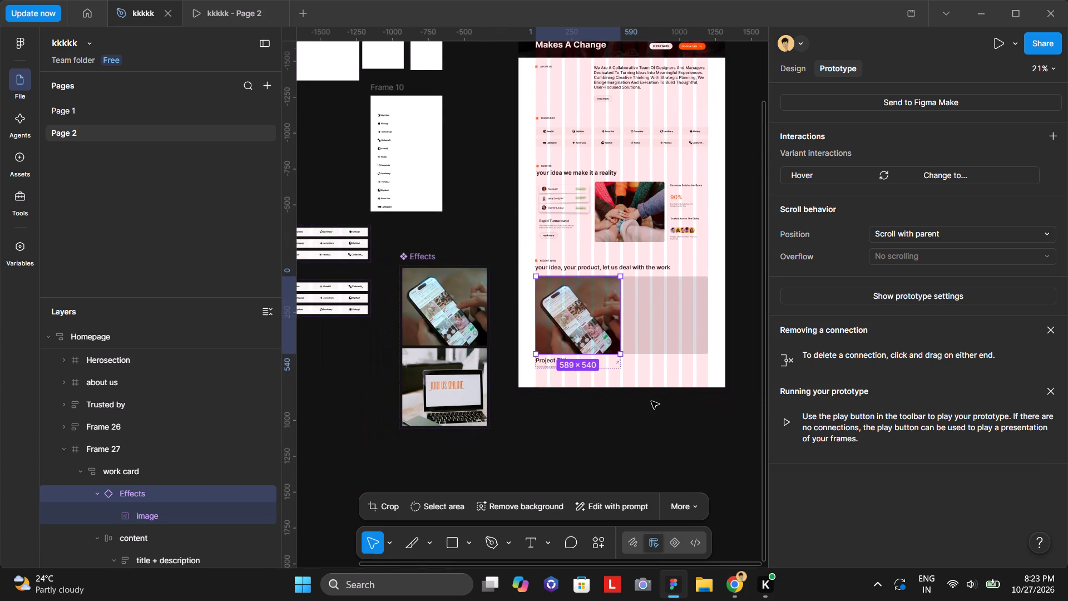
Switch to the YouTube tutorial in Chrome and skip ahead to around 10:17 to examine how the second work card is made.
click(733, 598)
click(622, 377)
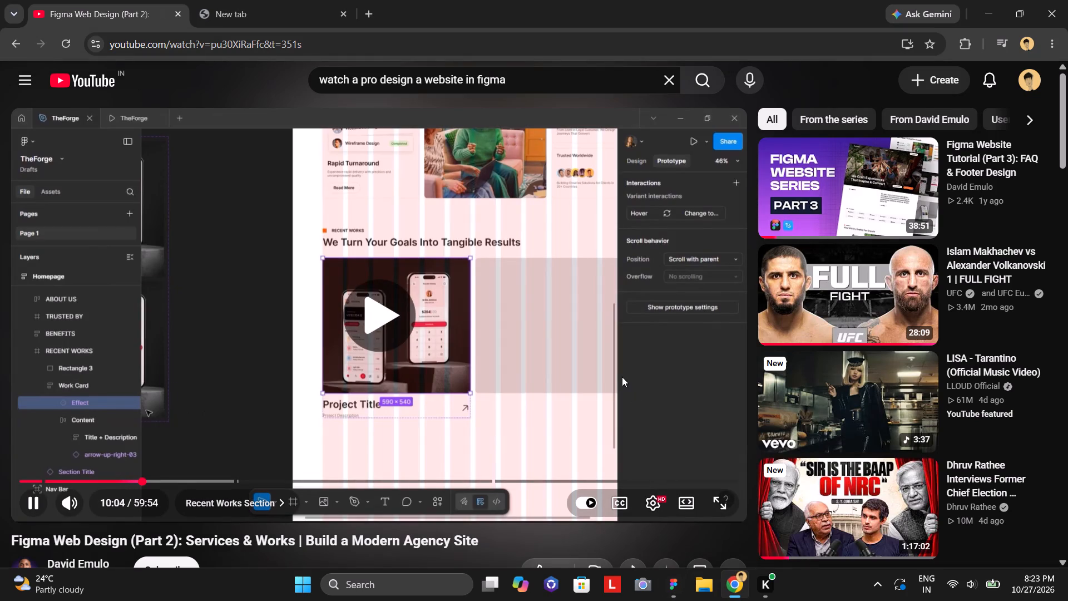
key(Right)
key(Right)
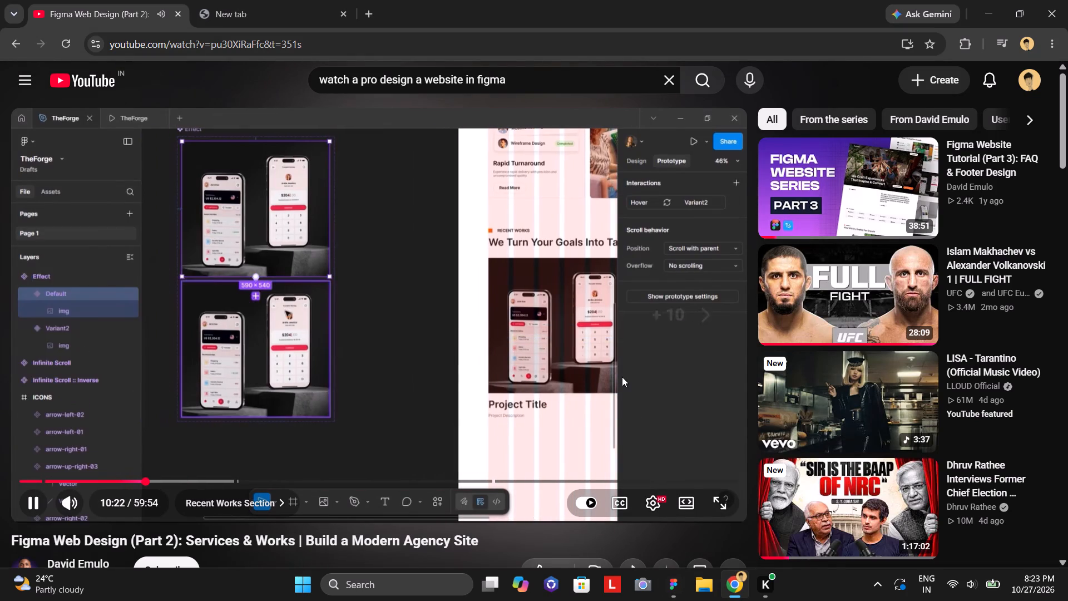
key(Right)
key(Left)
key(Left)
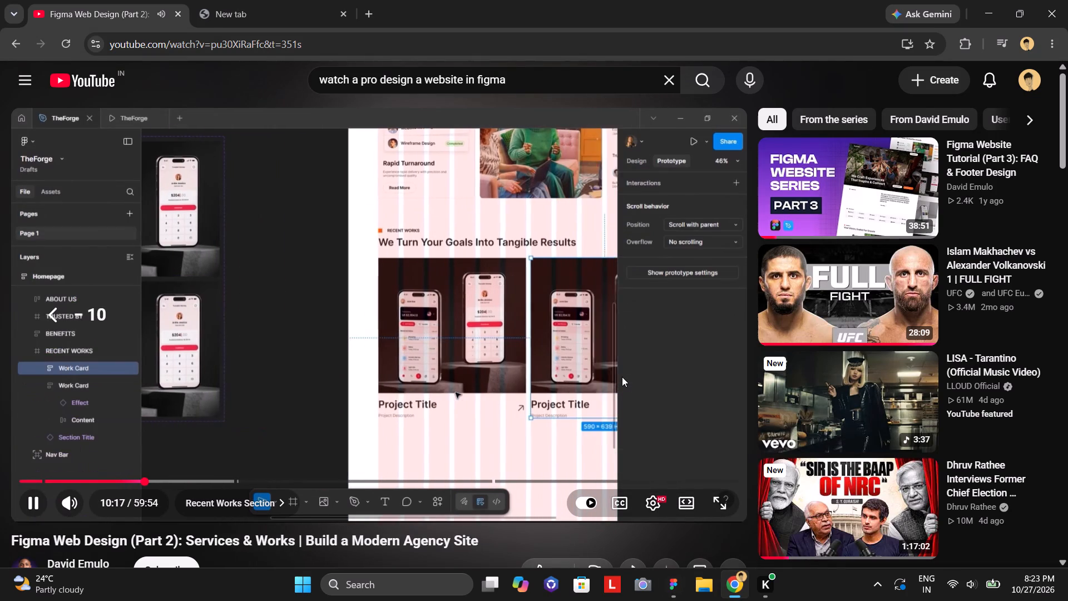
click(585, 322)
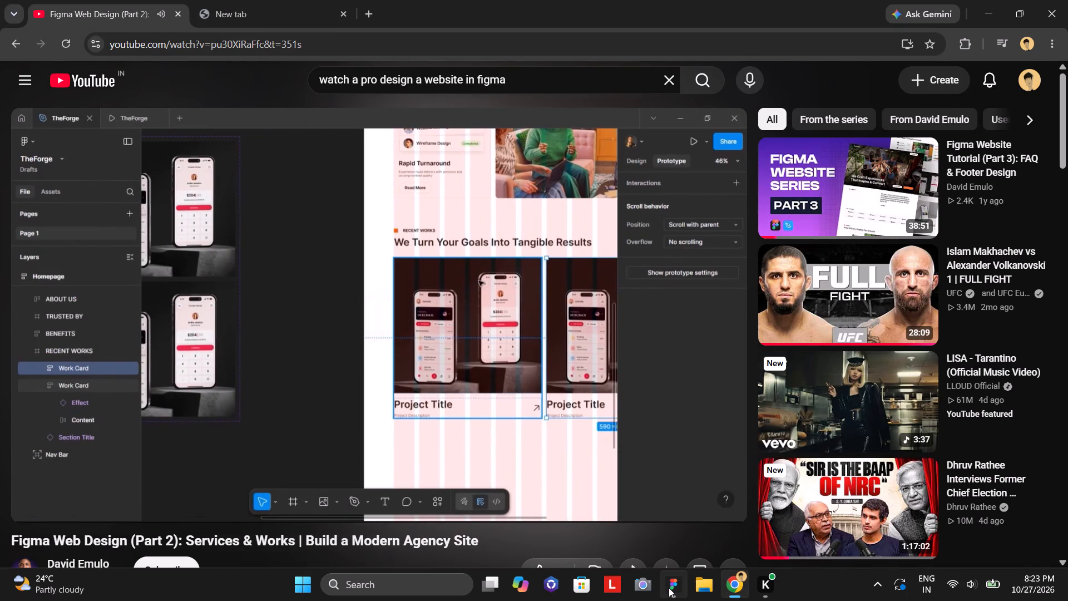
Back in Figma, copy the Effects Default variant again and replace Rectangle 3 beside the work card with it.
click(669, 588)
click(354, 256)
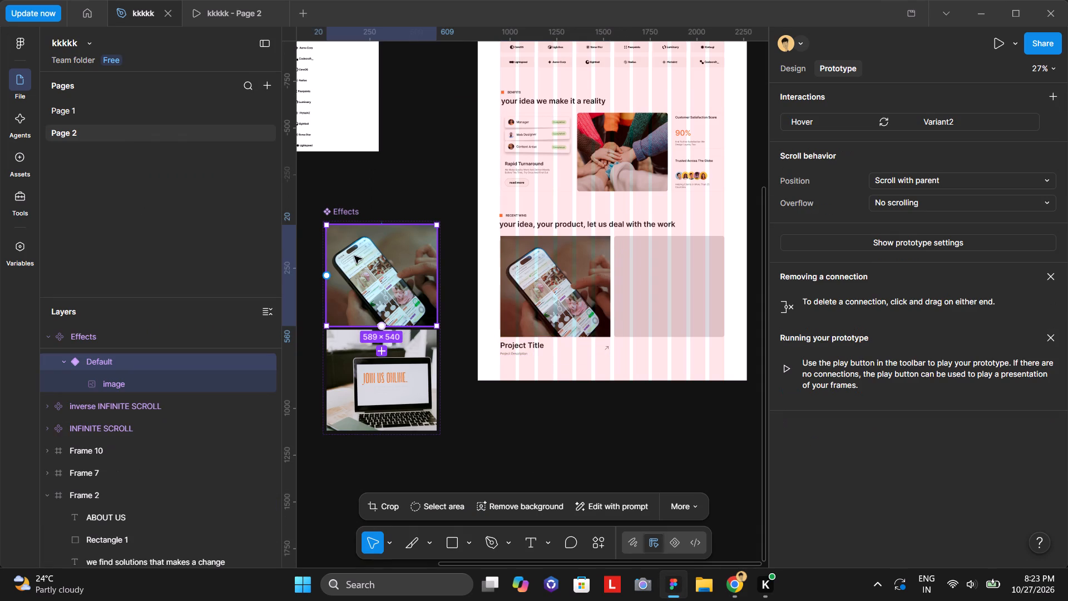
key(ctrl+c)
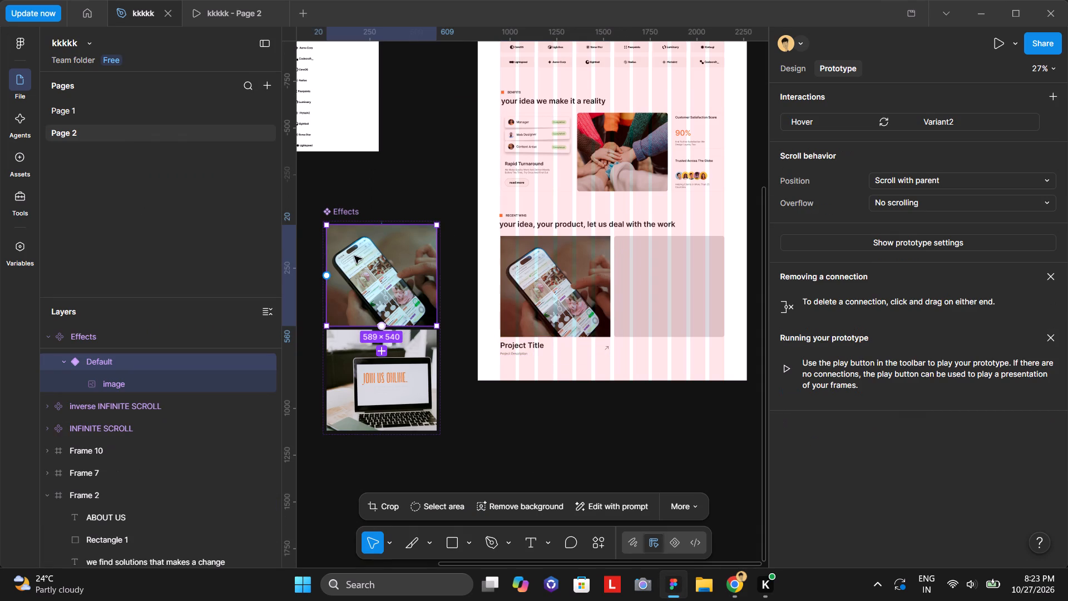
triple_click(645, 285)
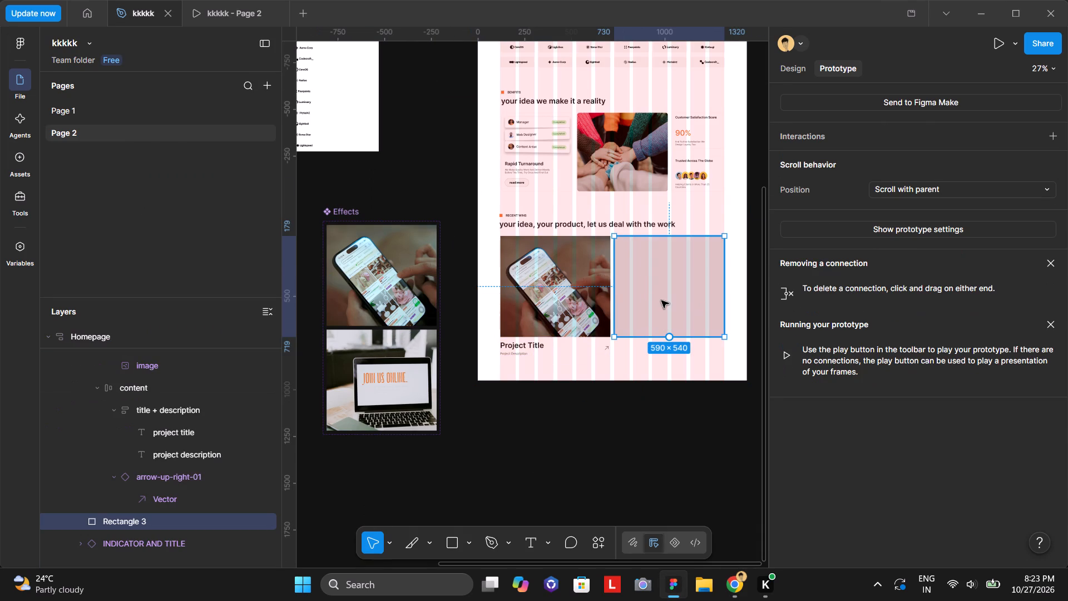
key(ctrl+shift+r)
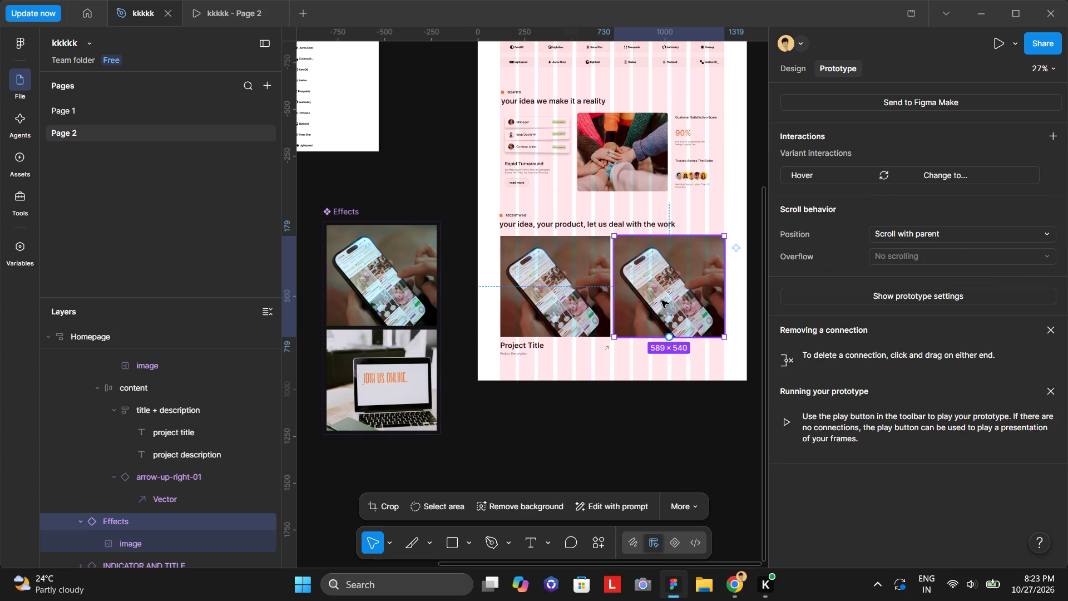
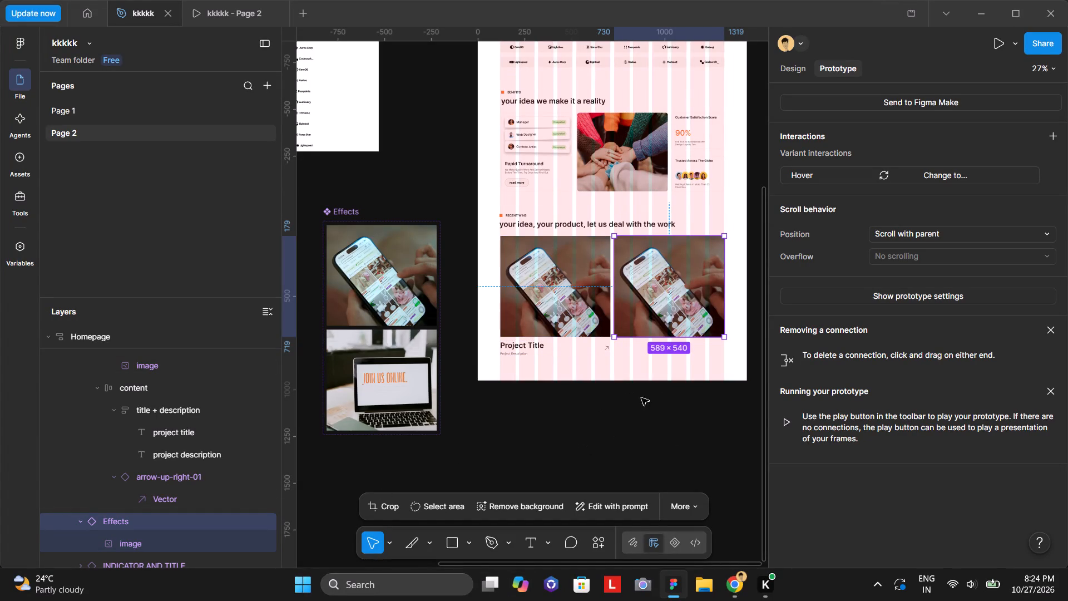
Switch to the YouTube tutorial in Chrome and replay around 10:44 to examine how the work card is copied out beside the Effect component.
click(739, 590)
click(420, 332)
click(720, 505)
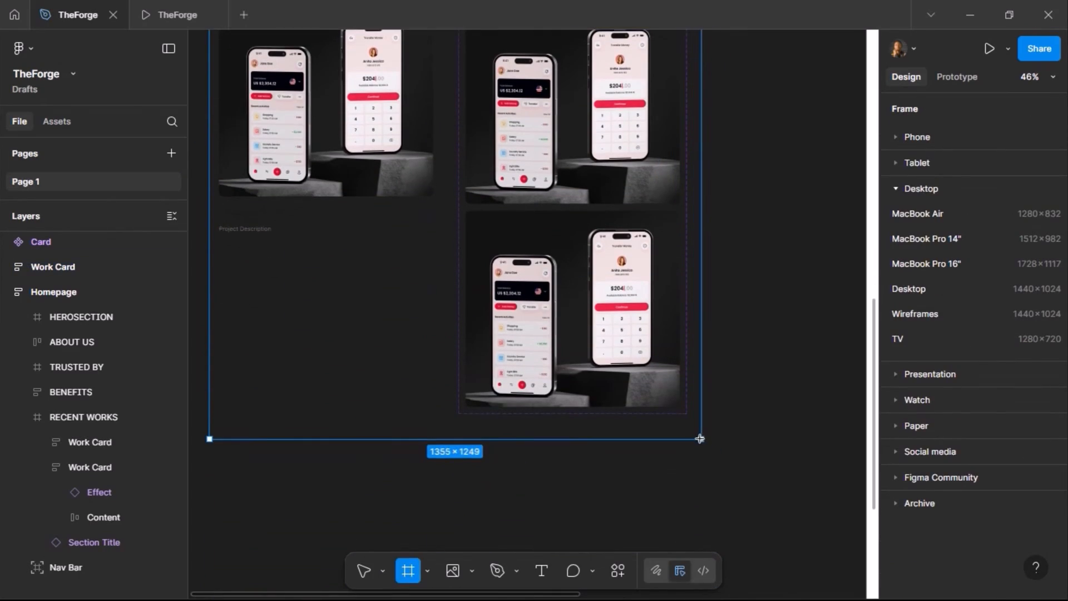
key(Left)
key(Left)
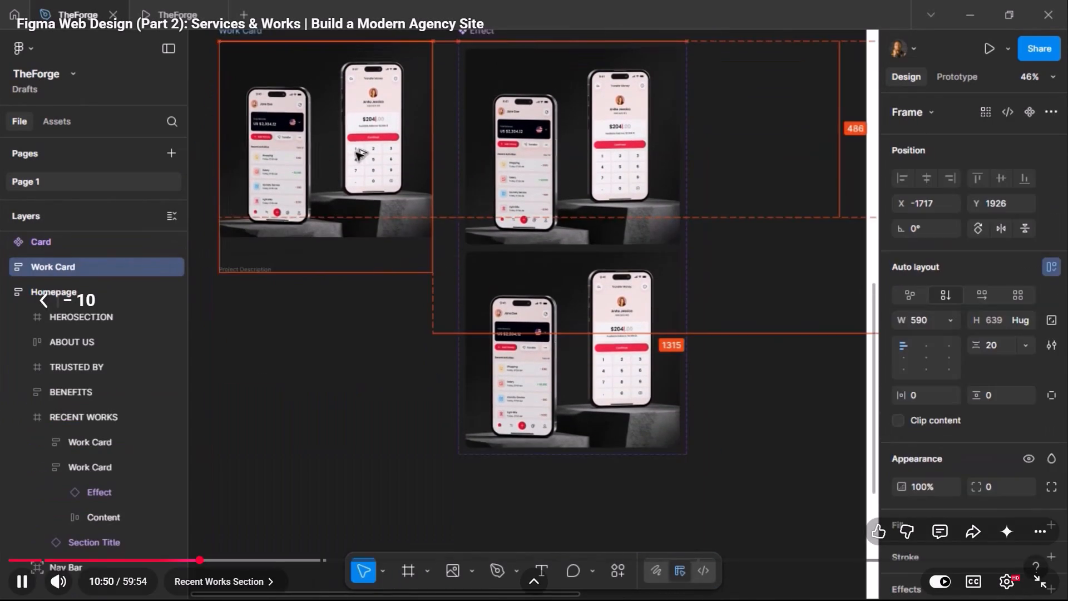
key(Left)
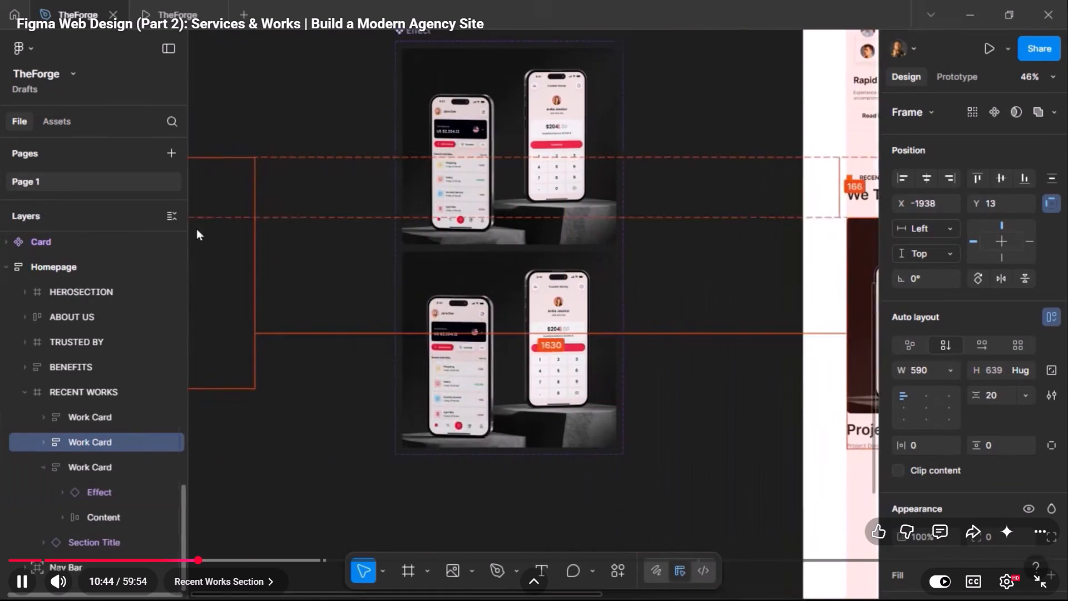
key(Left)
key(Left)
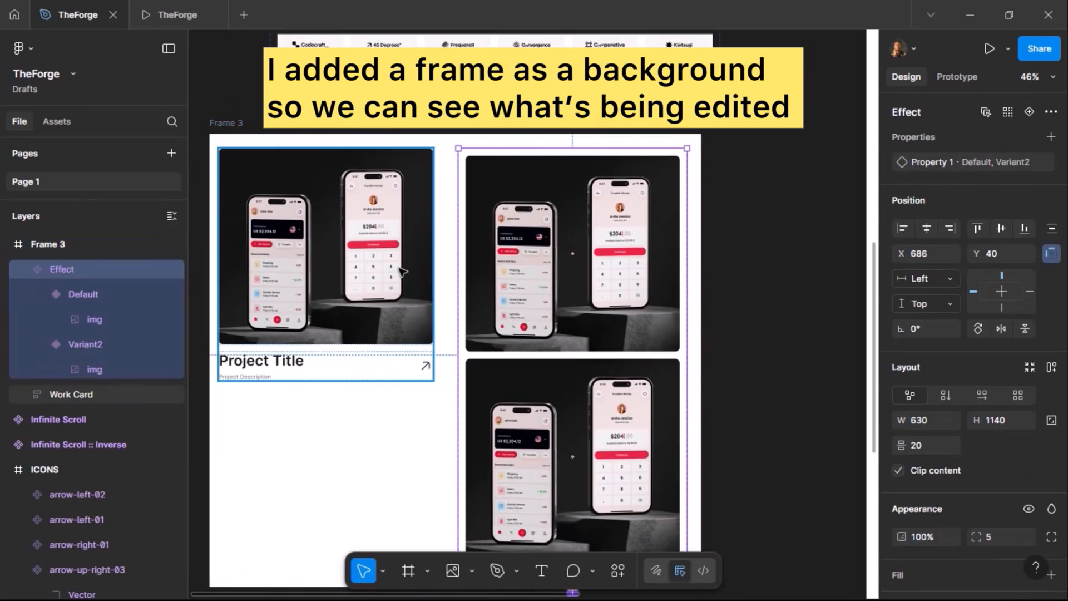
key(Left)
key(Left)
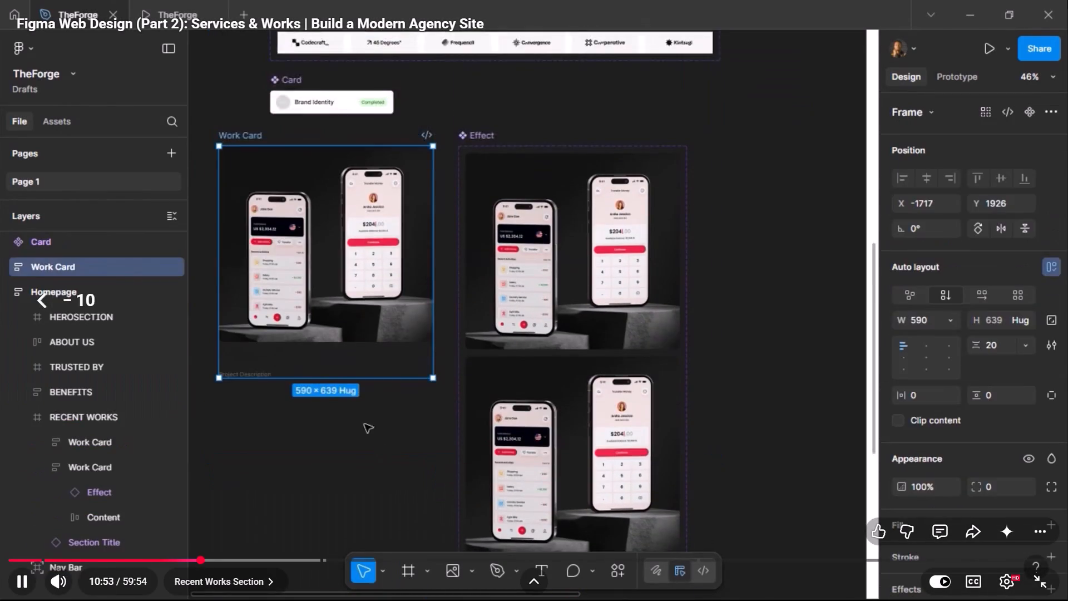
key(Left)
key(Left)
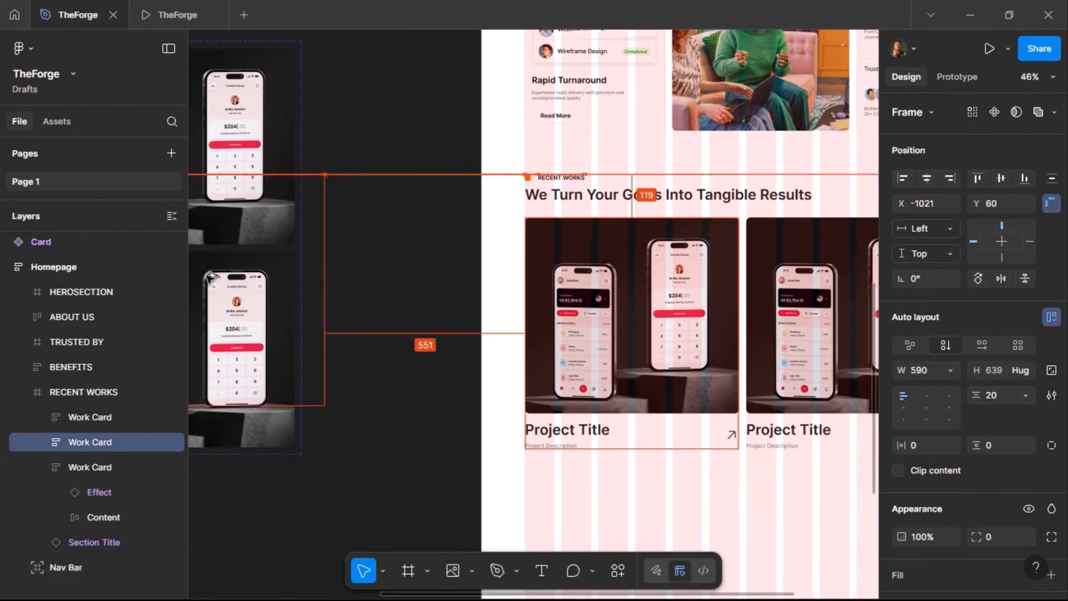
click(796, 258)
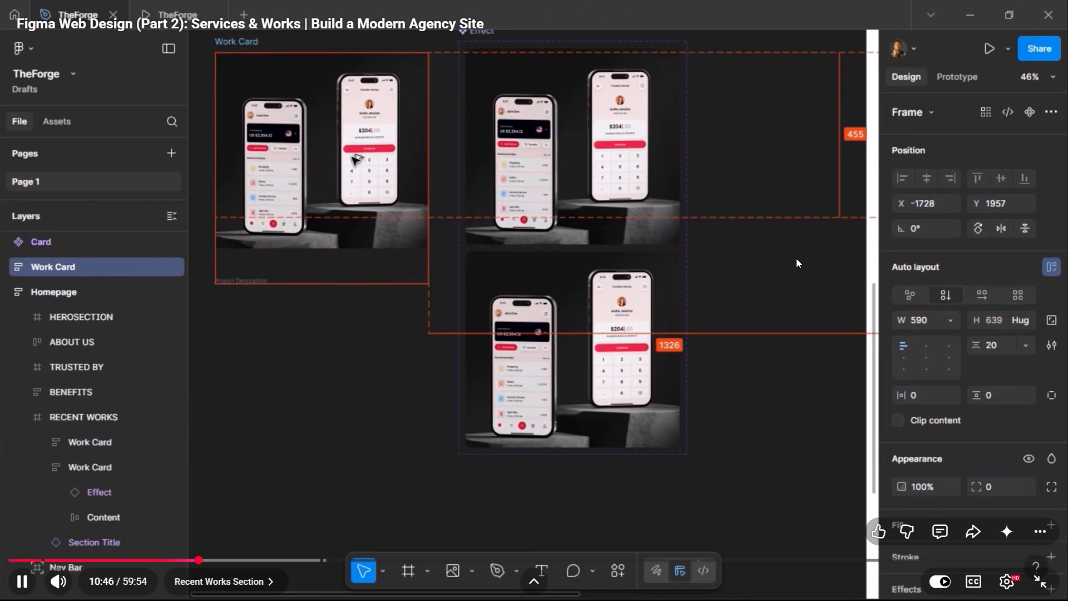
click(1045, 592)
Back in Figma, move the card, INFINITE SCROLL and inverse INFINITE SCROLL components together into the empty canvas area left of Frame 7.
click(666, 594)
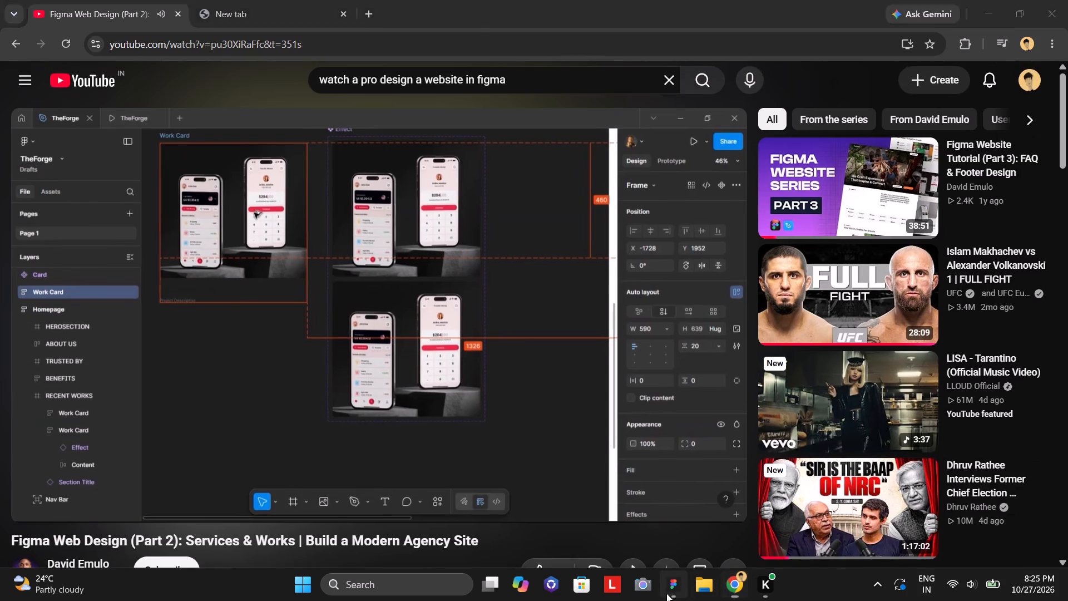
scroll(552, 412, left, 1)
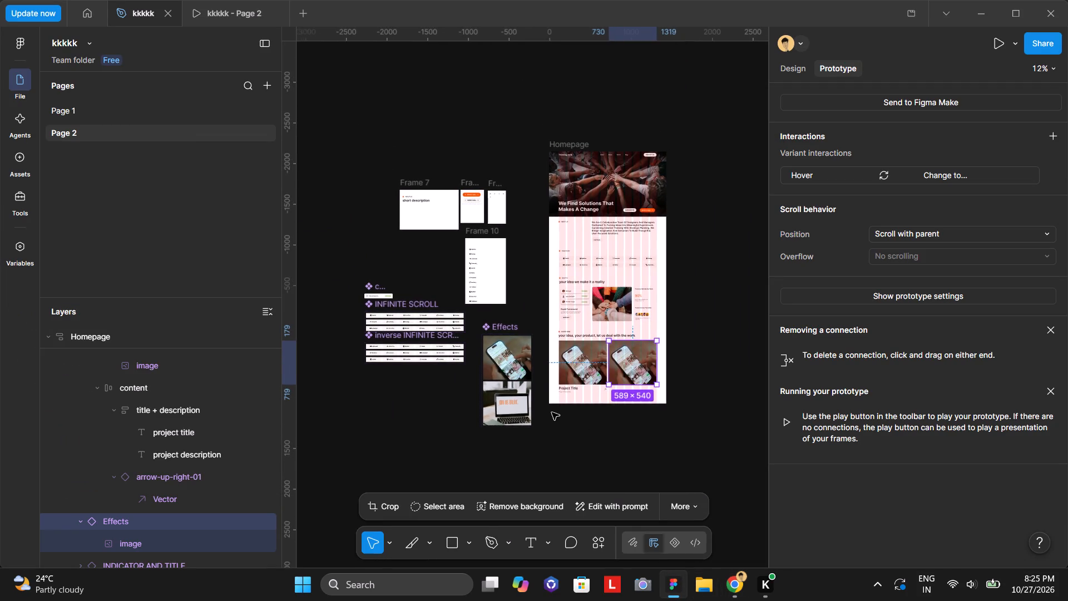
scroll(552, 412, left, 1)
scroll(505, 356, right, 5)
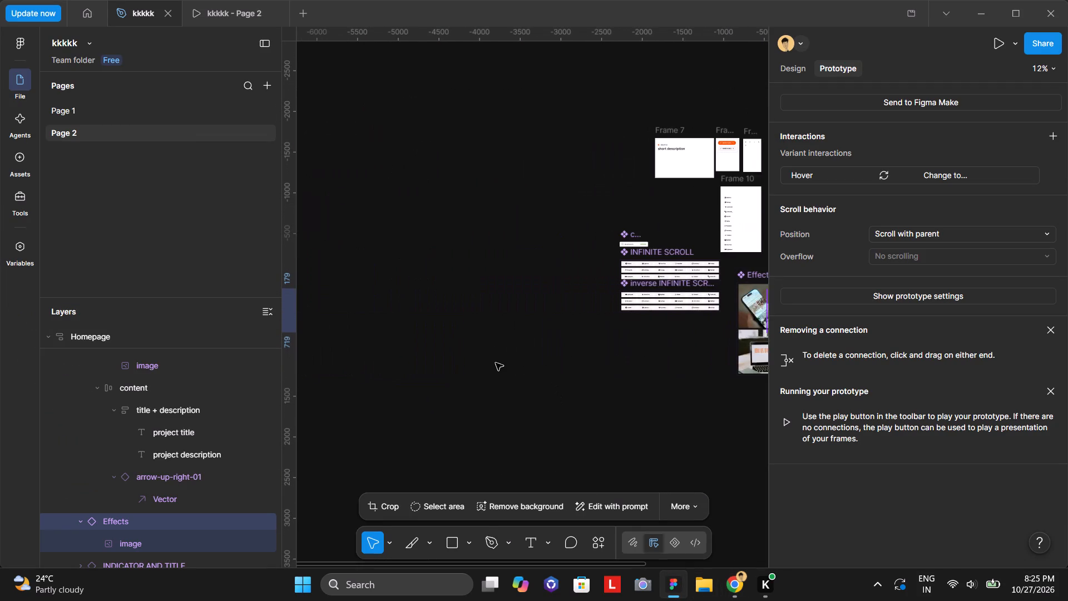
scroll(496, 364, left, 3)
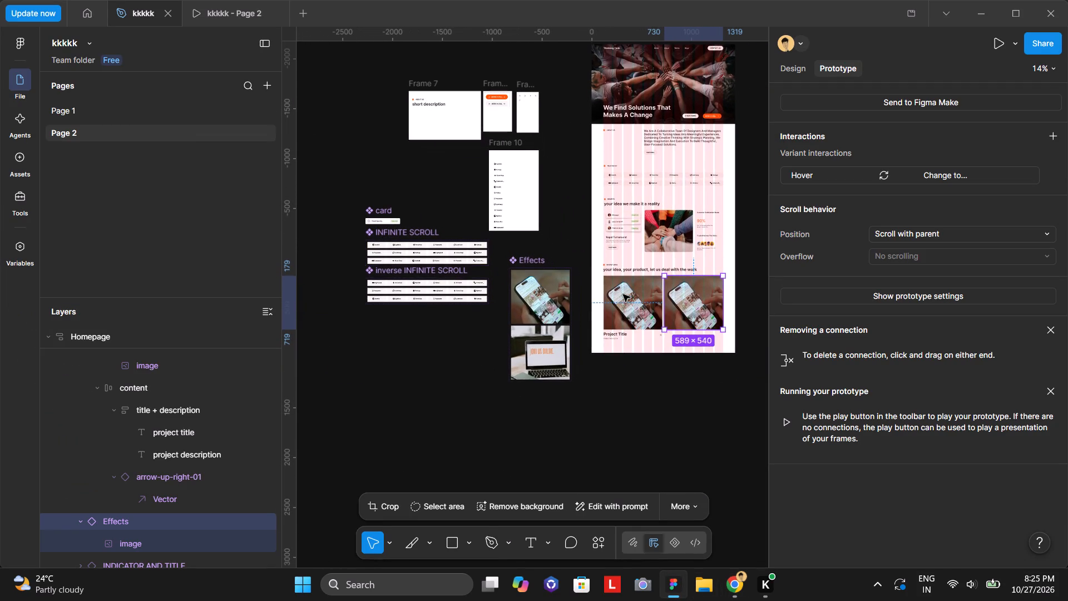
scroll(622, 300, left, 1)
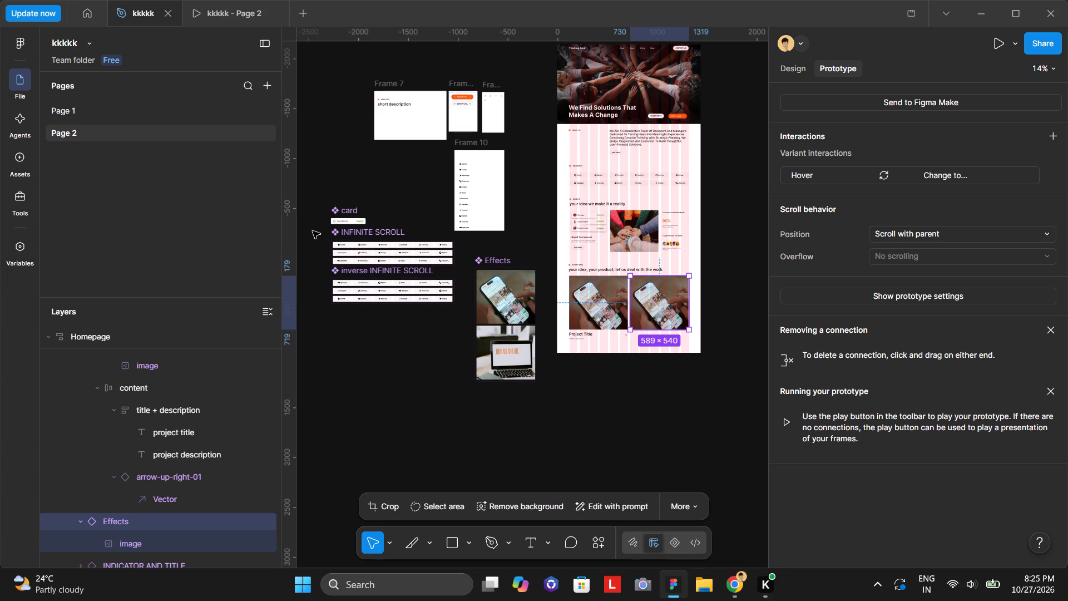
drag(310, 199, 398, 348)
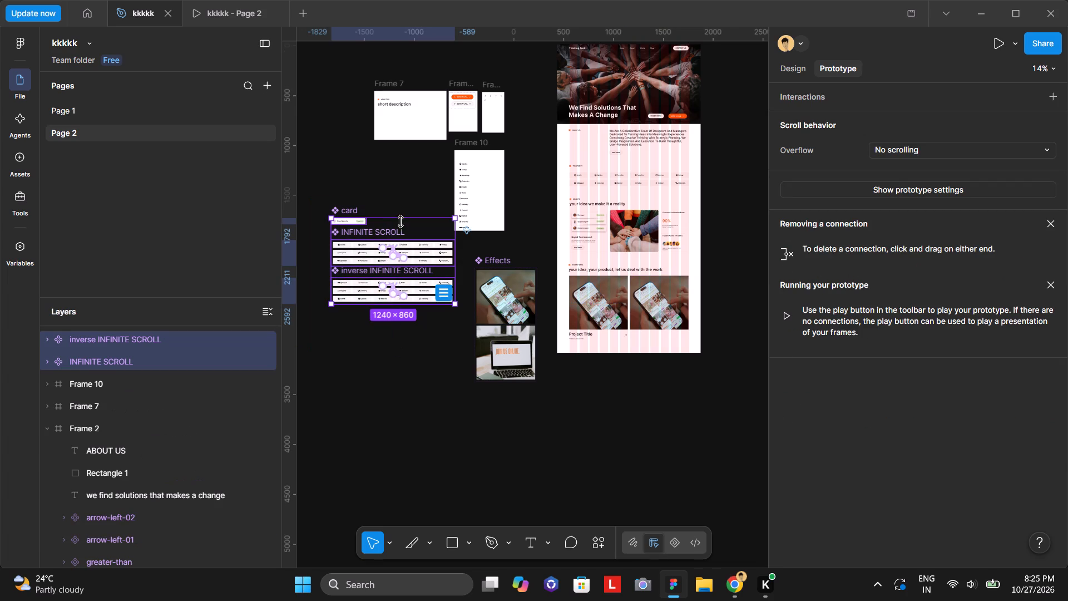
drag(404, 233, 456, 140)
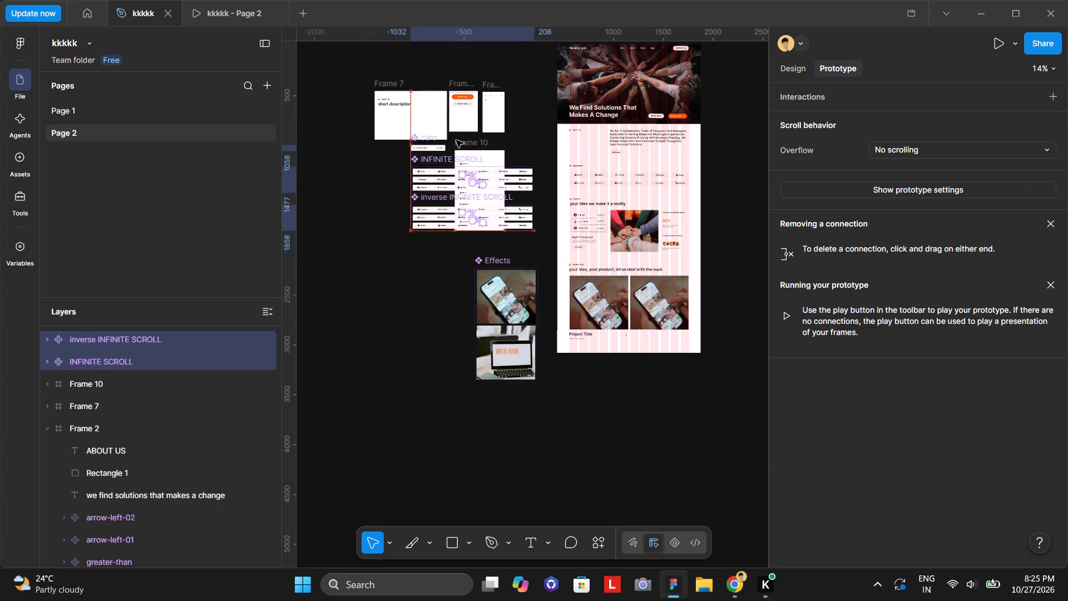
drag(456, 140, 309, 82)
scroll(592, 364, right, 1)
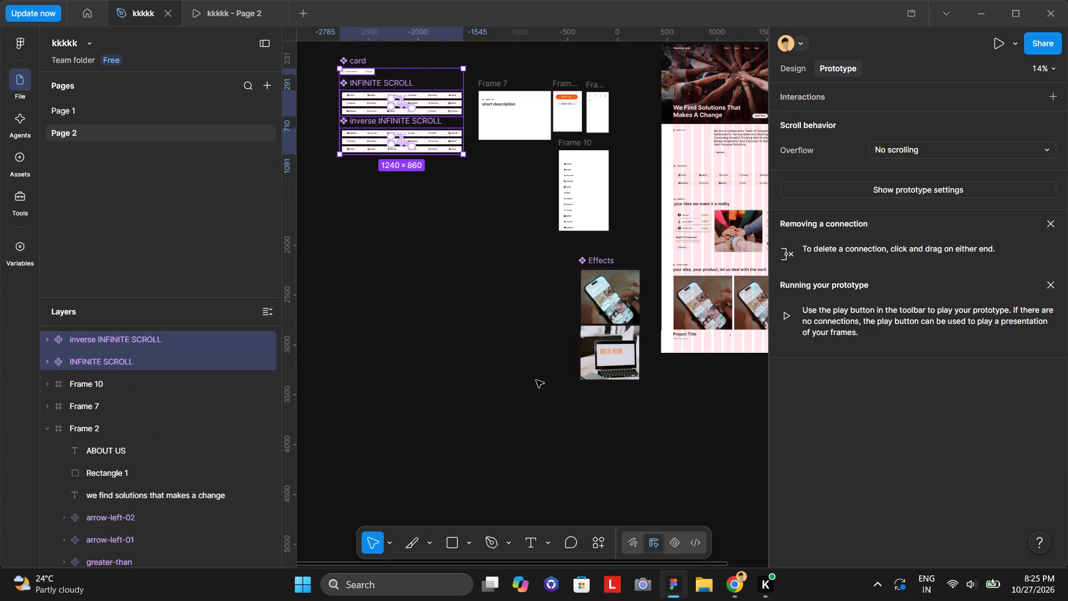
click(536, 380)
Duplicate the work card from the Homepage's recent works section and place the copy on the canvas just left of the Effects component.
scroll(542, 411, left, 2)
scroll(544, 414, down, 1)
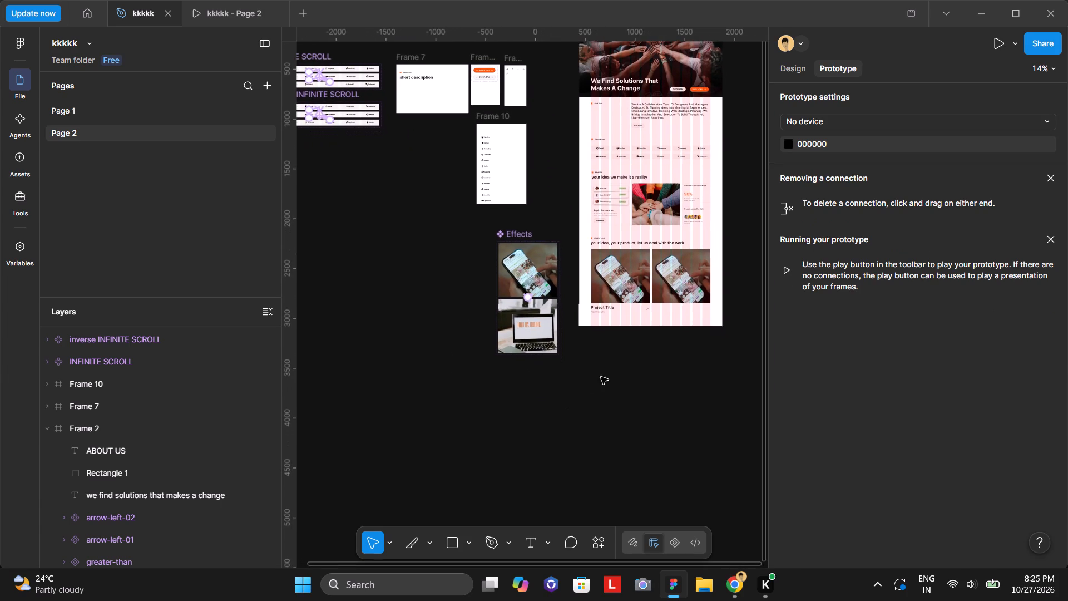
scroll(614, 331, right, 1)
scroll(710, 282, left, 1)
double_click(688, 280)
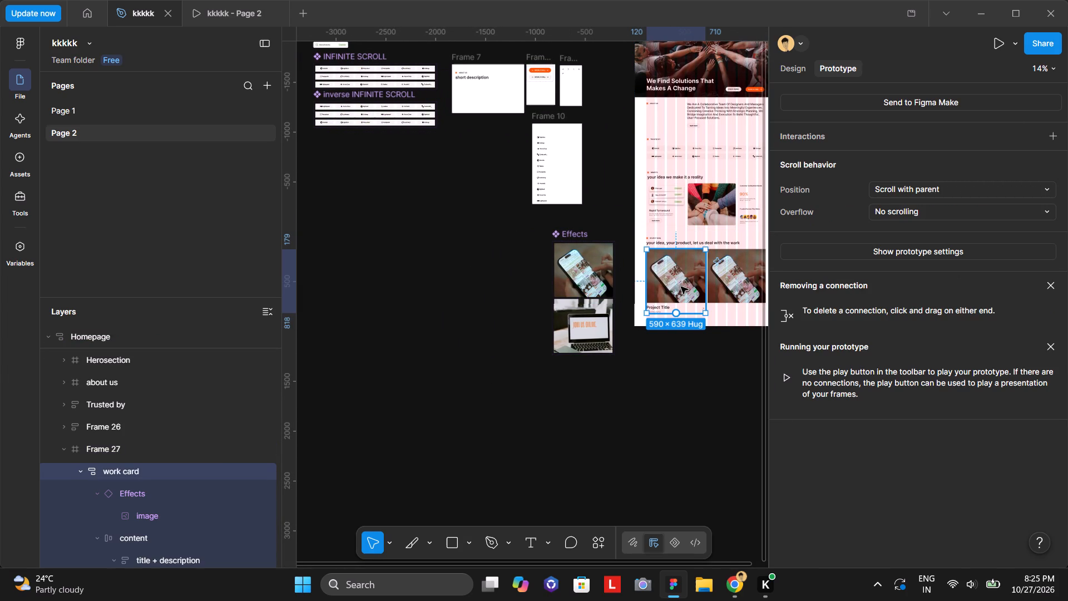
alt+drag(681, 287, 382, 263)
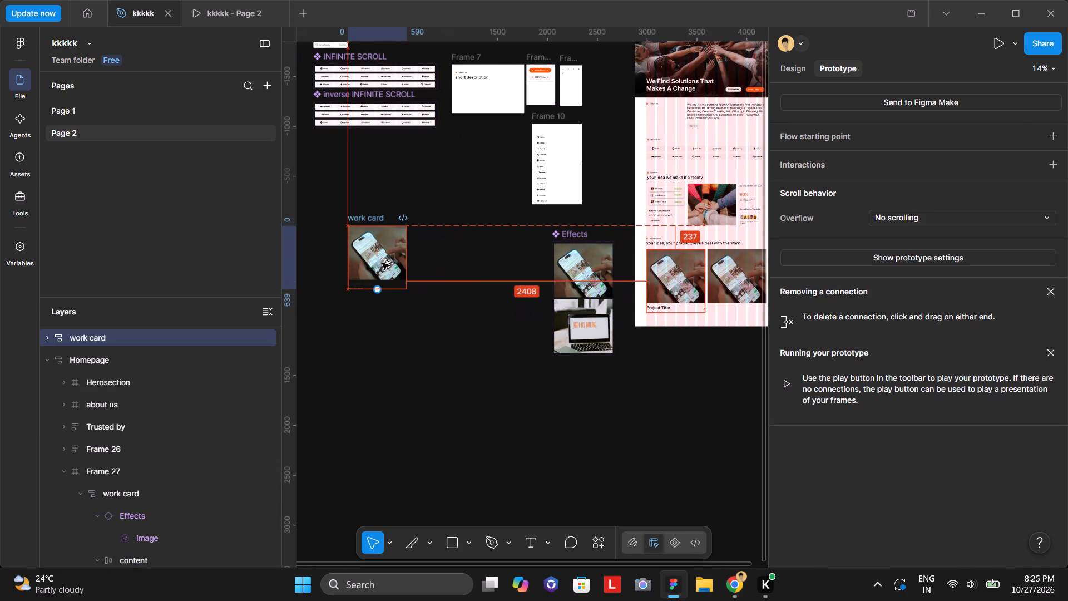
alt+drag(382, 263, 500, 281)
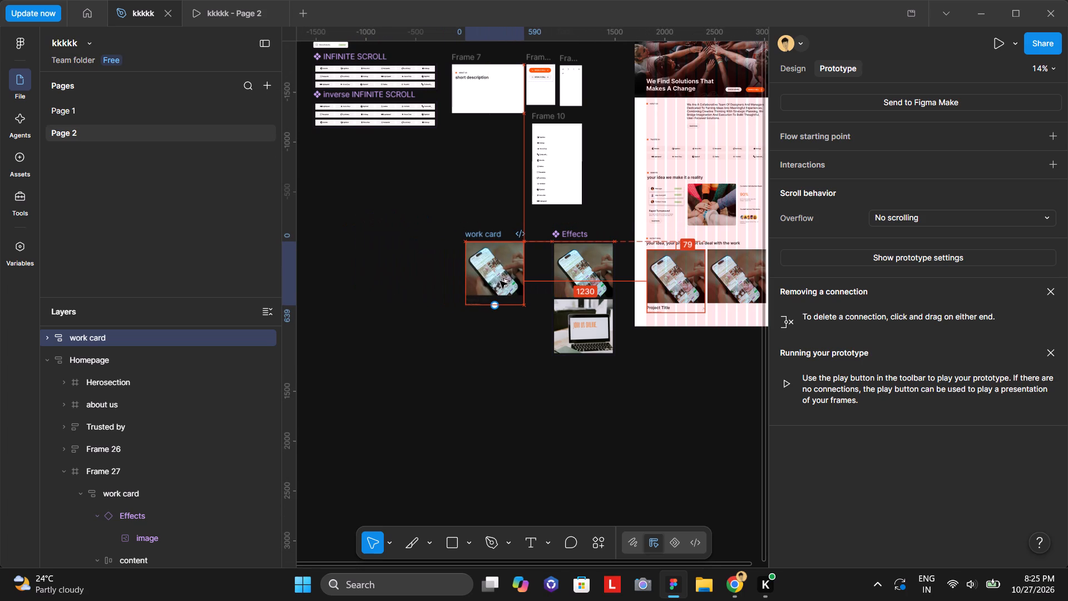
alt+drag(500, 281, 521, 277)
click(497, 354)
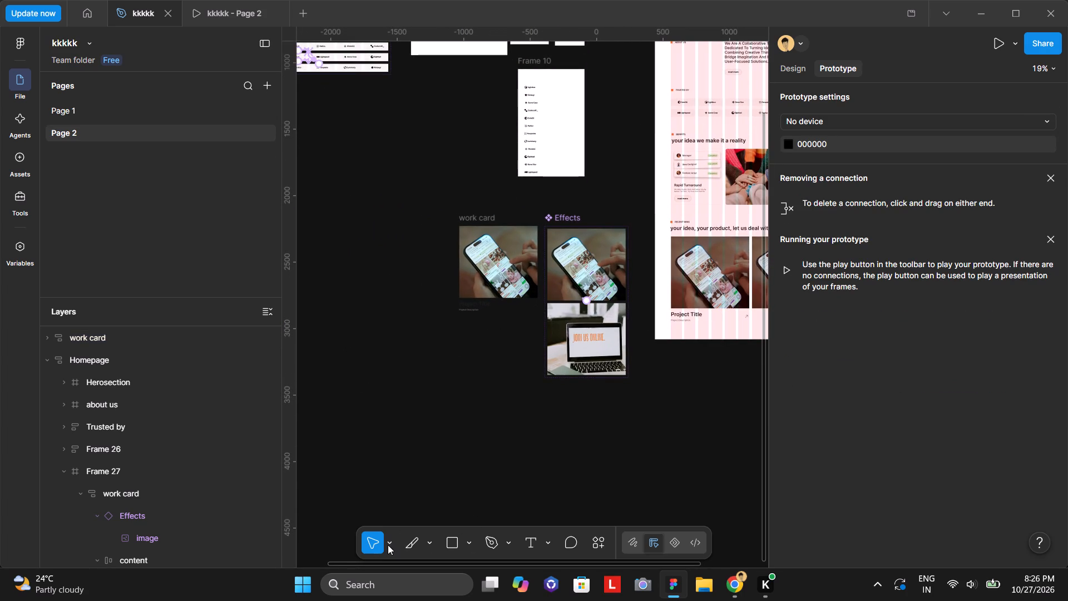
Draw a background frame about 1679 × 2568 around the work card copy and the Effects component.
key(f)
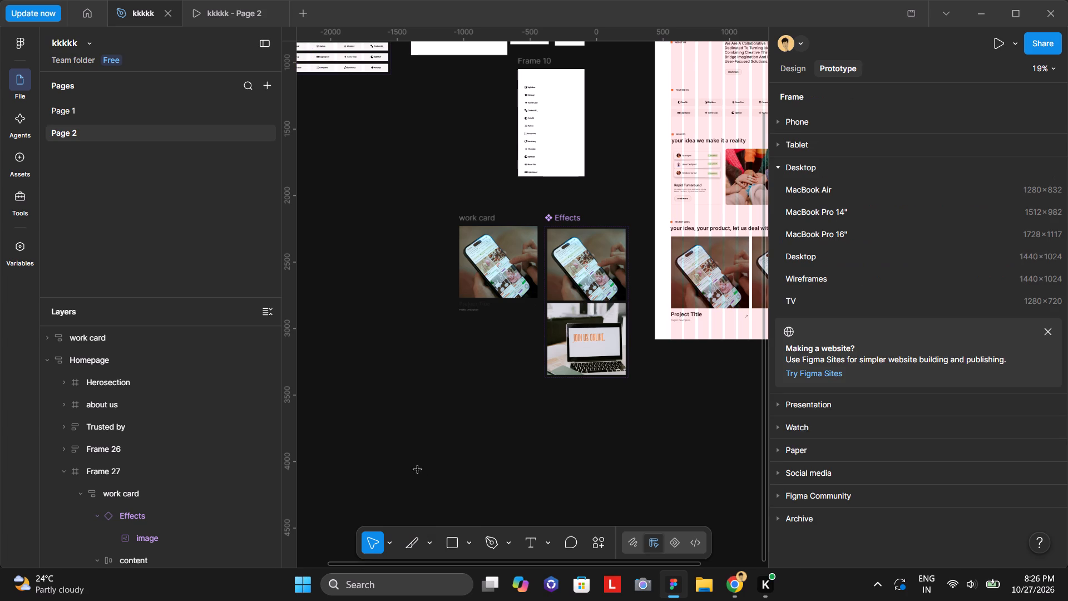
drag(421, 192, 580, 391)
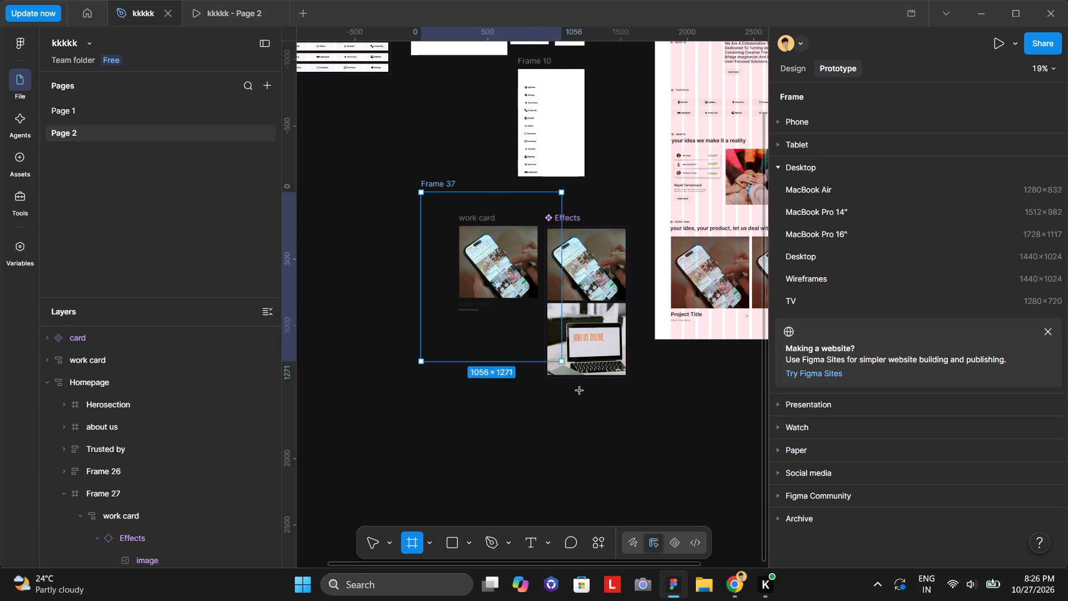
drag(580, 391, 645, 534)
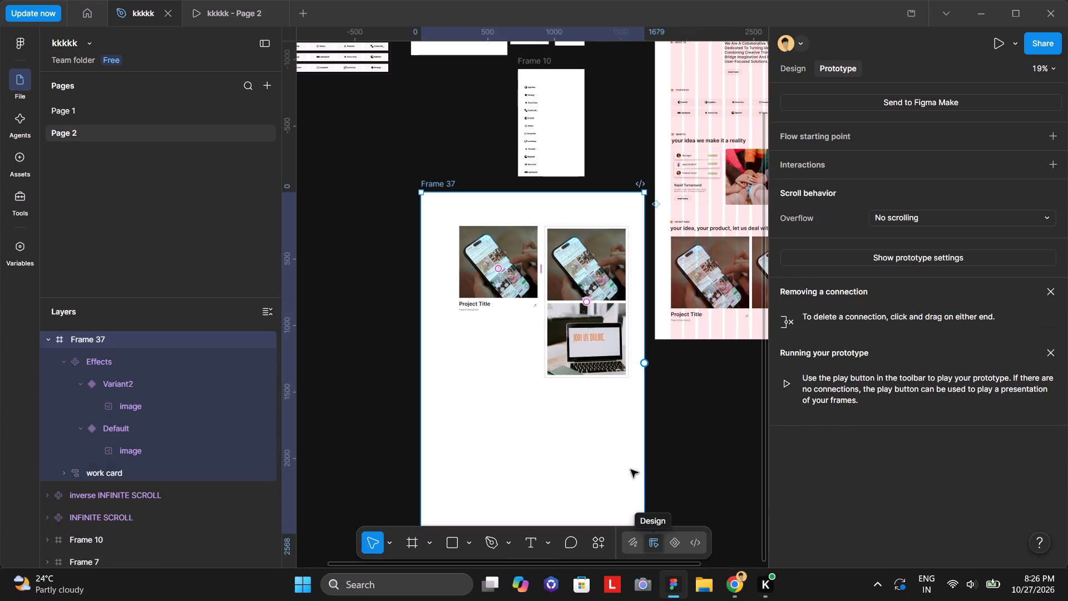
click(723, 433)
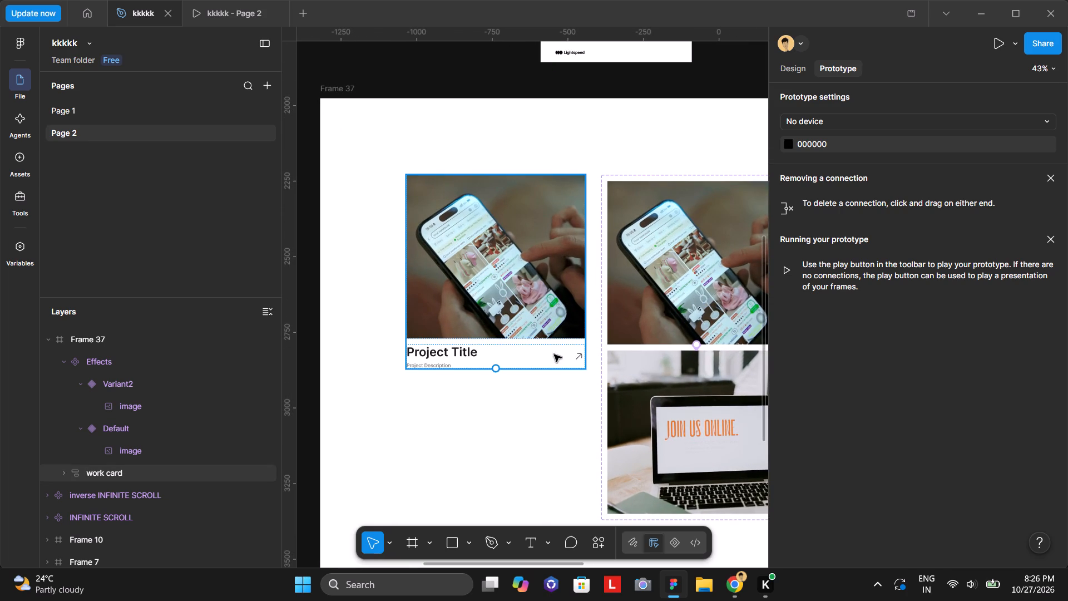
Switch to the YouTube tutorial in Chrome and replay around 11:02 to examine how the framed work card and Effect component are edited.
click(743, 585)
click(522, 372)
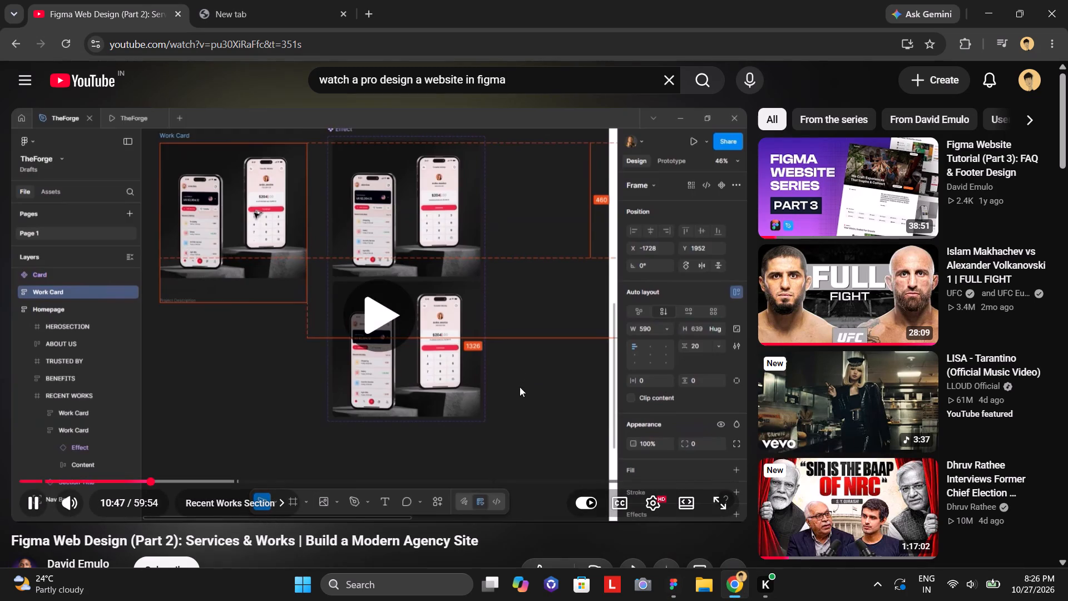
click(729, 510)
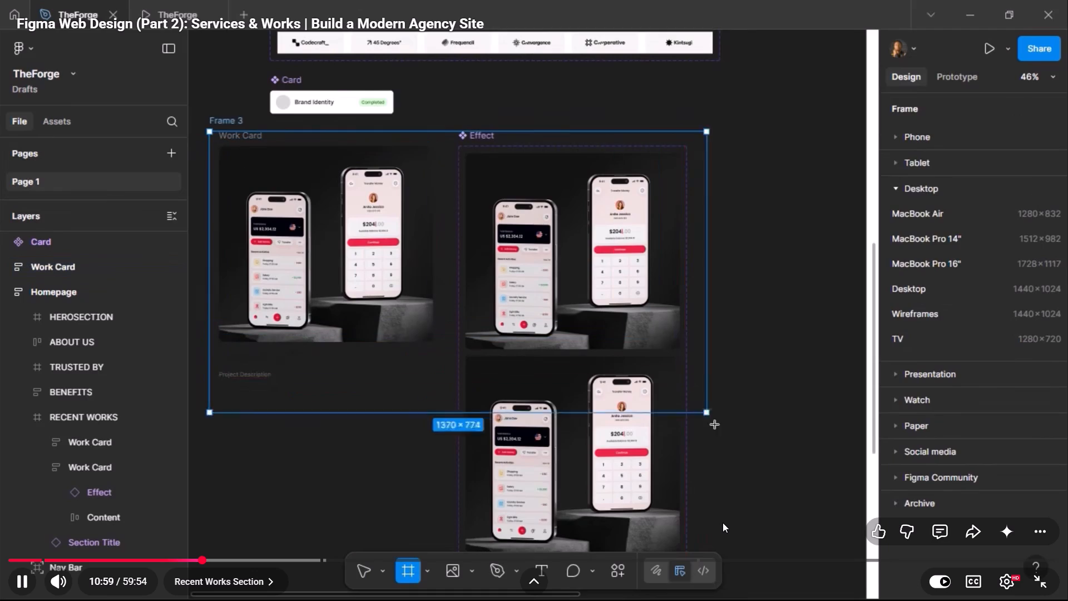
key(Right)
key(Right)
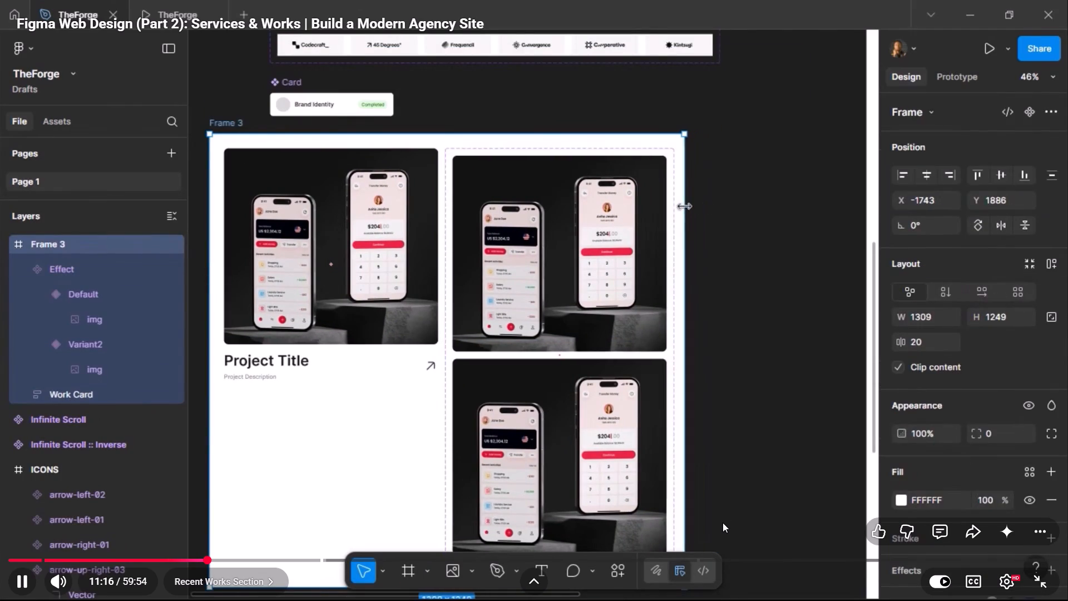
key(Left)
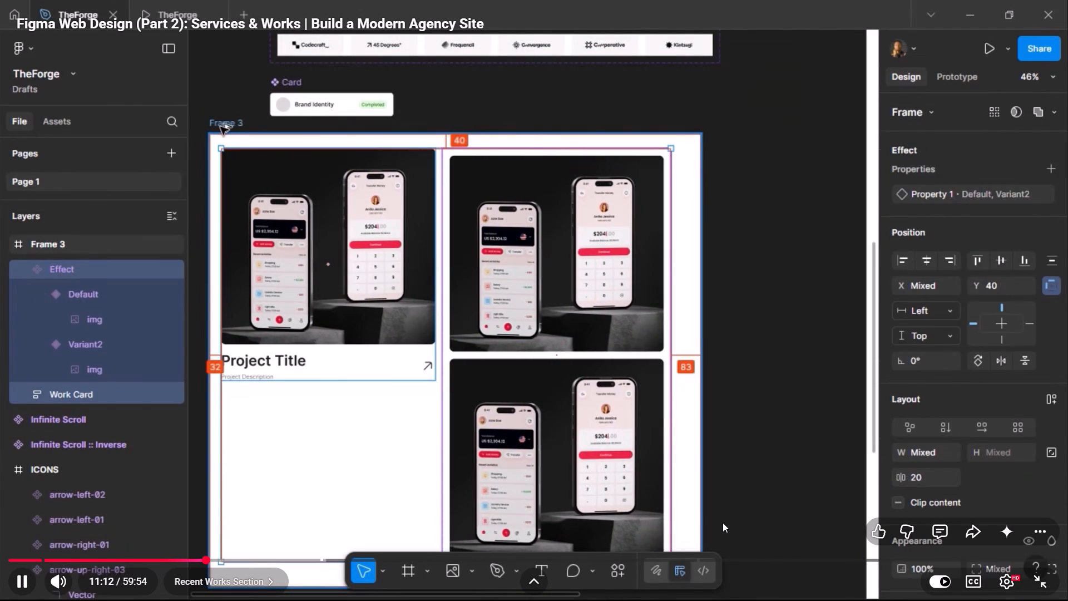
key(Left)
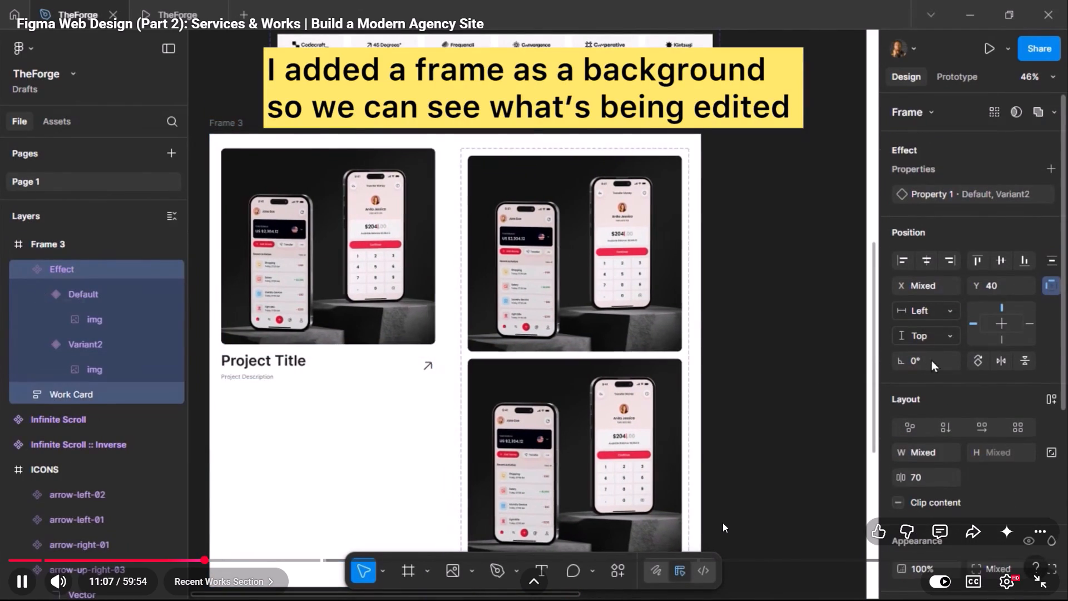
key(Left)
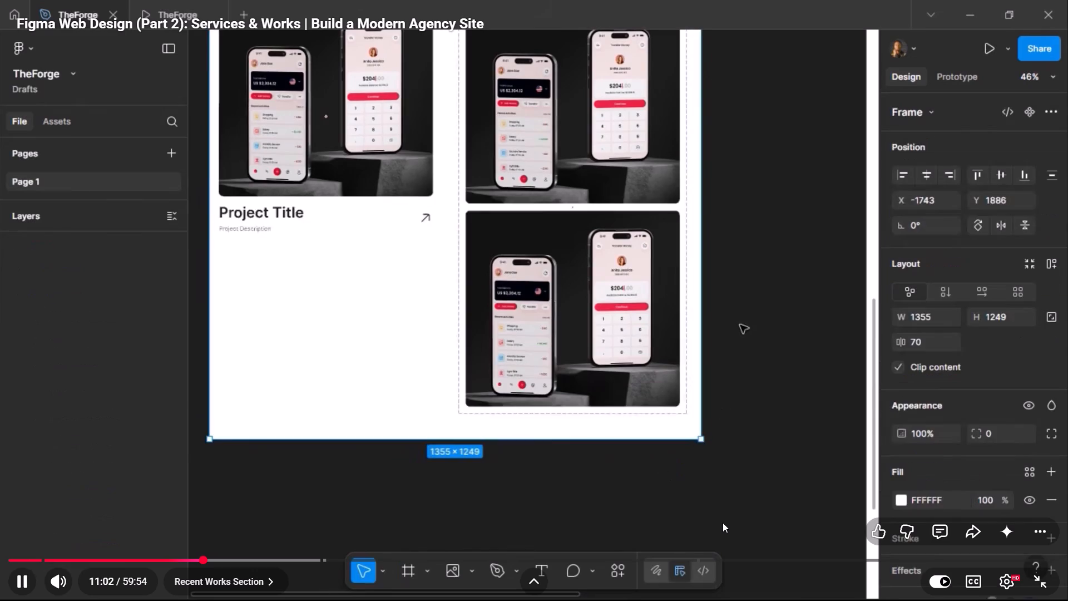
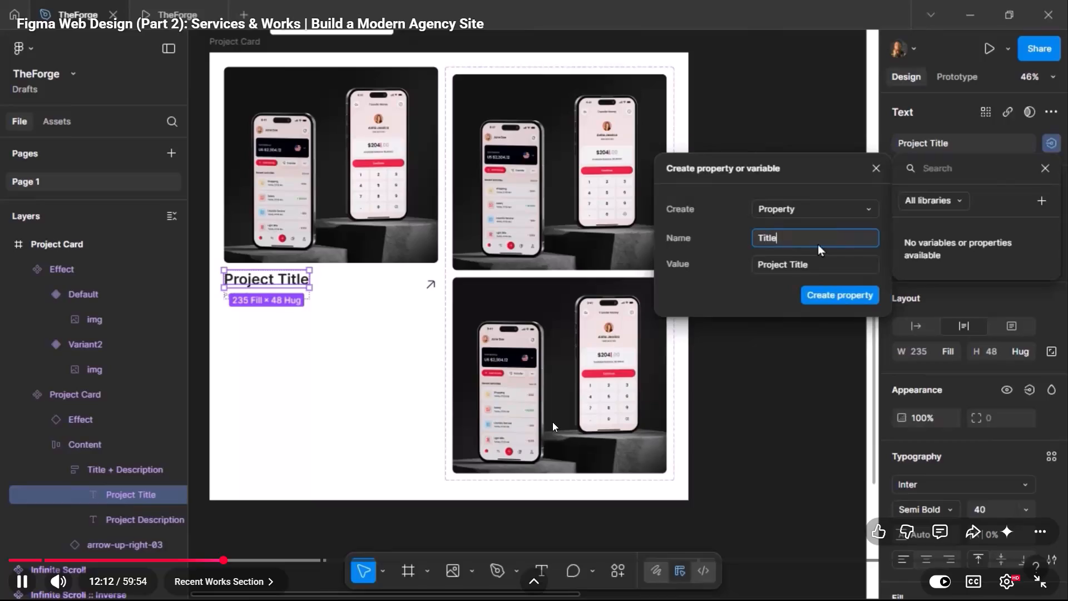
Rewind the tutorial to about 12:00, pause it on the Project Card component, and leave full-screen view.
key(Left)
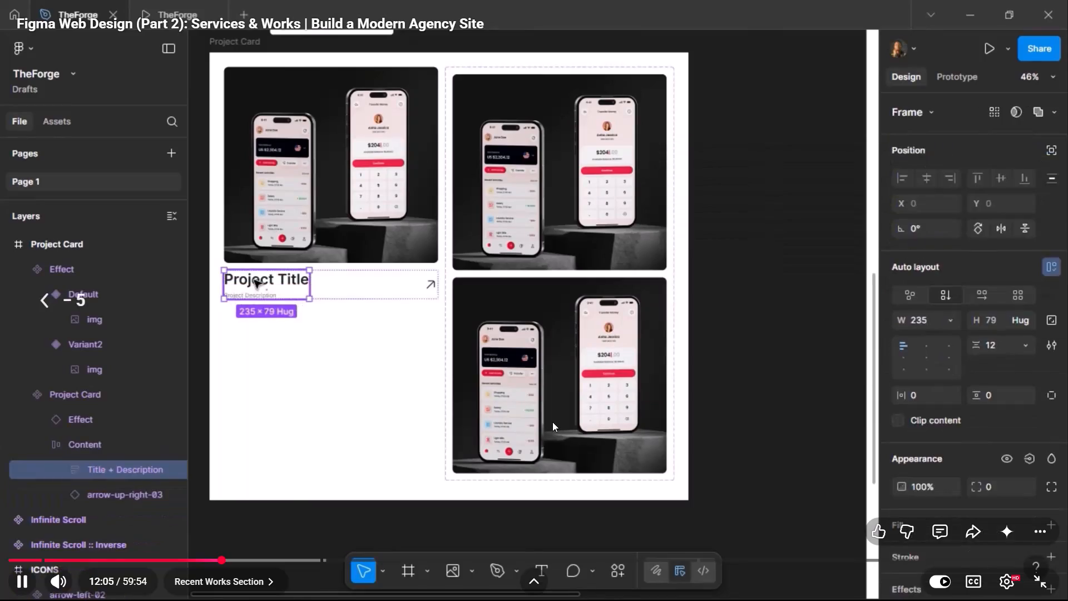
key(Left)
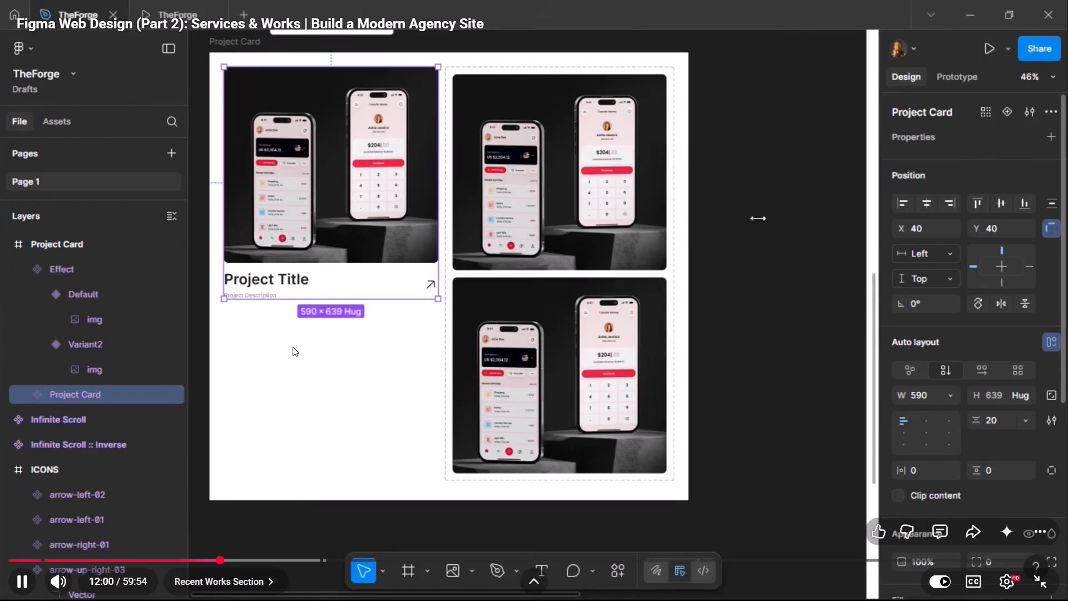
click(293, 347)
click(1052, 584)
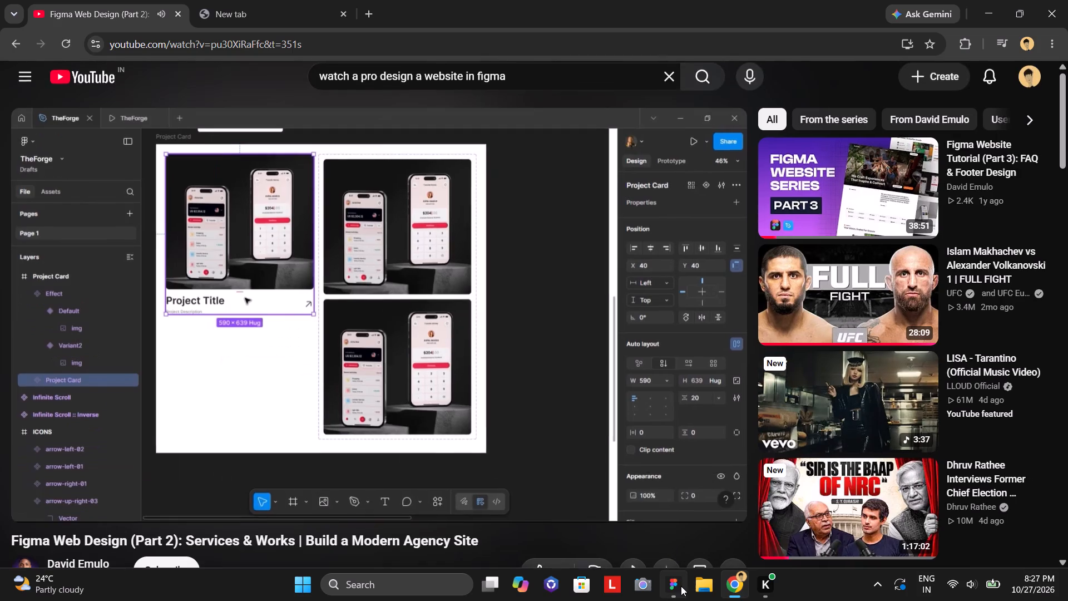
Back in Figma, resize Frame 37 from its left and upper edges to about 1845 × 1884.
click(681, 588)
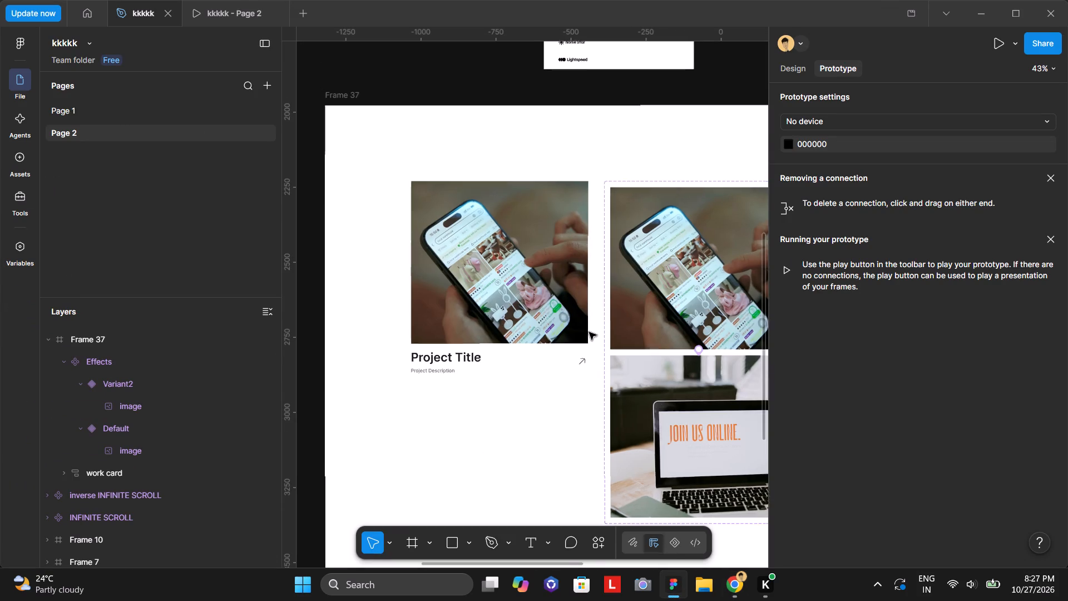
click(604, 221)
click(455, 203)
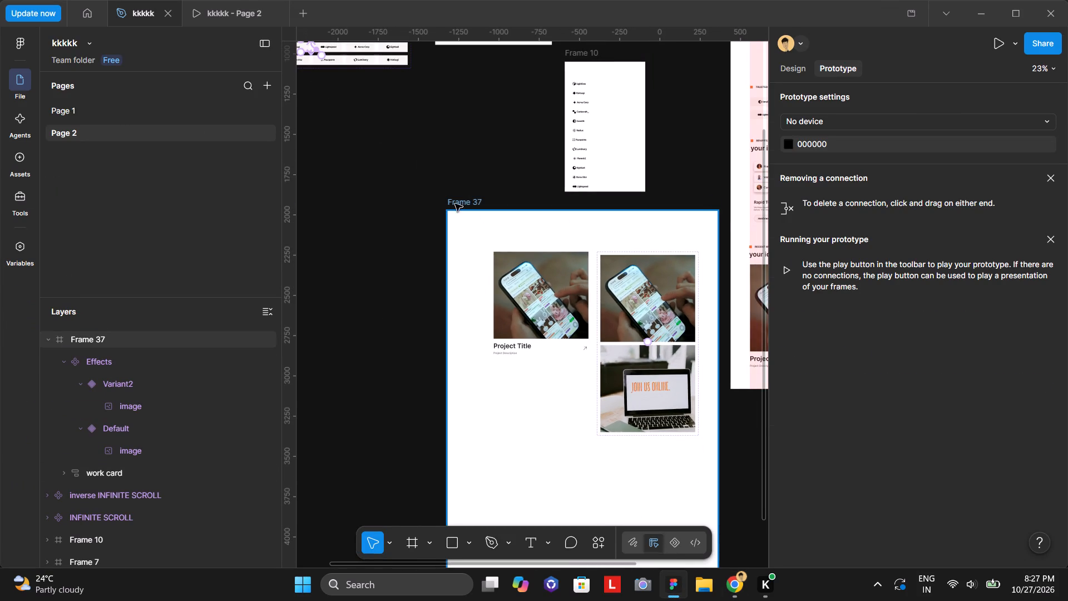
drag(547, 214, 555, 240)
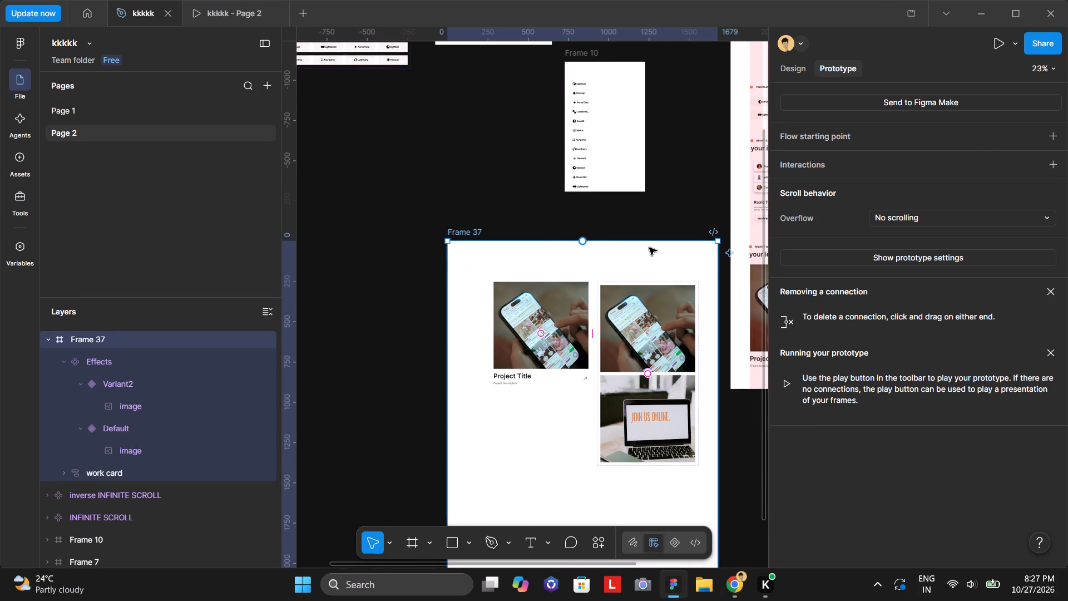
drag(649, 245, 607, 204)
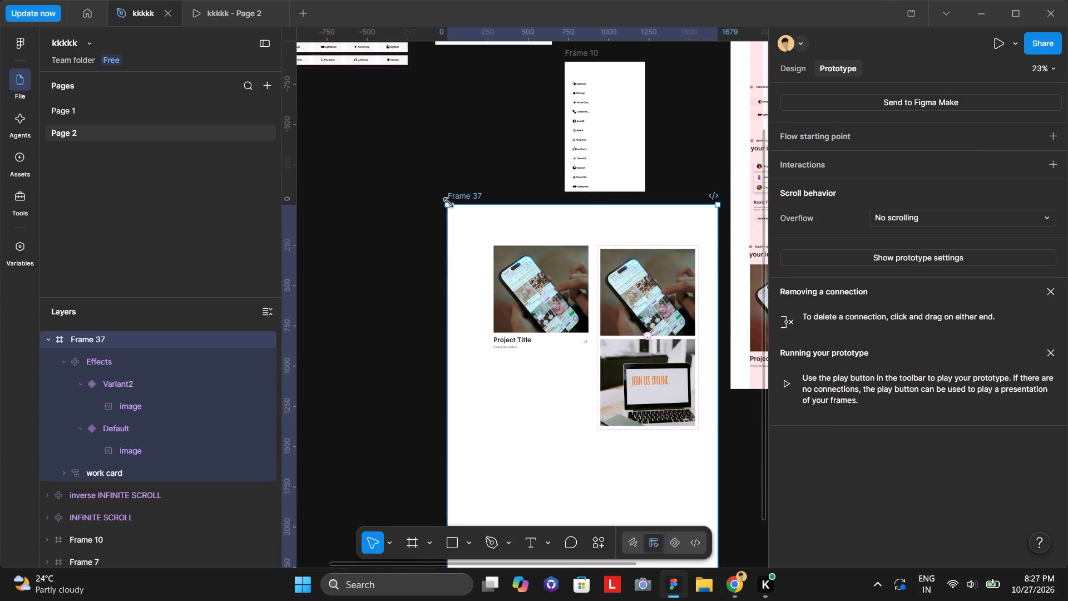
click(493, 223)
double_click(473, 201)
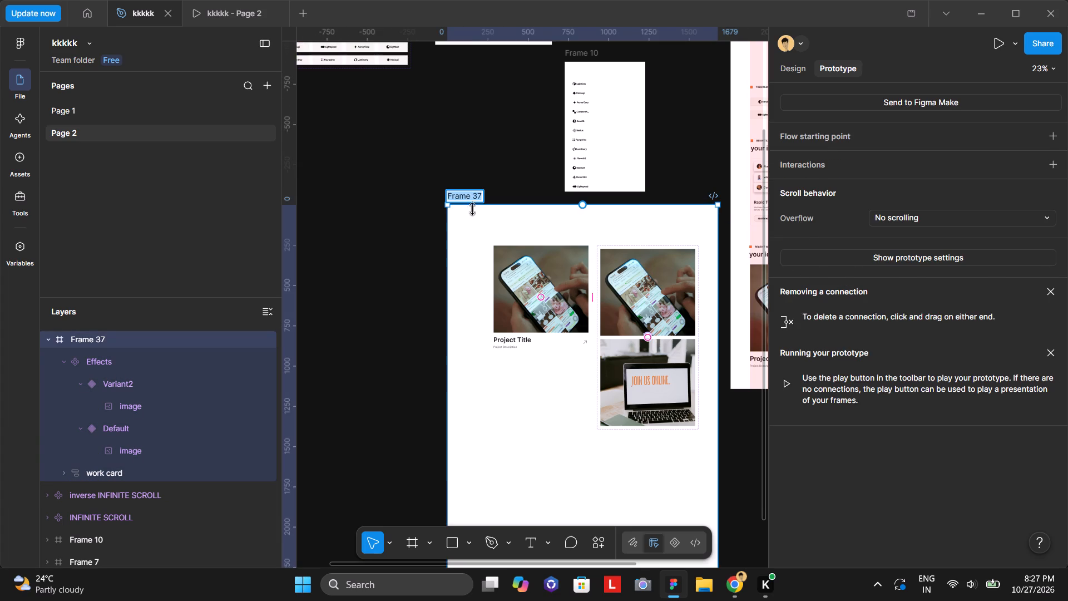
click(473, 215)
double_click(461, 220)
double_click(455, 206)
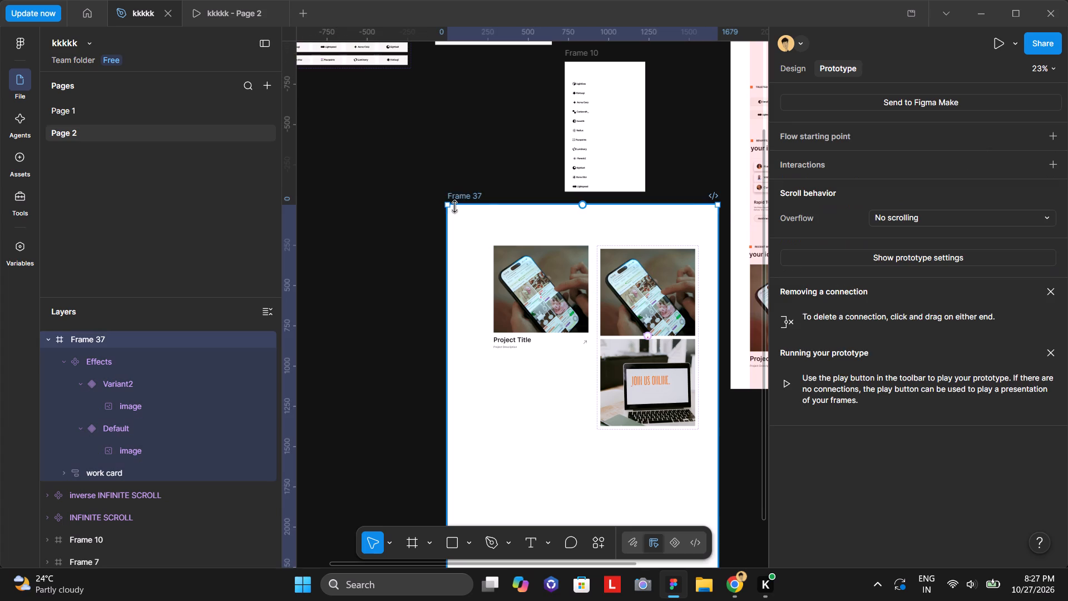
drag(447, 215, 438, 235)
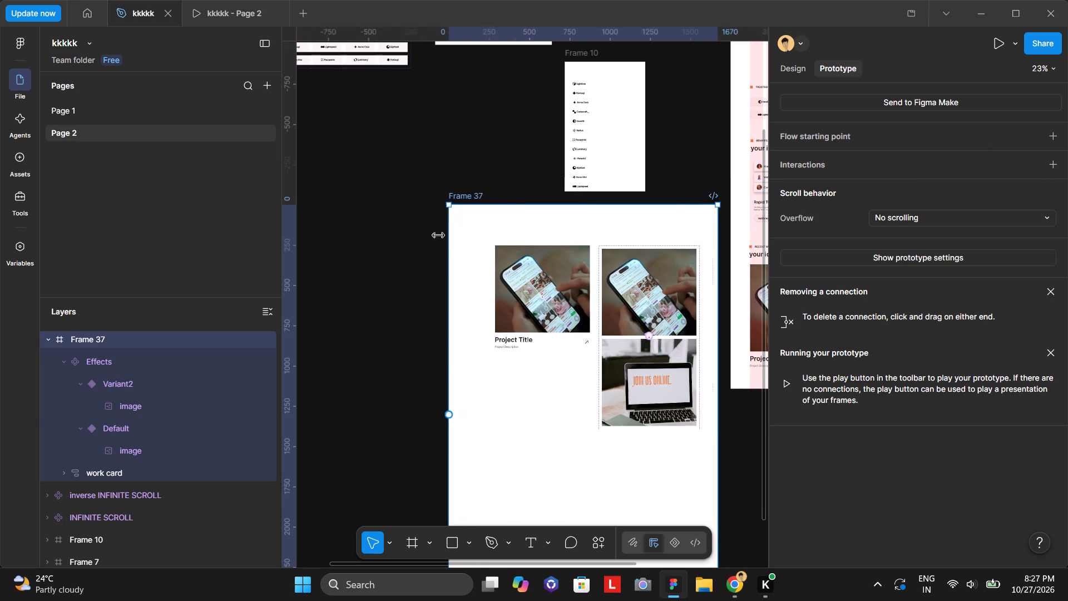
drag(438, 235, 421, 234)
click(594, 199)
drag(594, 204, 590, 225)
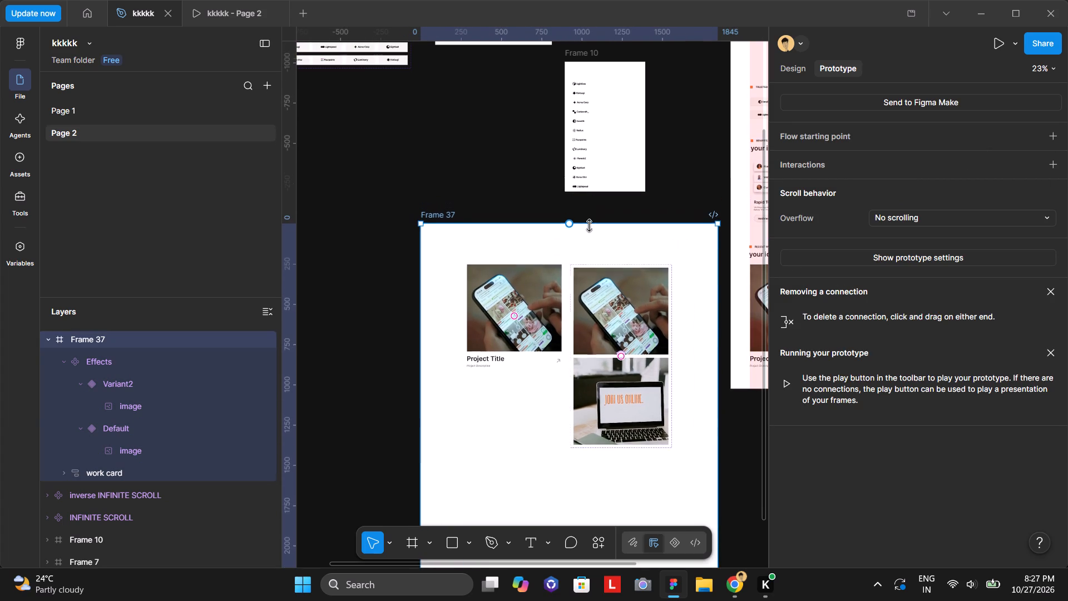
drag(590, 225, 560, 321)
Tighten Frame 37 around the work card and Effects component to about 1613 × 1455.
scroll(591, 304, down, 3)
scroll(591, 304, up, 2)
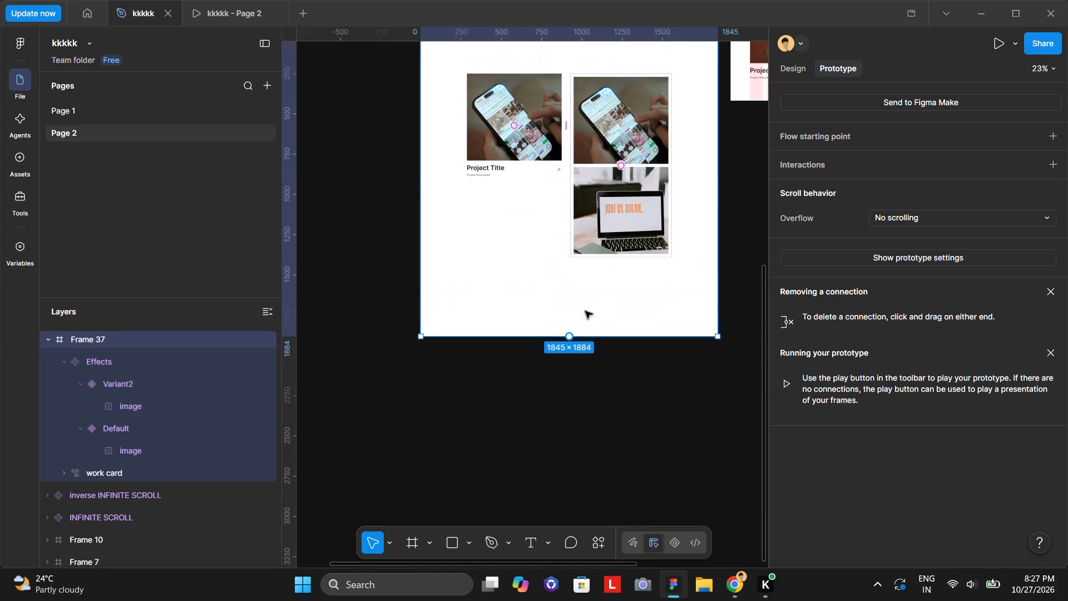
drag(601, 338, 612, 260)
drag(718, 221, 669, 228)
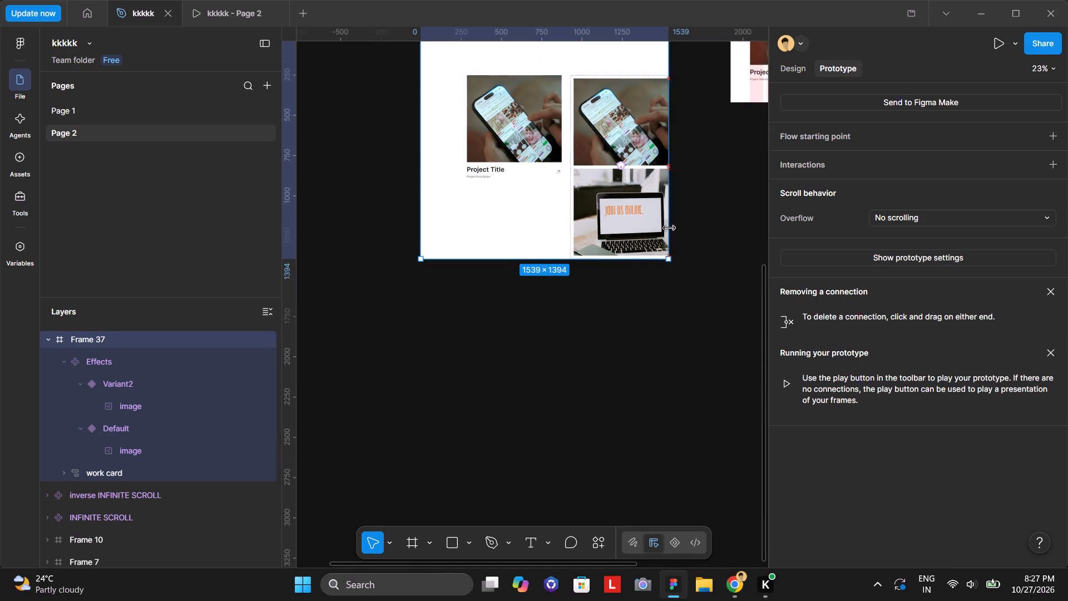
drag(669, 228, 673, 228)
scroll(658, 309, up, 1)
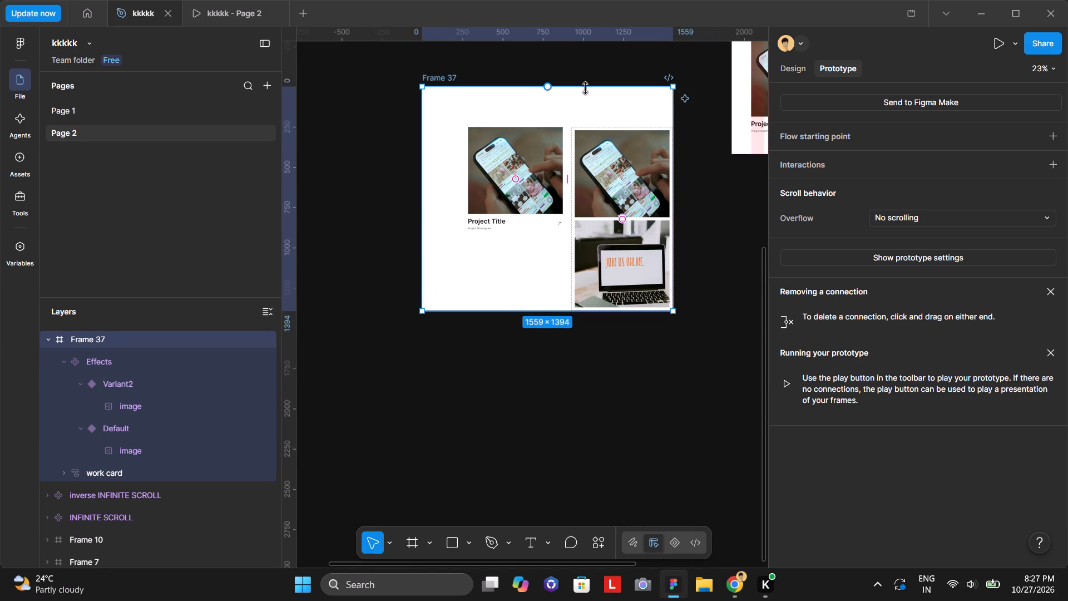
drag(585, 87, 592, 76)
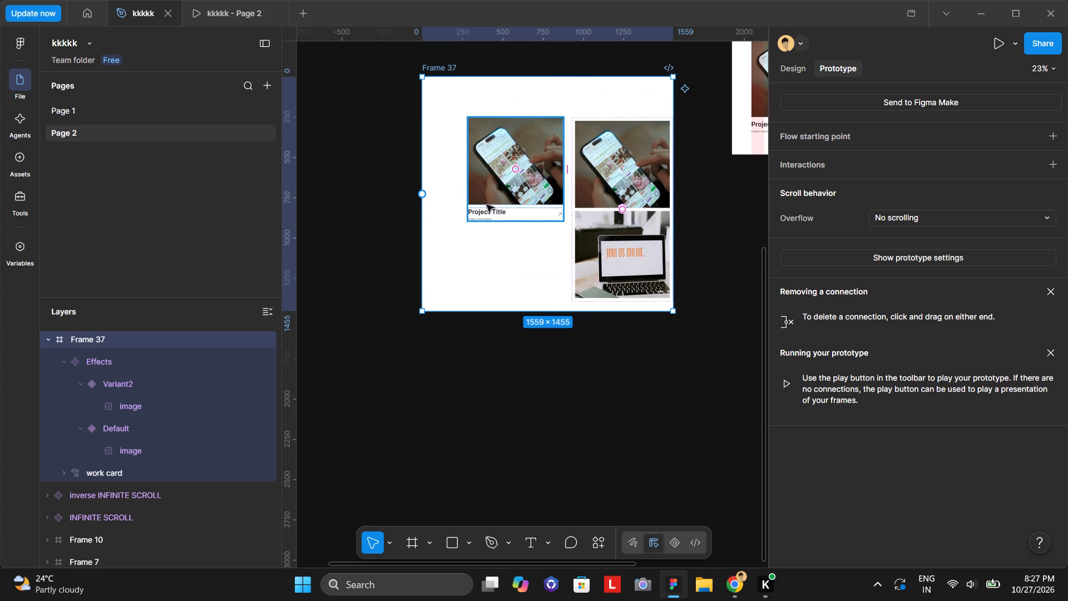
drag(426, 206, 401, 204)
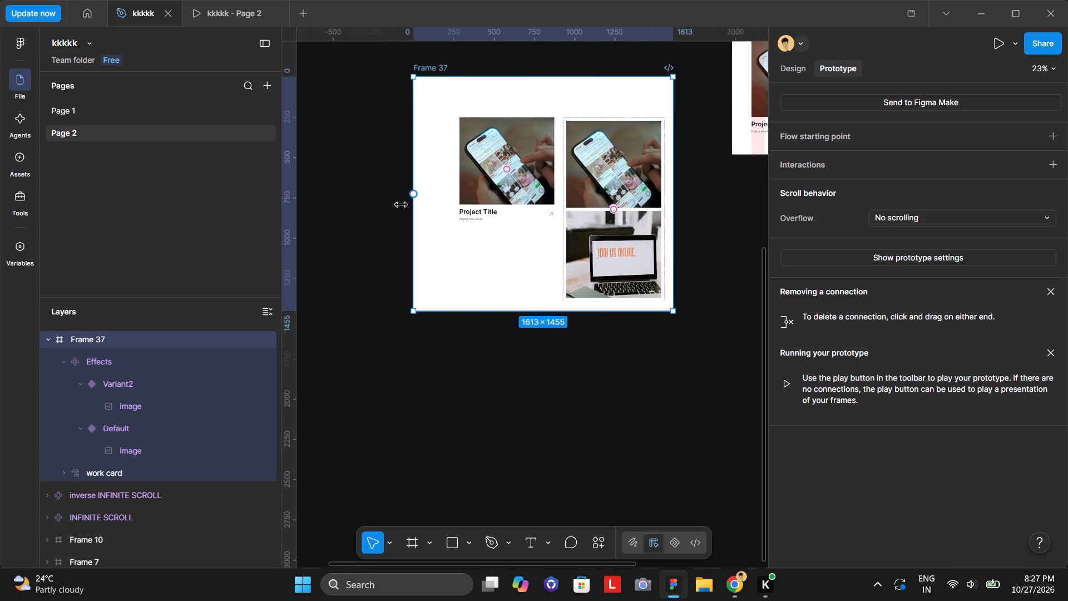
drag(401, 204, 414, 205)
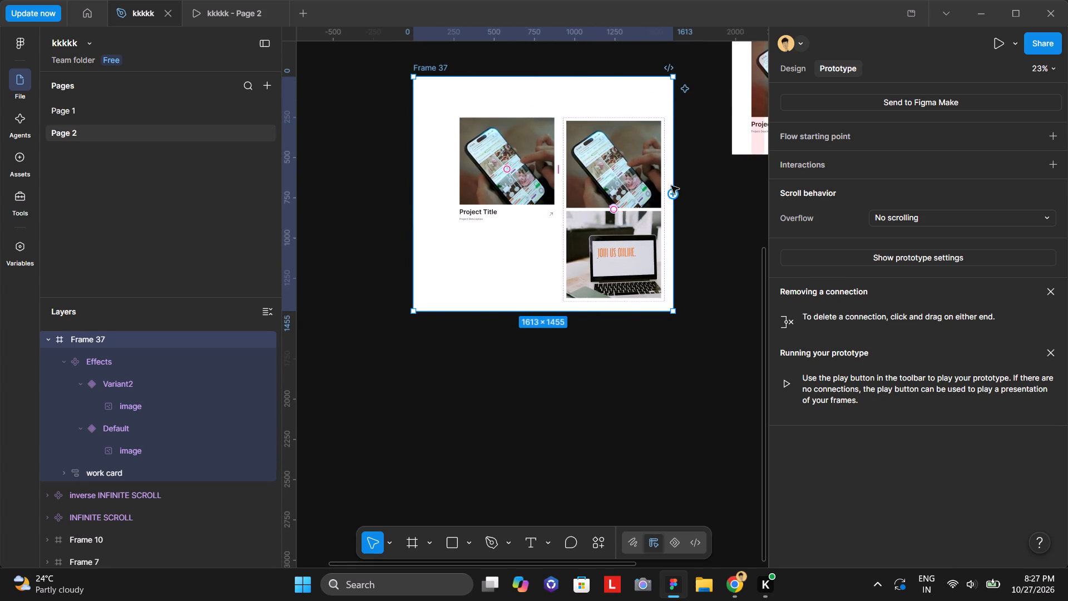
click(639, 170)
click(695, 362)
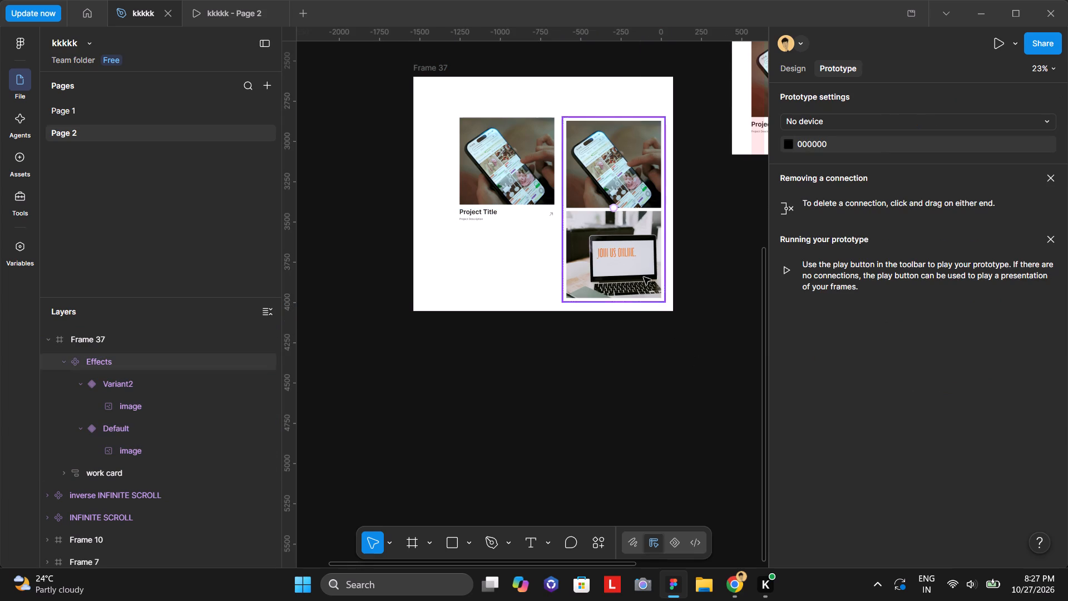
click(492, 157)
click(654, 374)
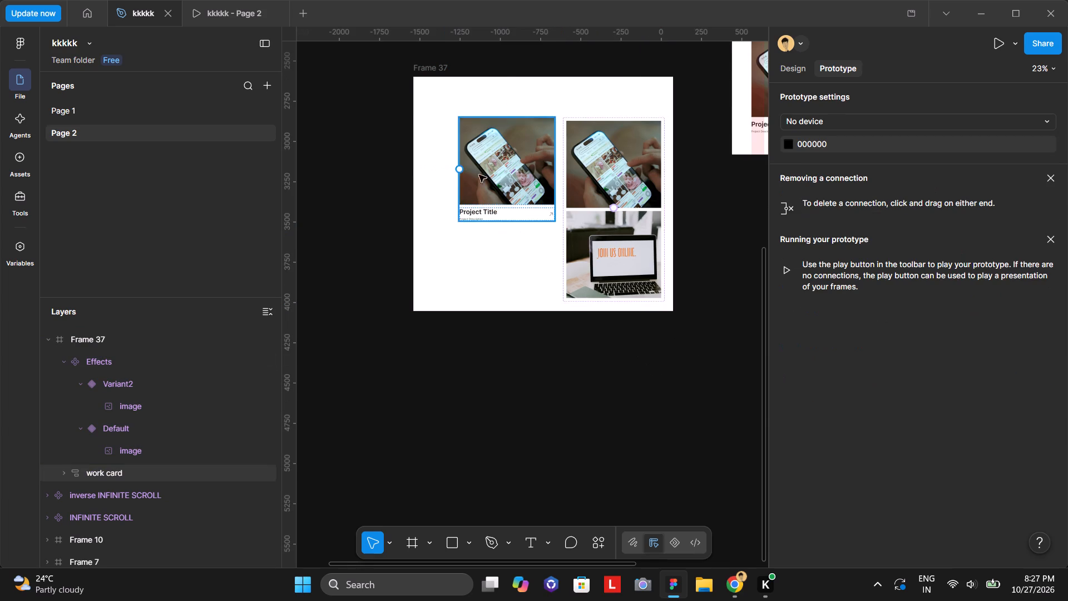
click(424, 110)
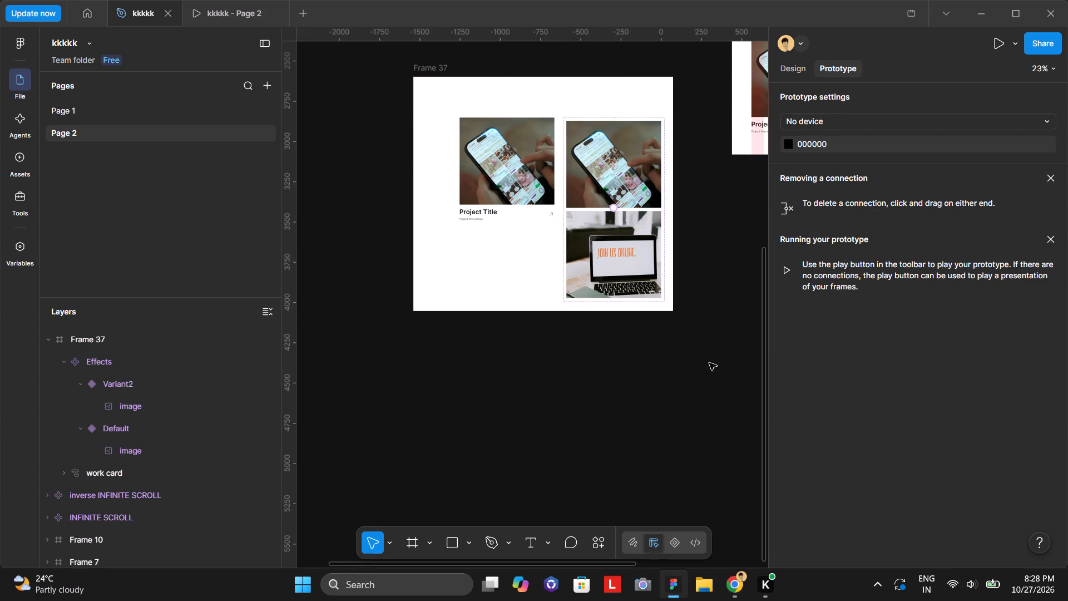
Turn the work card copy in Frame 37 into a component.
scroll(589, 329, up, 1)
scroll(626, 304, left, 1)
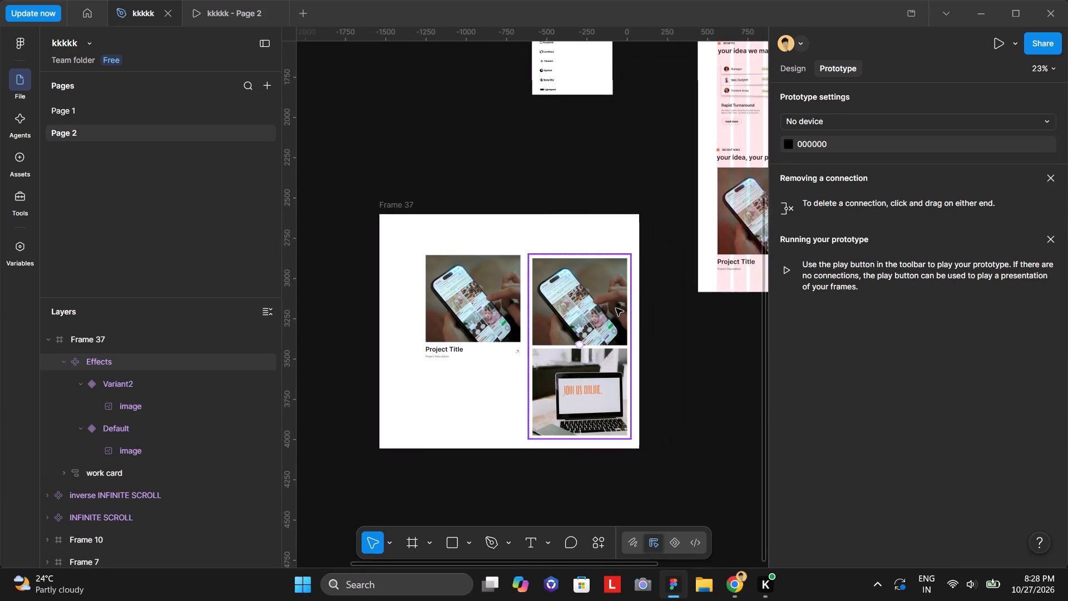
scroll(698, 483, right, 1)
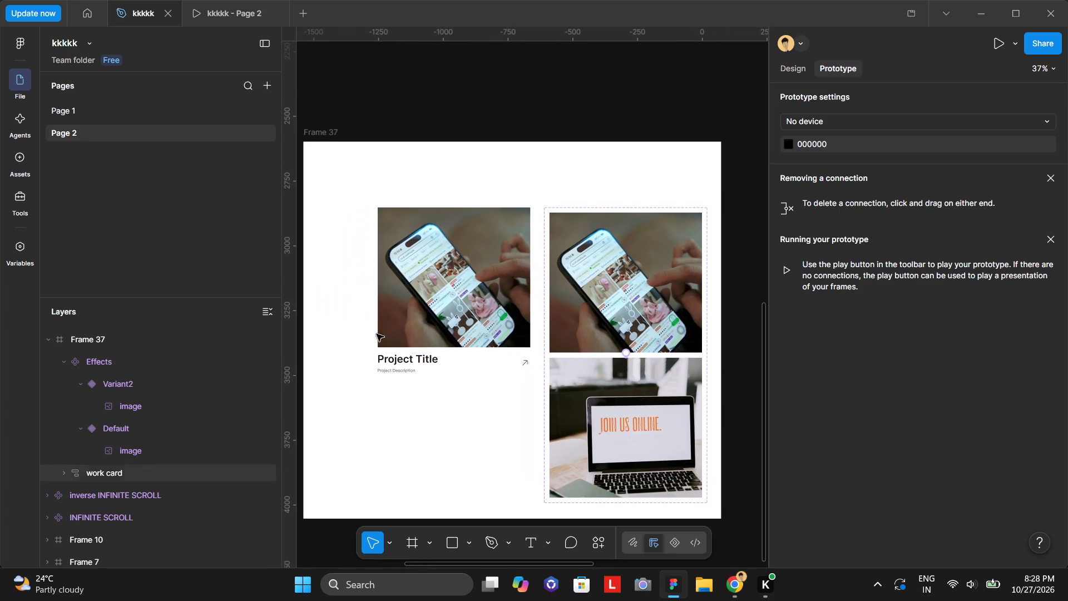
click(517, 250)
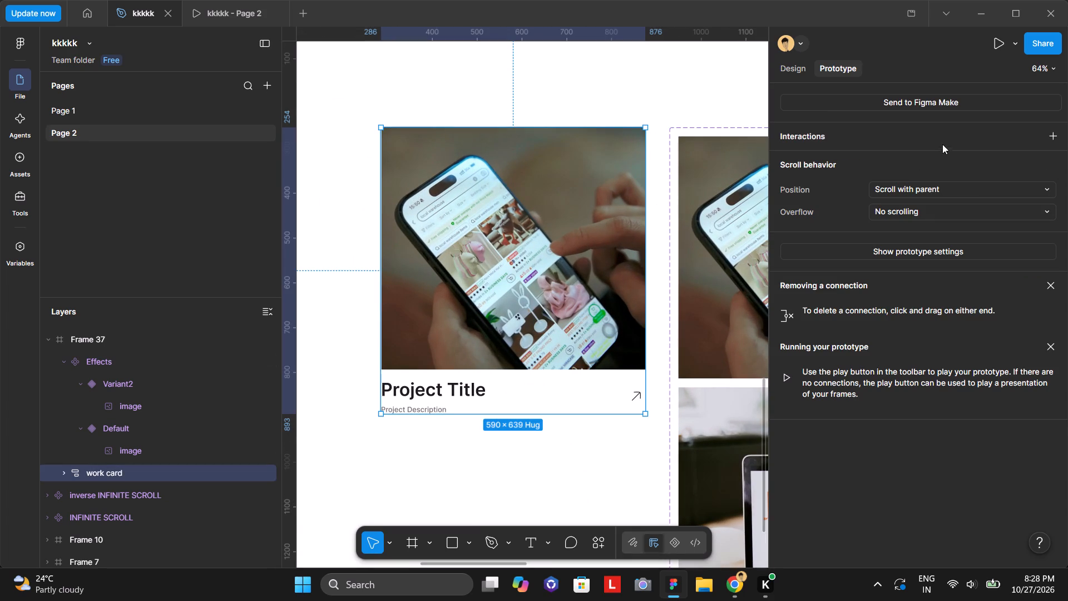
click(788, 66)
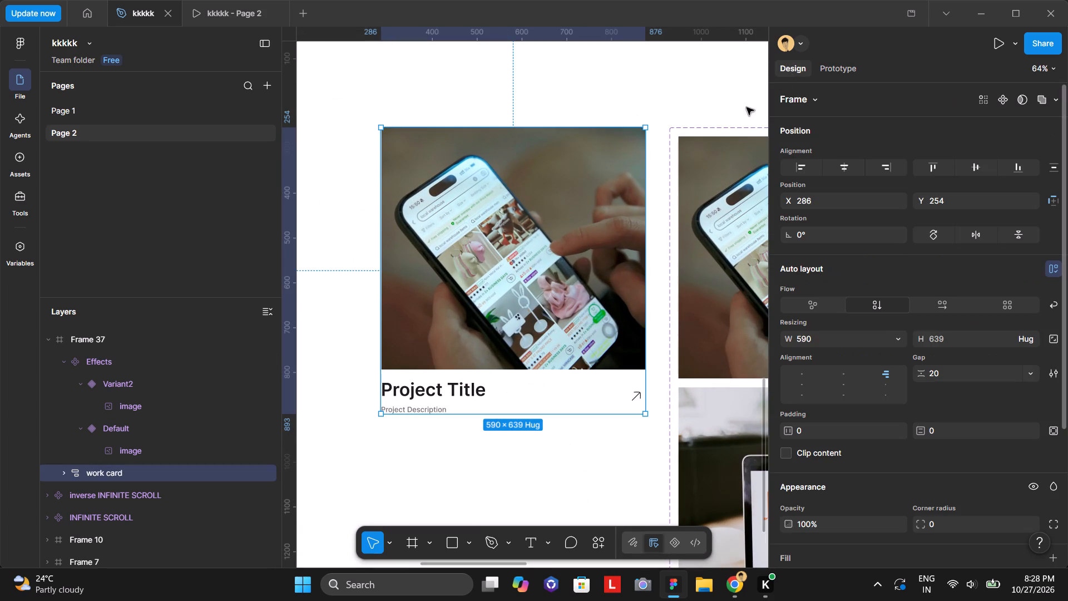
click(1002, 102)
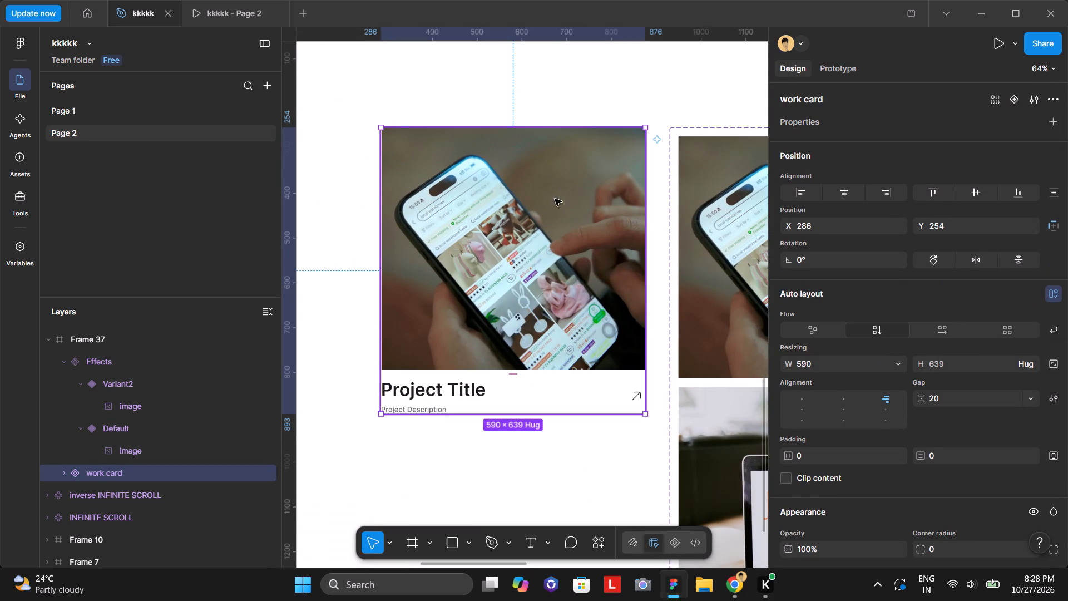
click(540, 150)
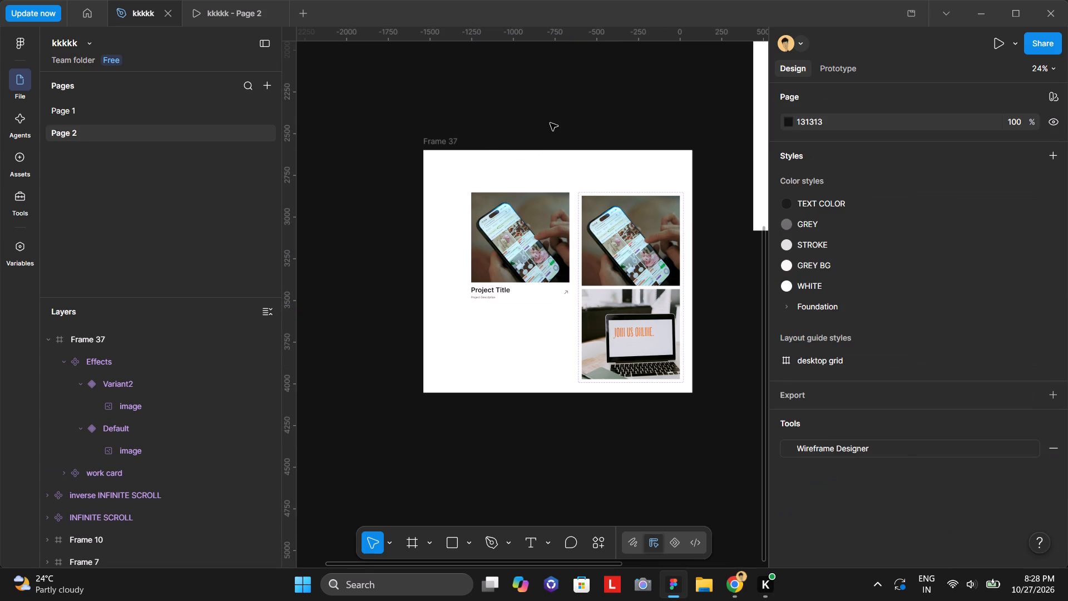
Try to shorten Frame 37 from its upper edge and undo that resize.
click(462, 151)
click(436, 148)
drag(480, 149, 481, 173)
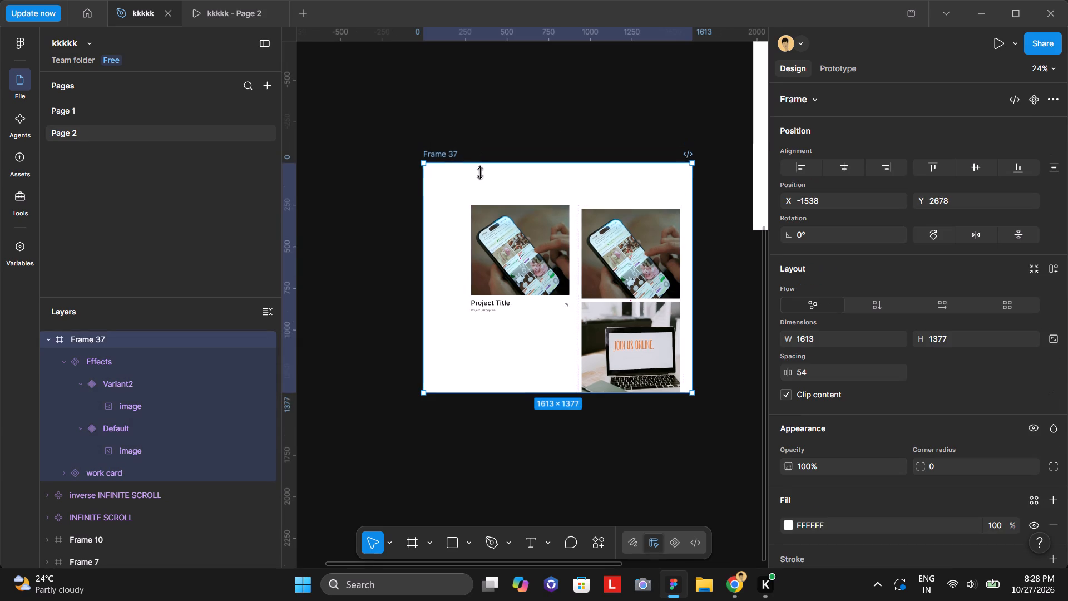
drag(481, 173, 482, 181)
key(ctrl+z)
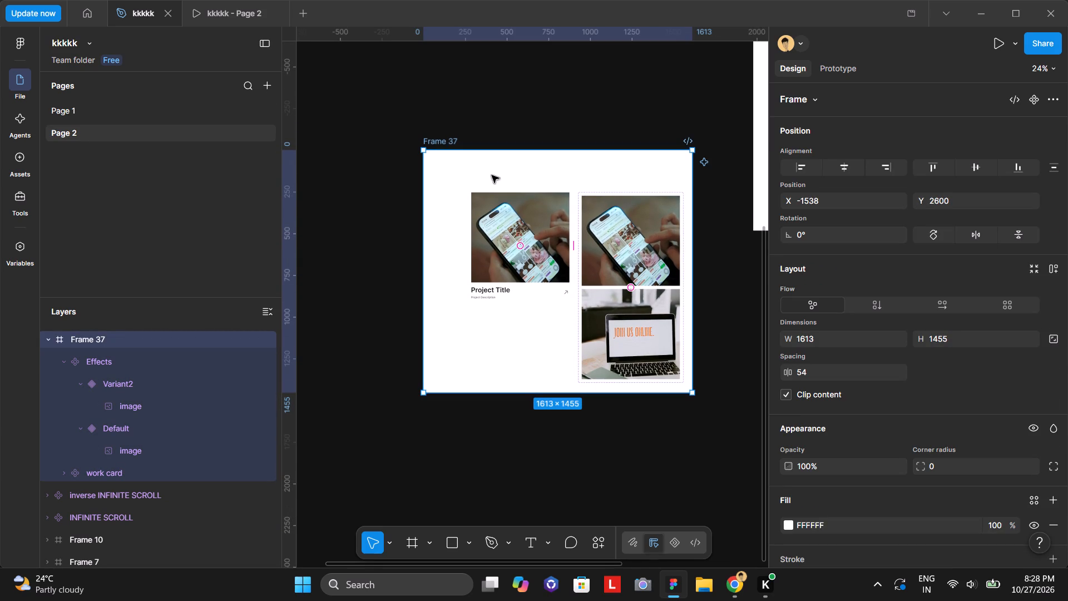
Select the project title text nested inside the work card component.
click(524, 228)
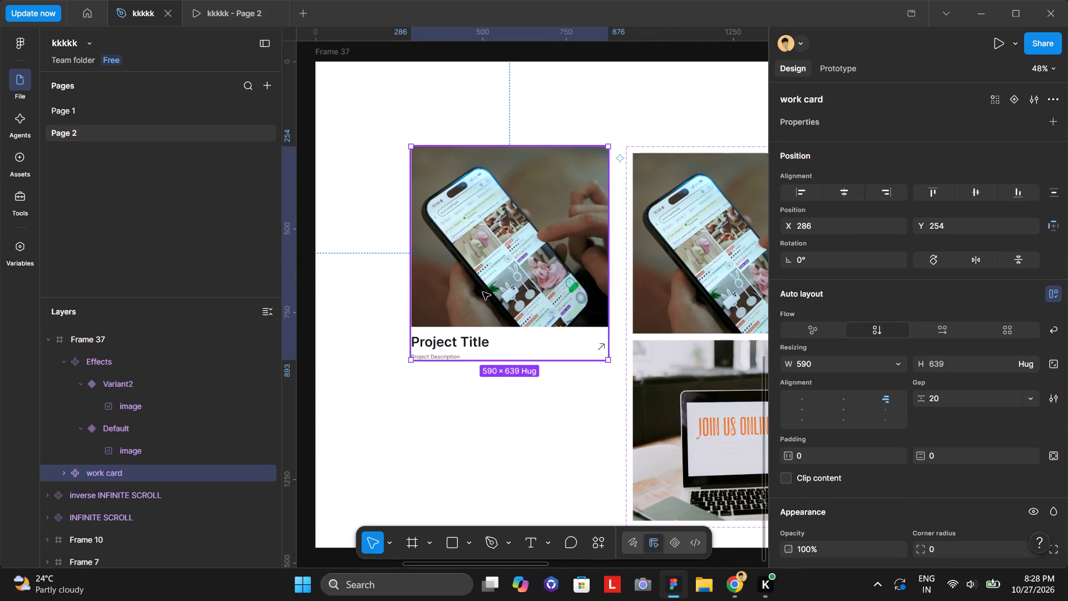
double_click(474, 344)
click(474, 344)
double_click(474, 344)
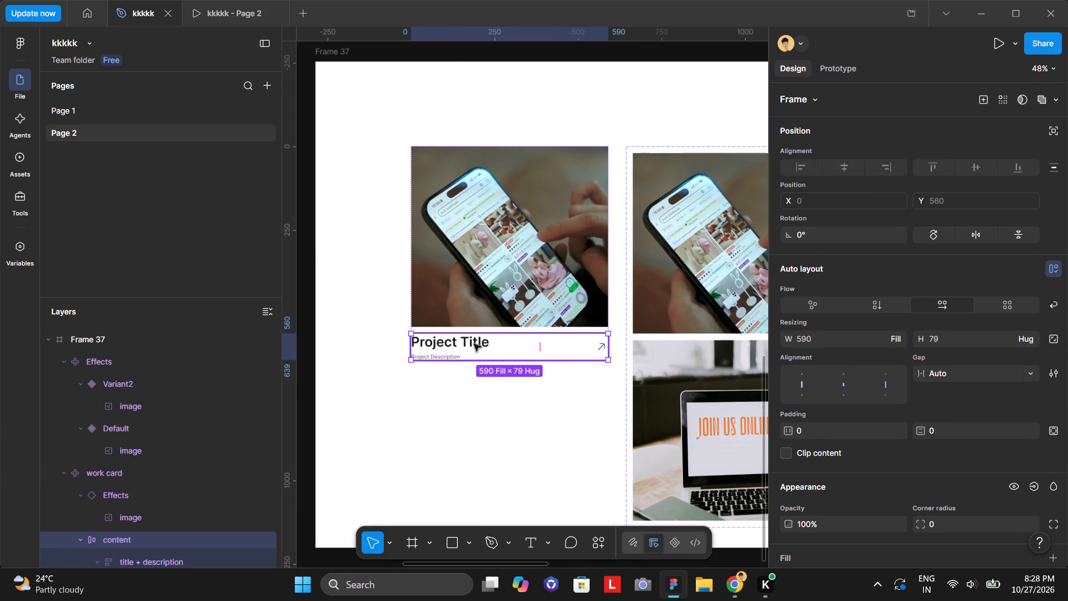
double_click(473, 343)
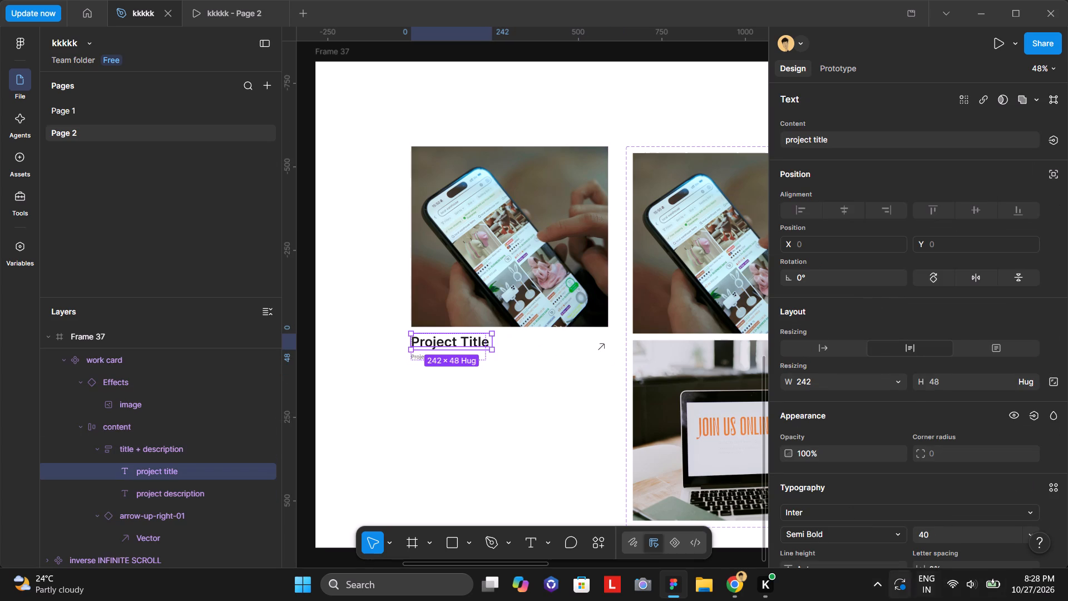
Switch to the Chrome tutorial and play from 12:01 to about 12:28 to examine the title property and Title + Description width settings.
click(736, 577)
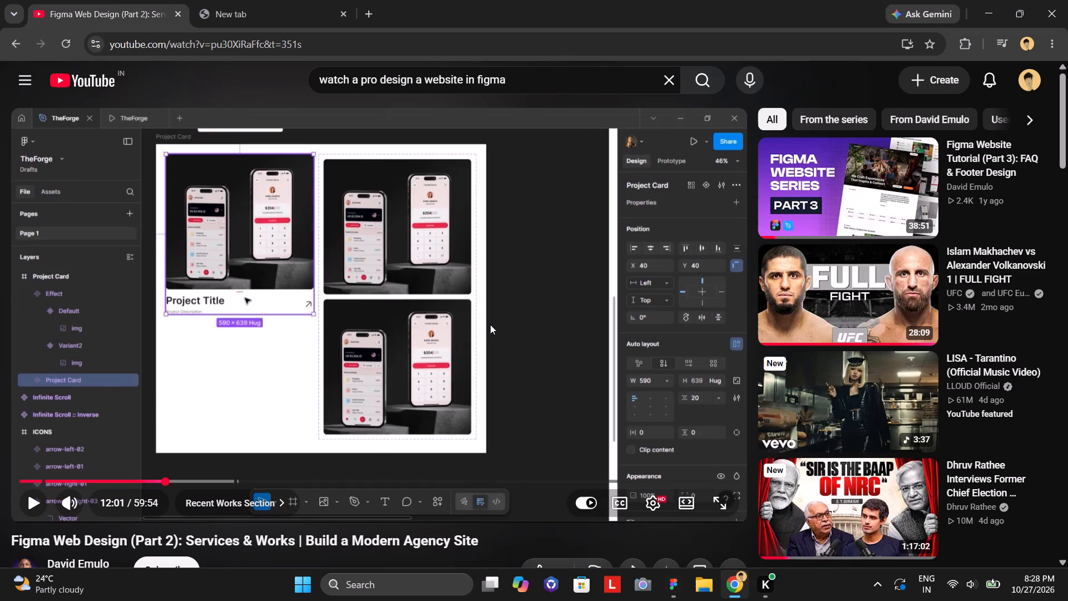
key(space)
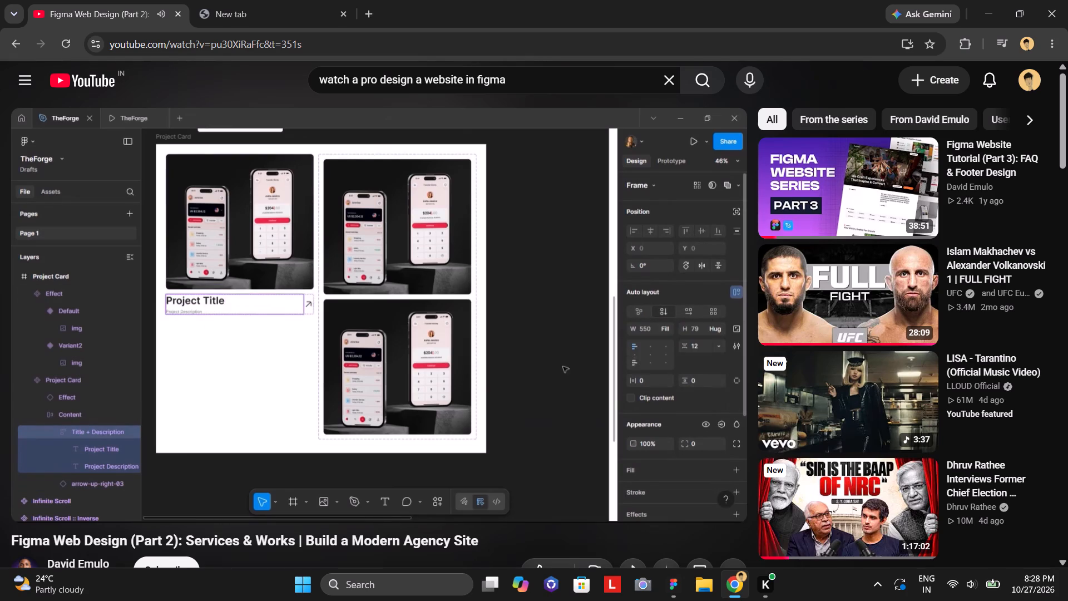
key(Left)
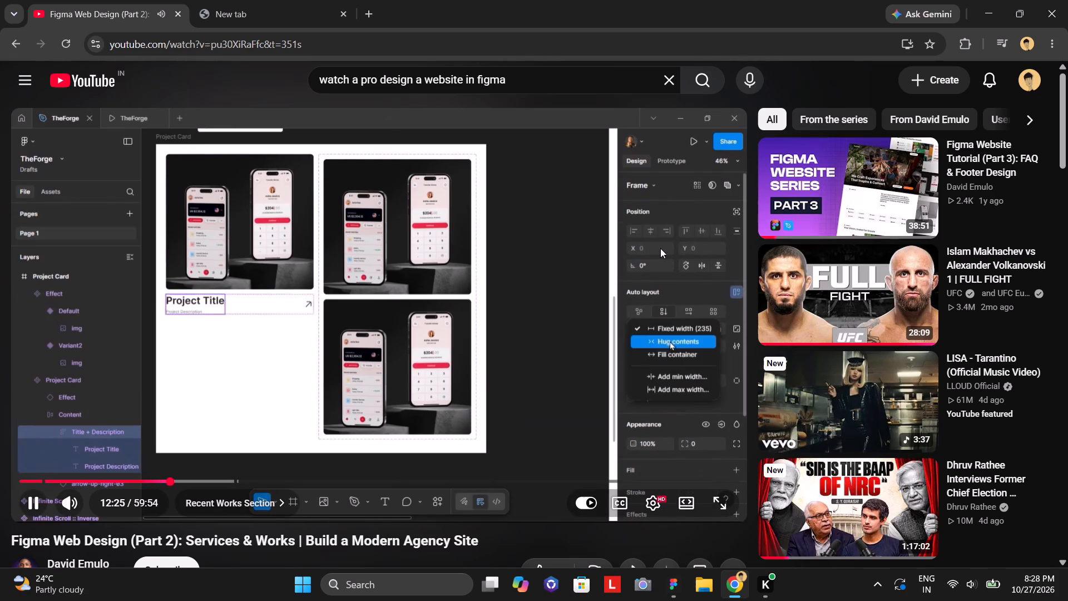
click(664, 280)
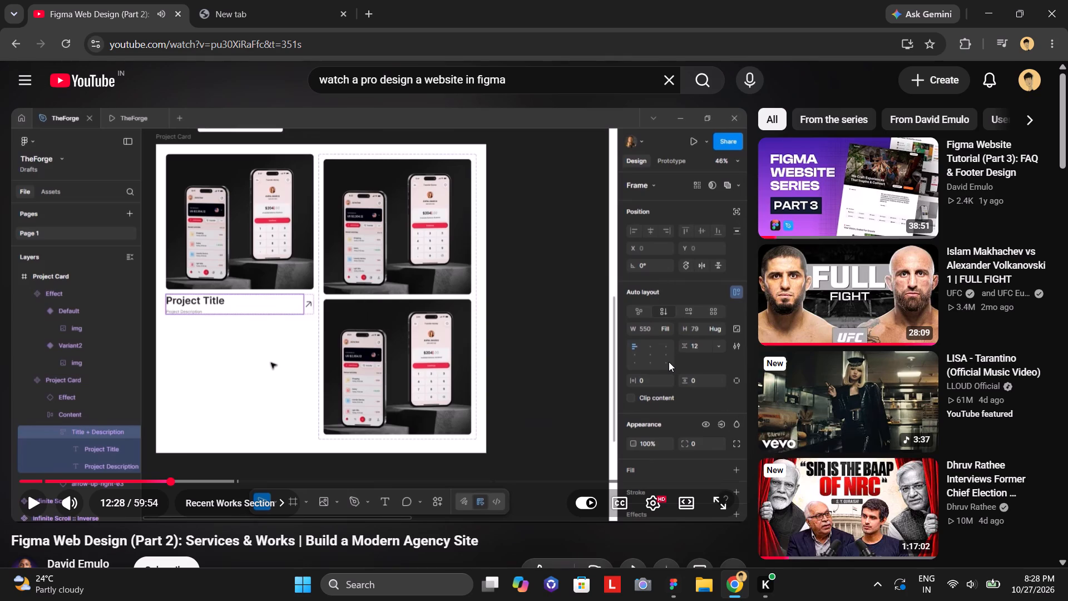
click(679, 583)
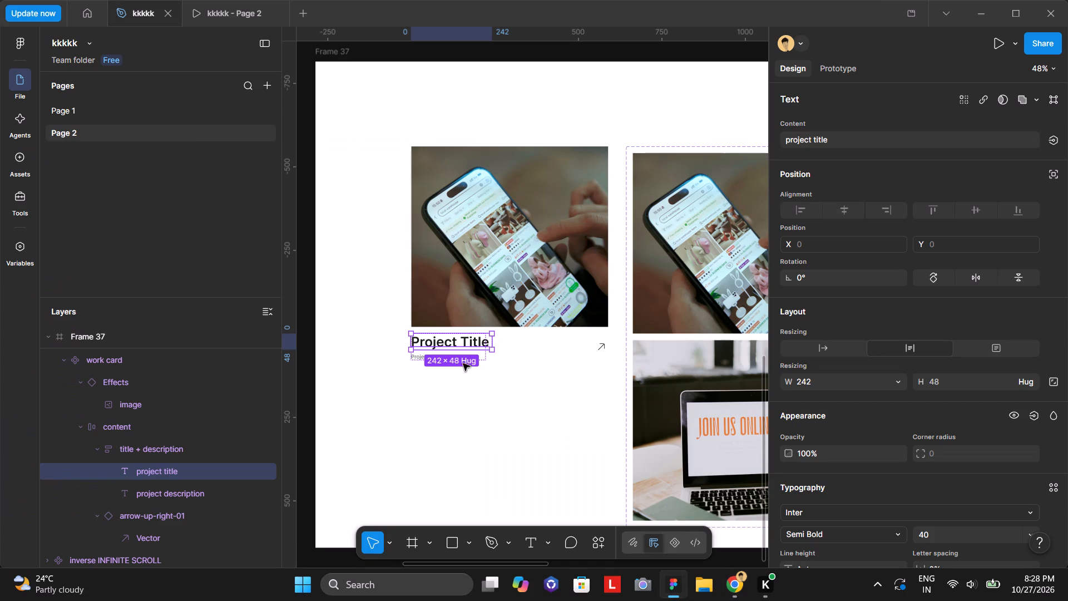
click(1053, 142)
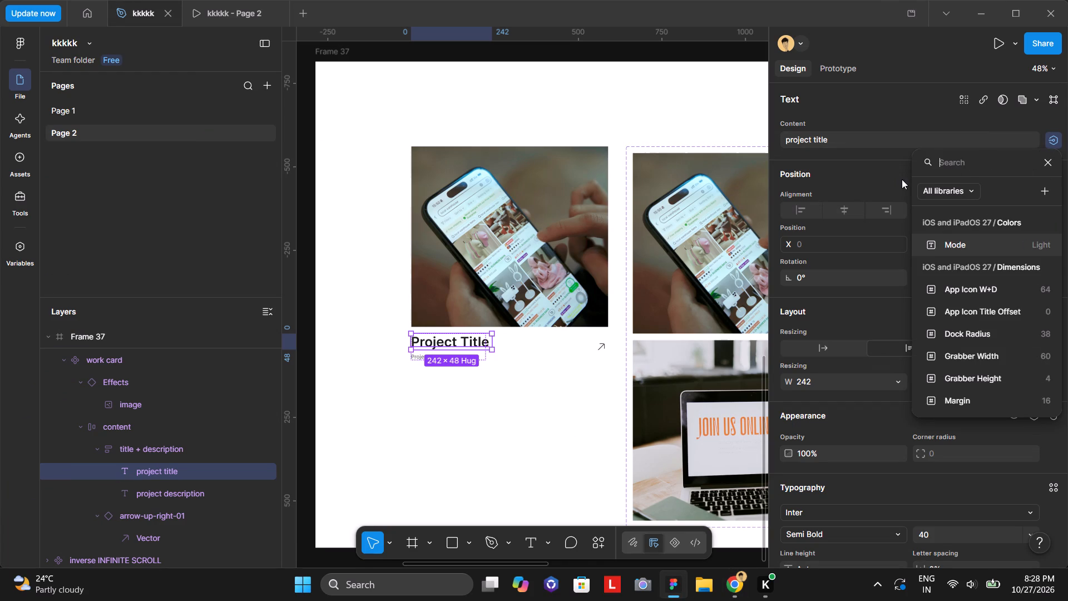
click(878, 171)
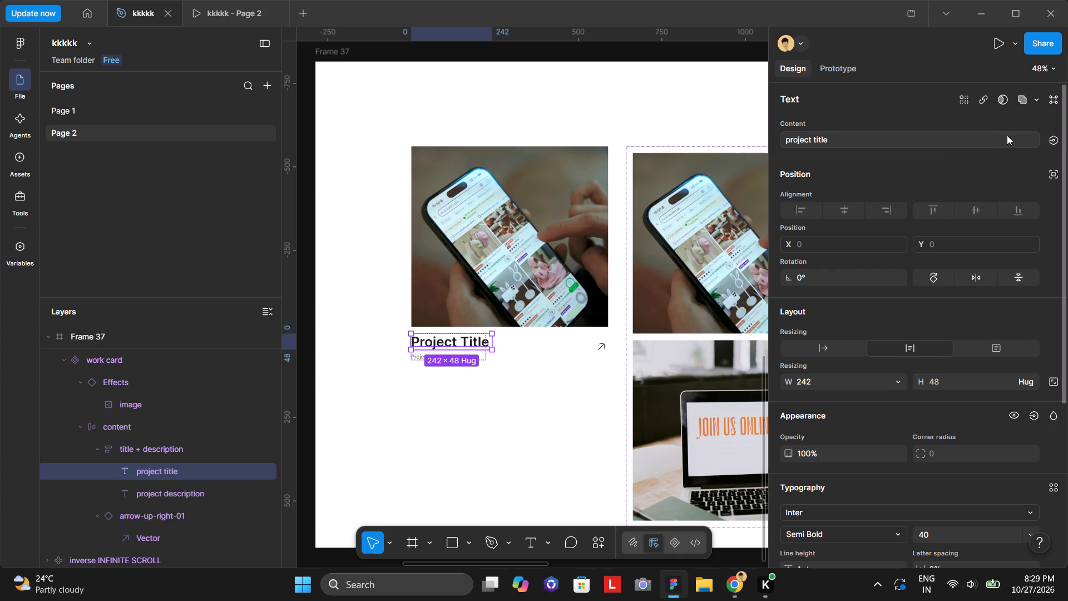
Switch to the Chrome tutorial and replay parts between about 11:43 and 12:38 to examine how the title and description text properties are created.
click(734, 597)
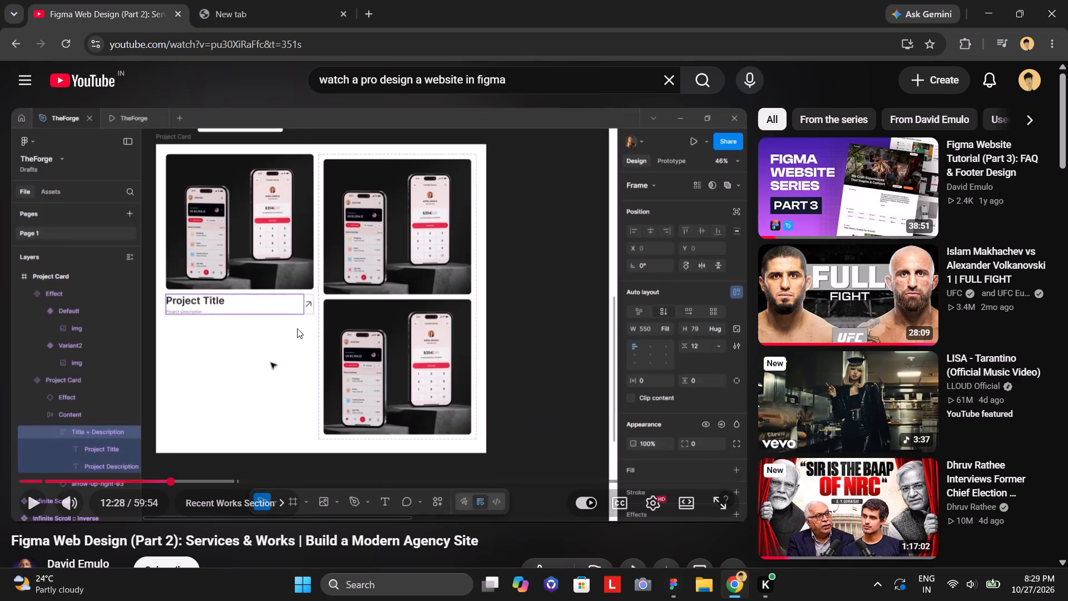
click(279, 289)
key(Left)
key(Left)
key(Left)
key(Left)
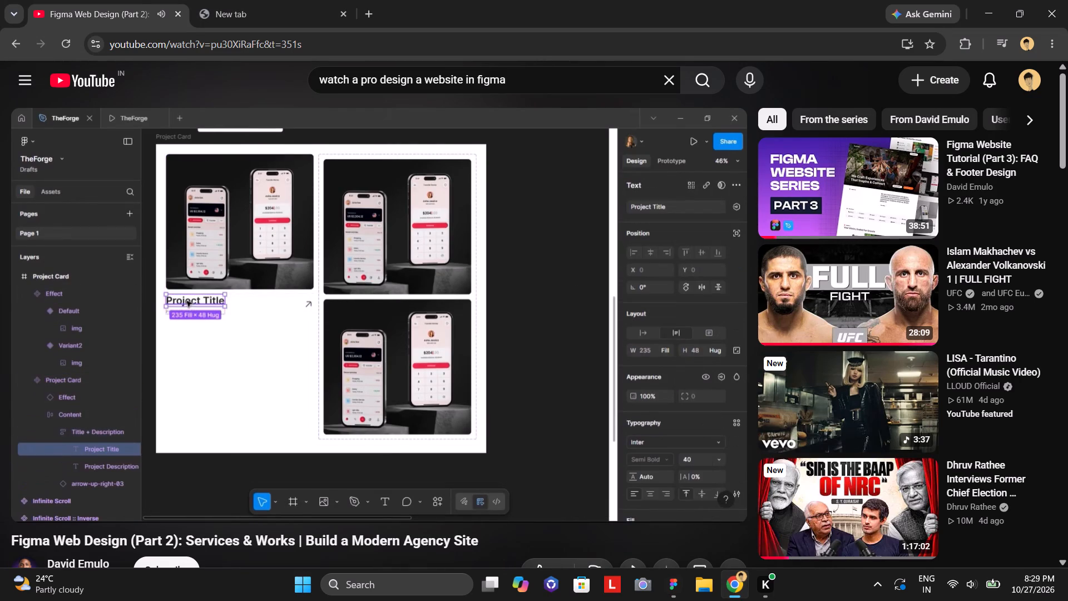
key(Right)
key(Right)
key(Right)
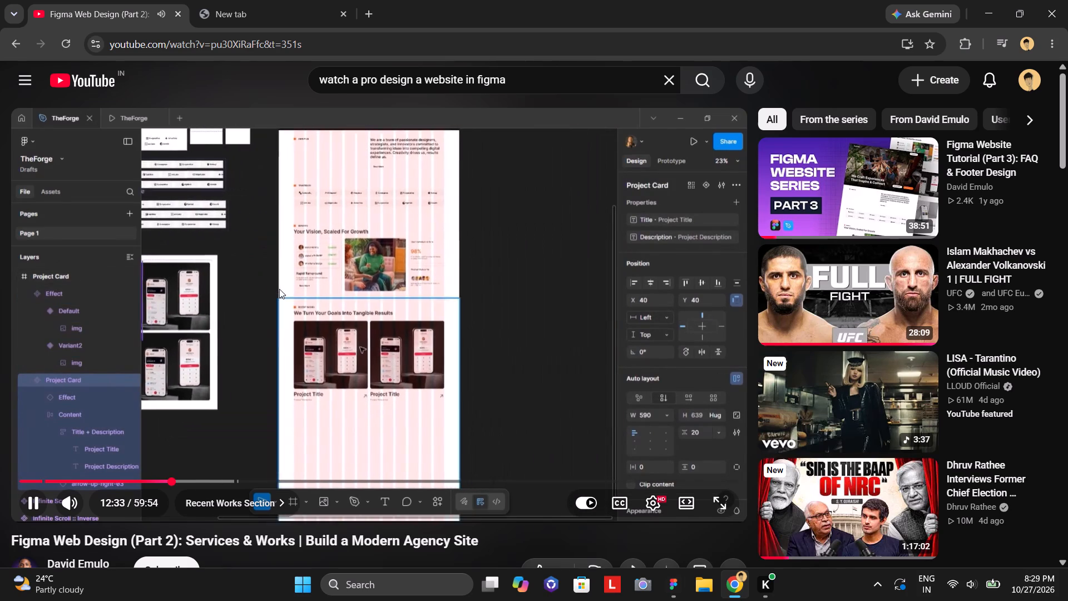
key(Left)
key(Left)
key(Right)
key(Right)
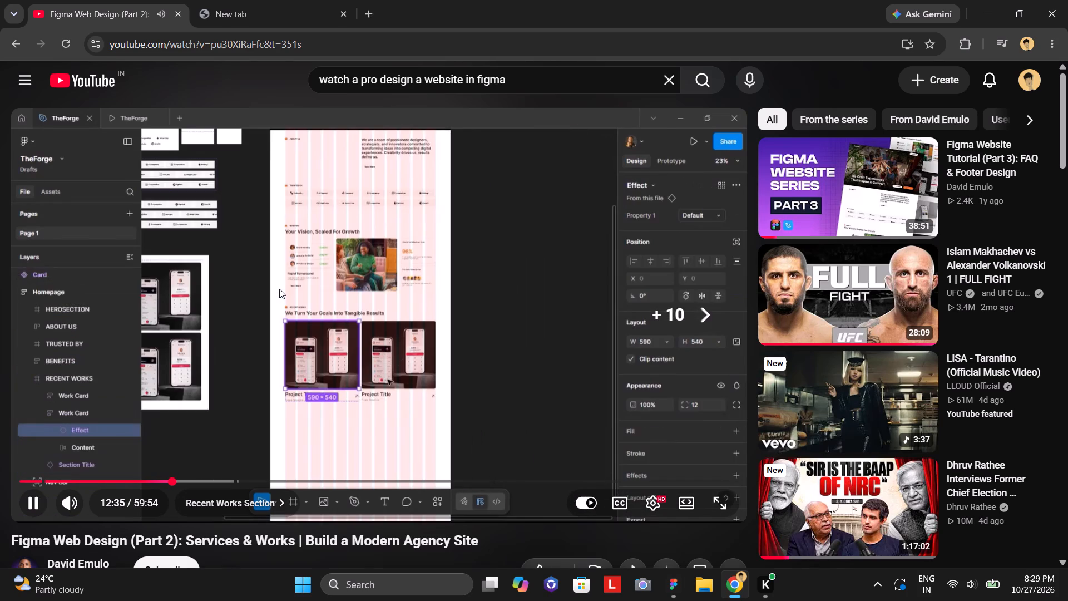
key(Right)
key(Left)
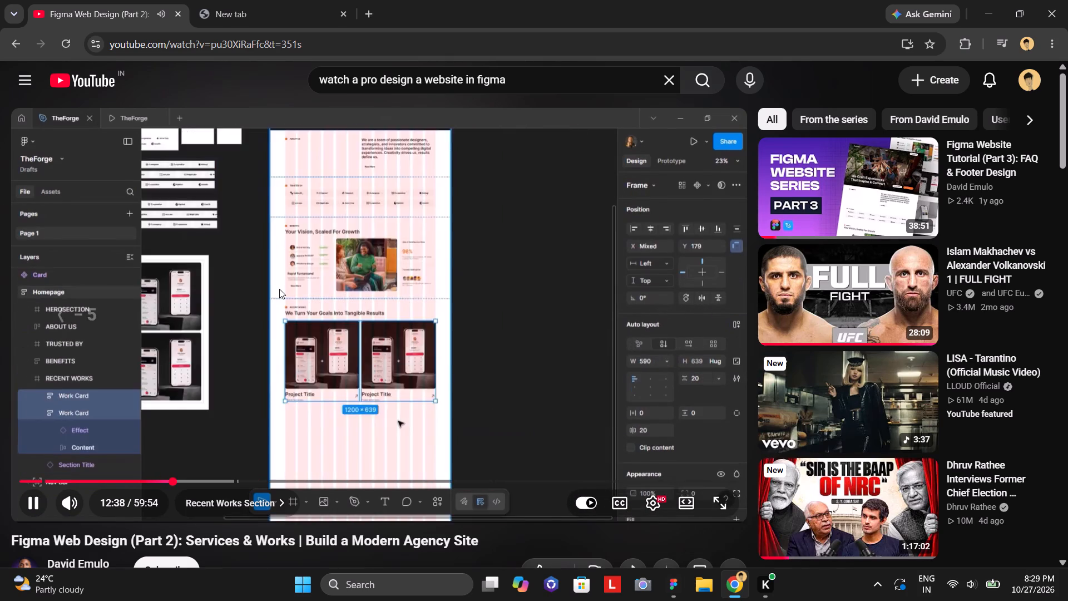
key(Left)
key(Left)
key(Left)
key(Left)
key(Left)
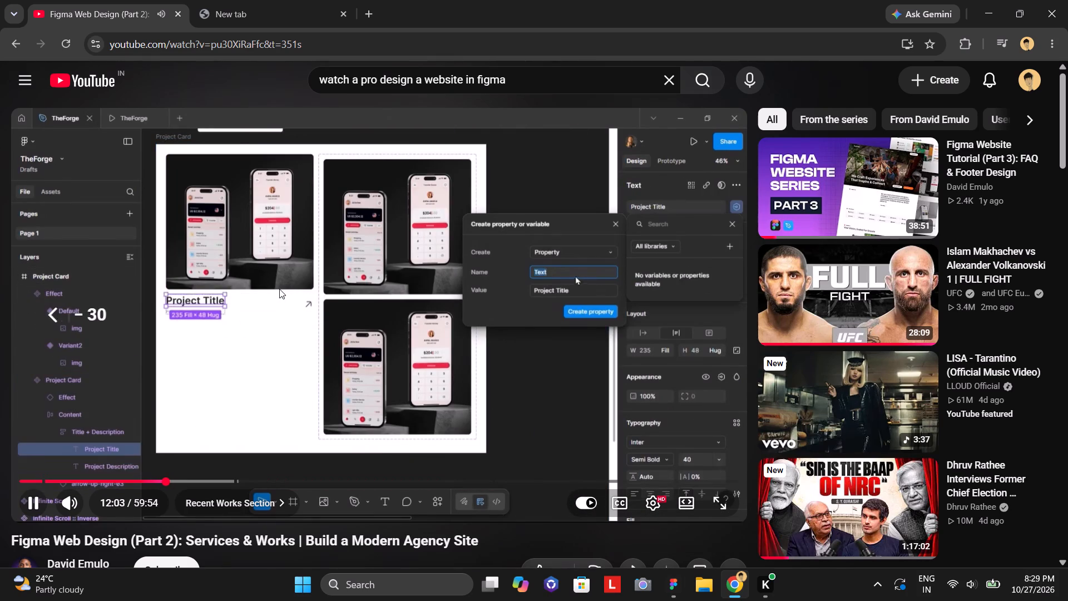
key(Left)
key(Left)
key(Left)
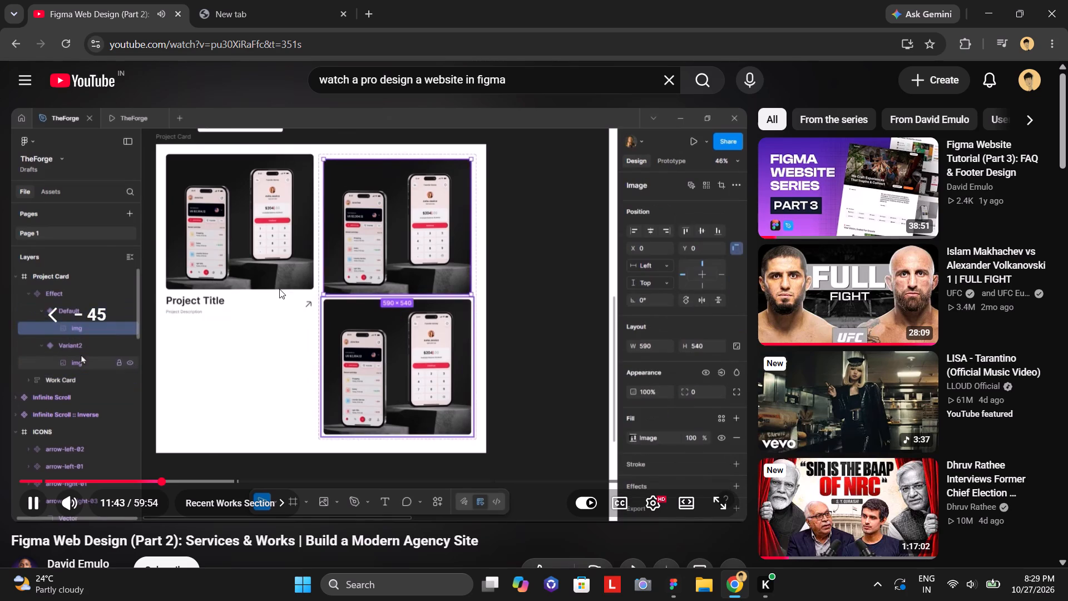
key(Right)
key(Right)
key(Right)
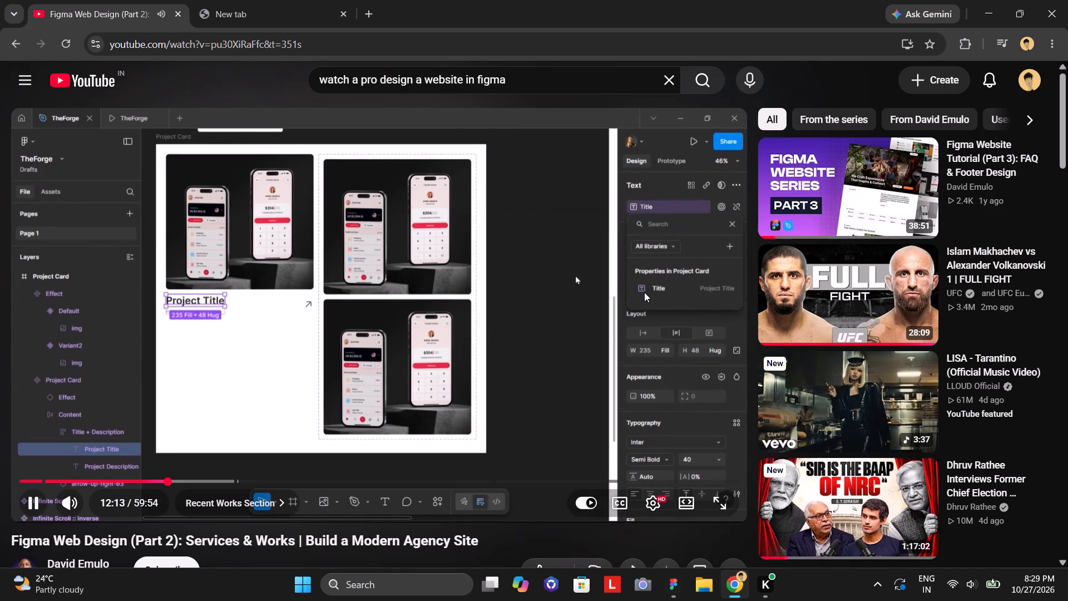
click(644, 292)
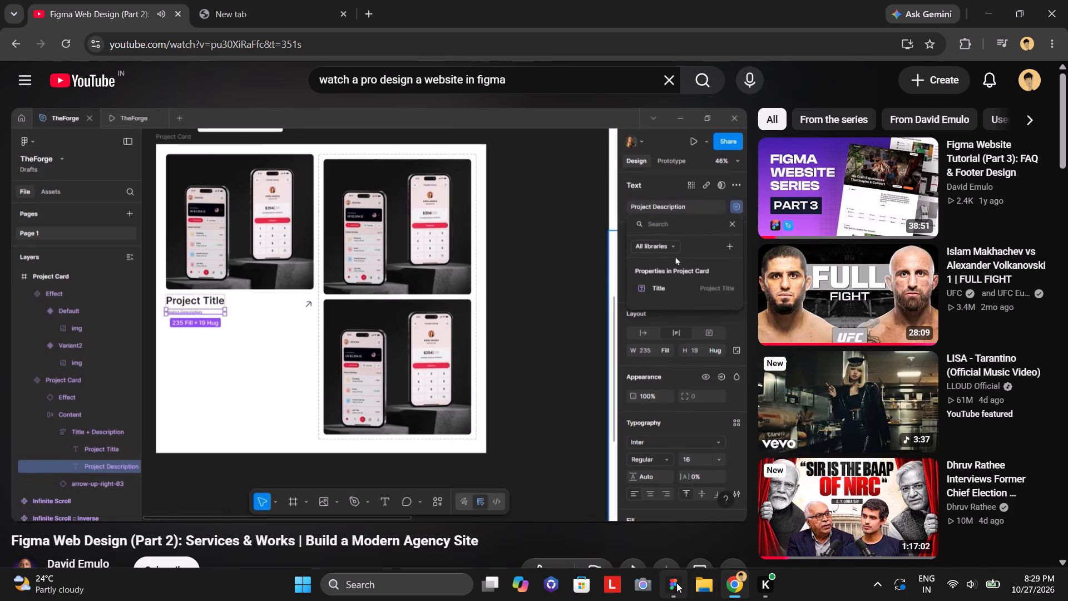
Switch to Figma and create a component property named Title from the project title text's content, with the value project title.
click(676, 583)
click(678, 585)
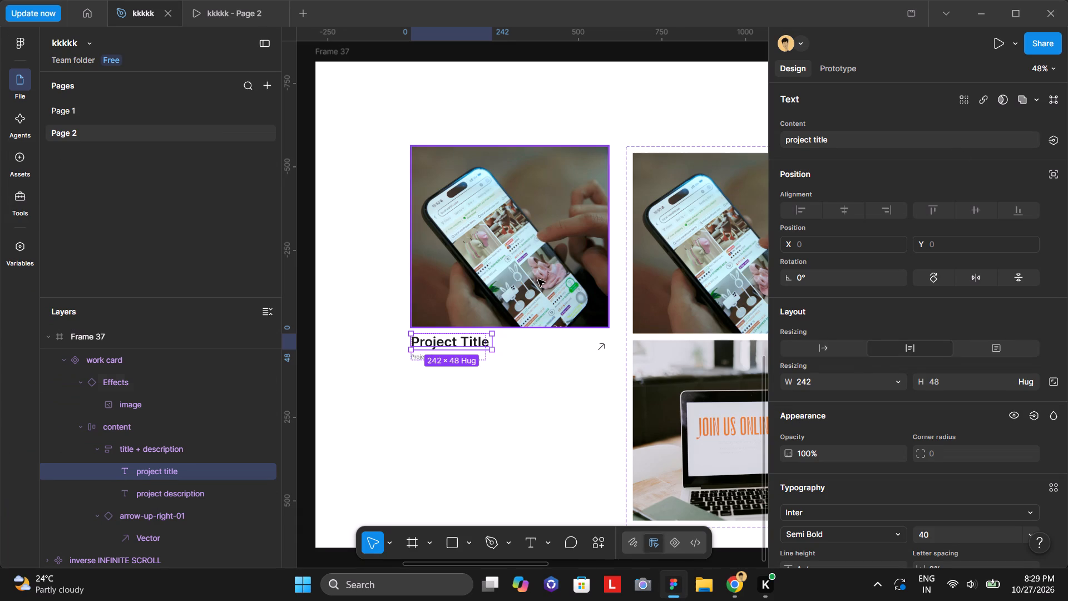
click(1051, 139)
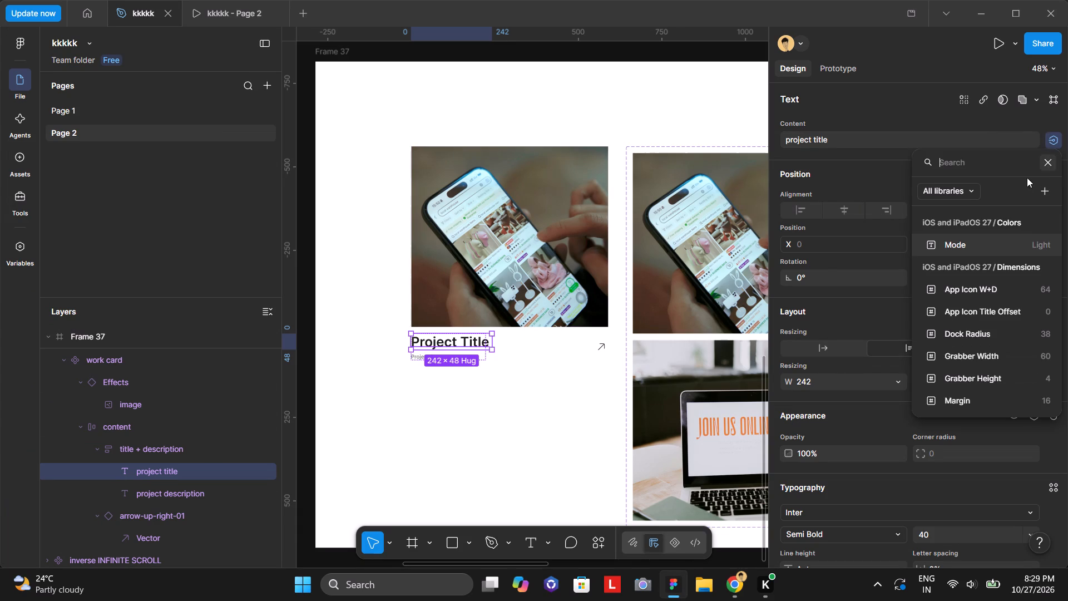
click(1048, 190)
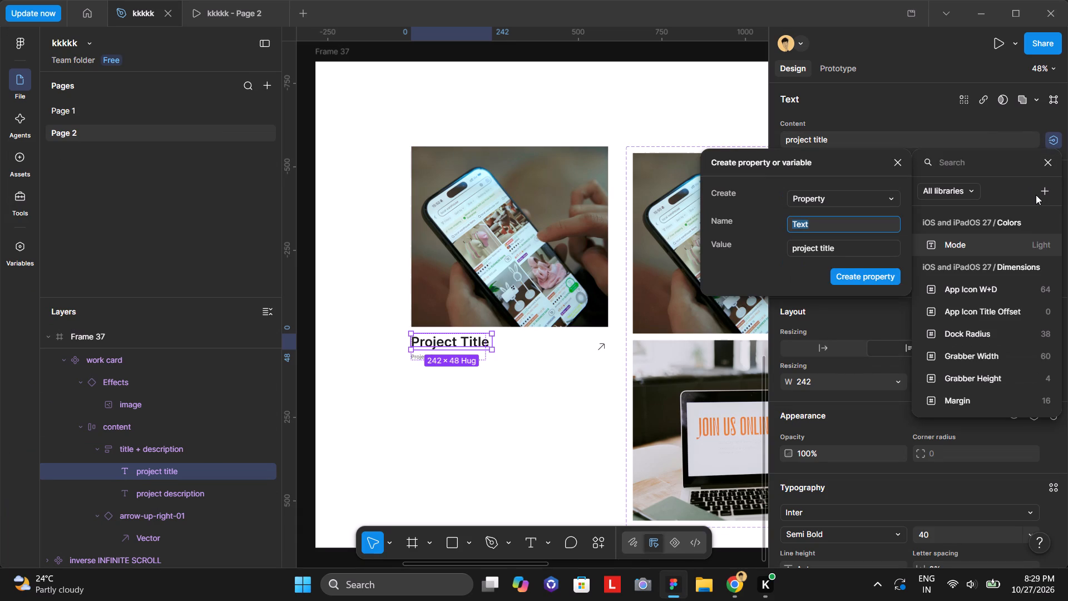
text(ti)
key(BackSpace)
key(BackSpace)
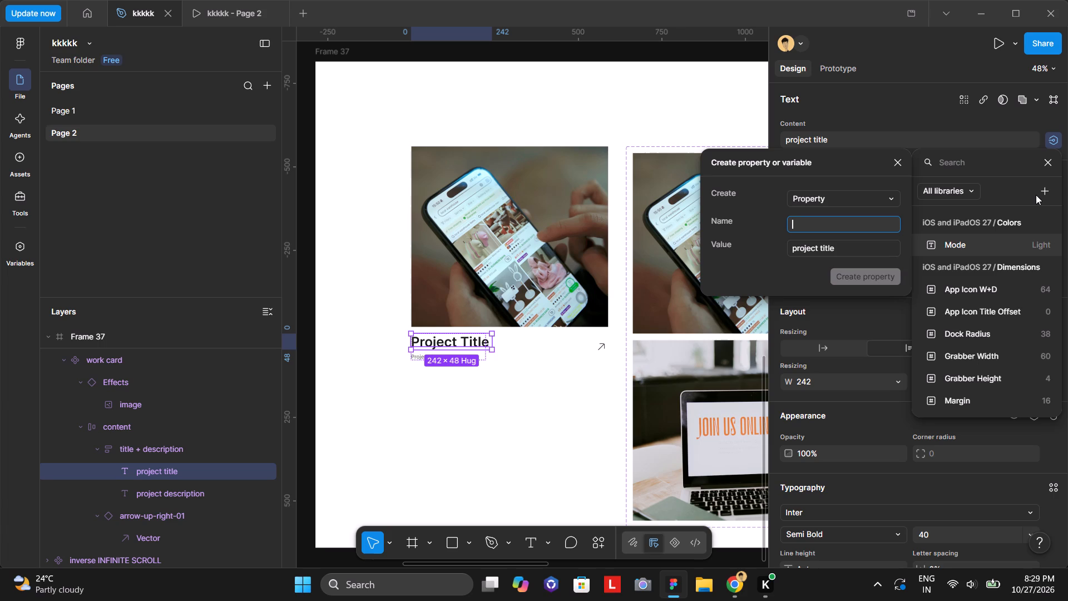
key(shift+t)
text(itle)
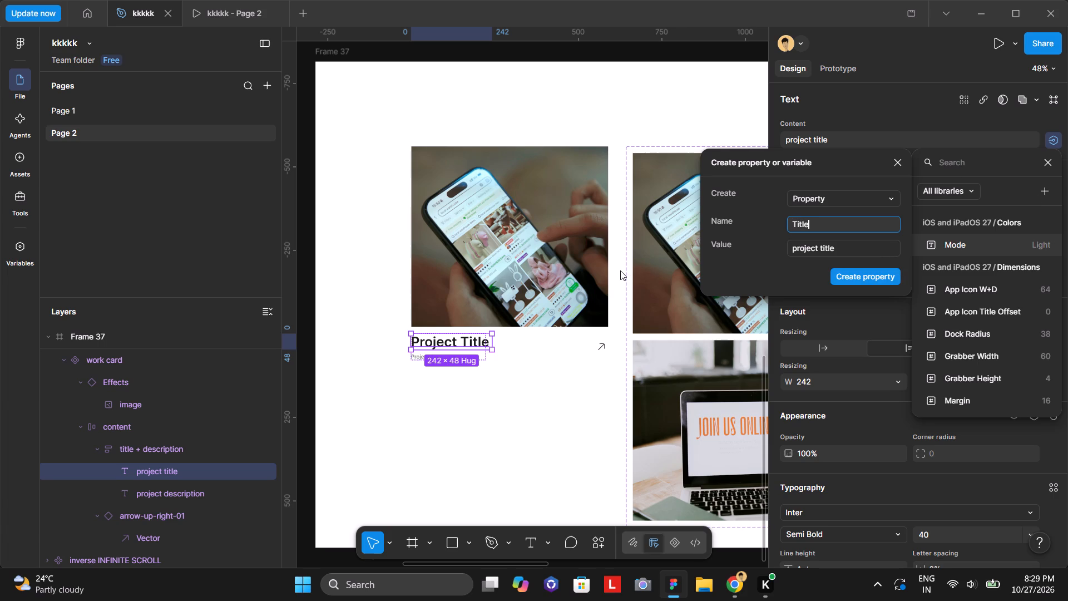
click(877, 275)
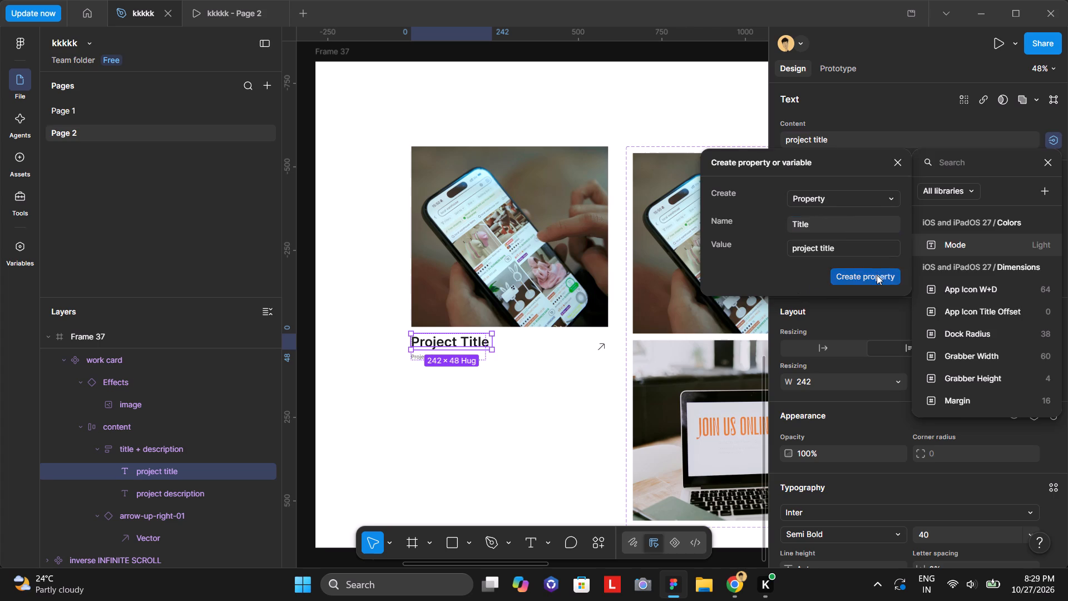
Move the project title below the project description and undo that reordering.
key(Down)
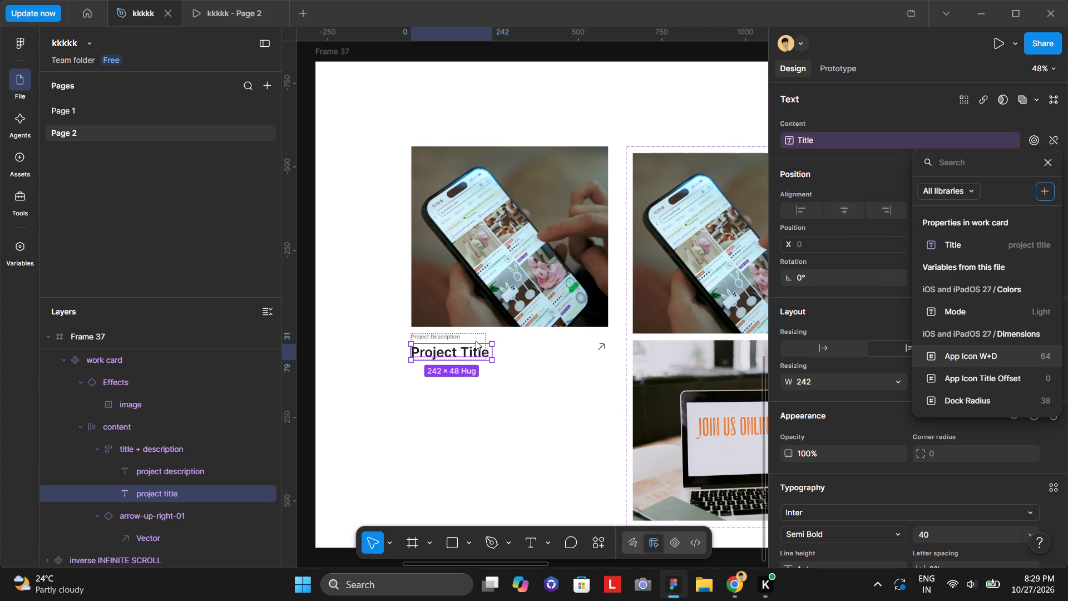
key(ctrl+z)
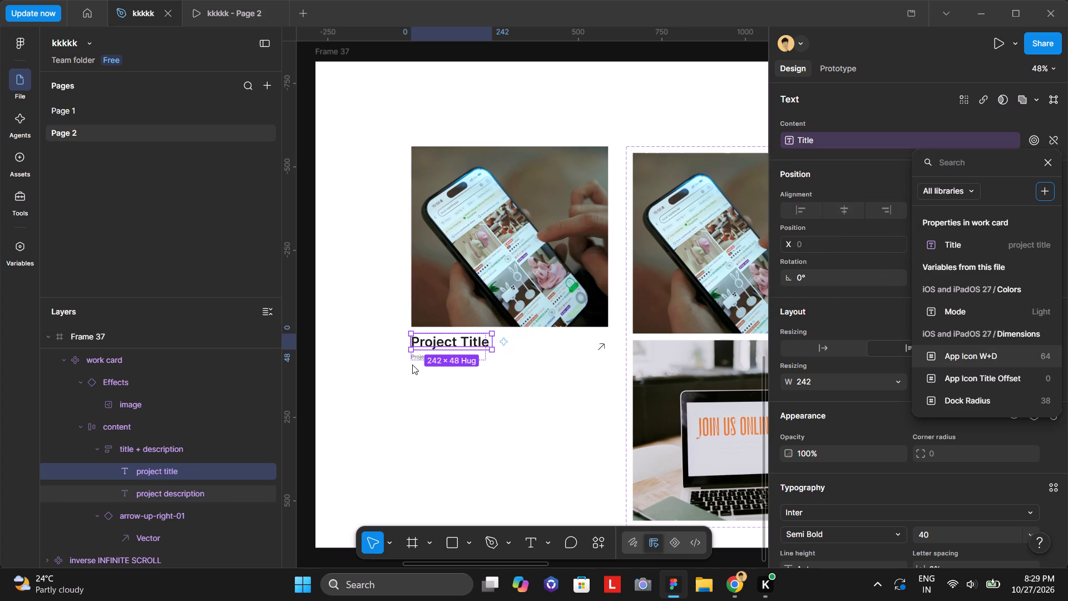
Select the project description text nested inside the work card component.
click(414, 358)
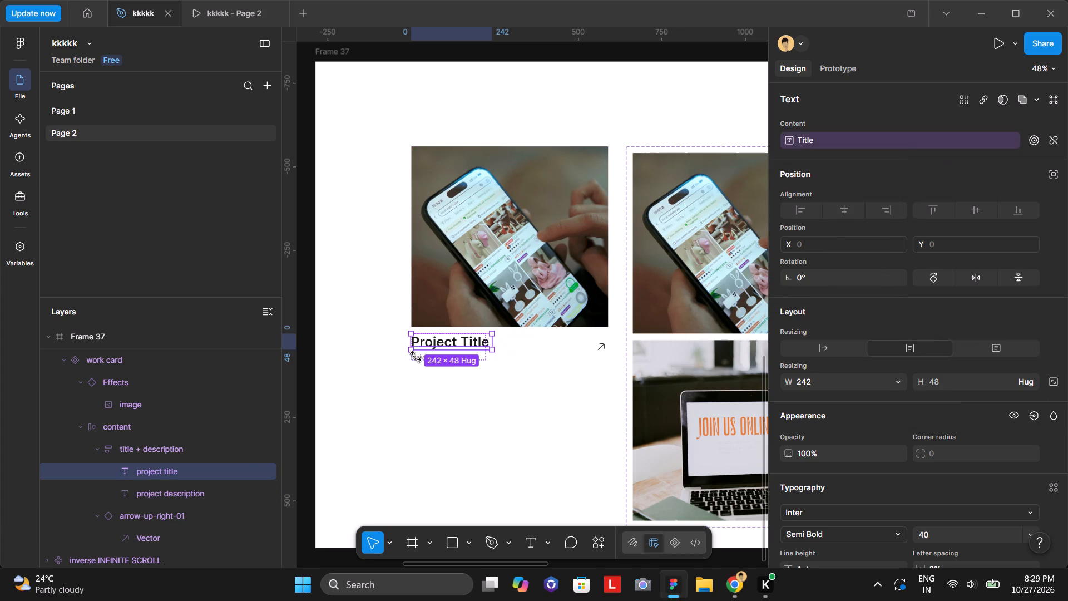
click(420, 378)
double_click(434, 356)
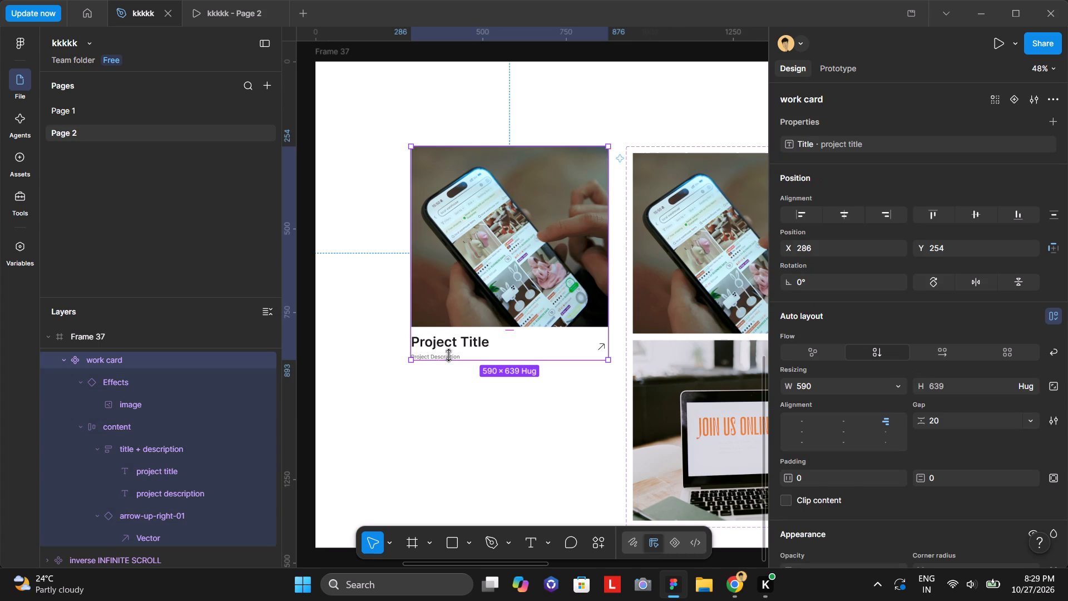
click(448, 355)
key(space)
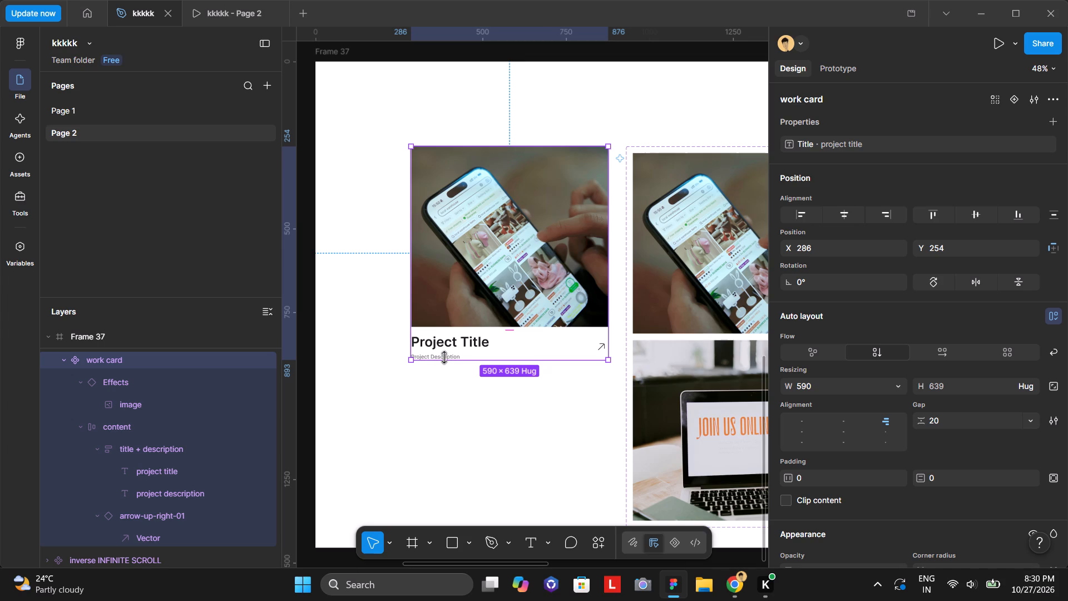
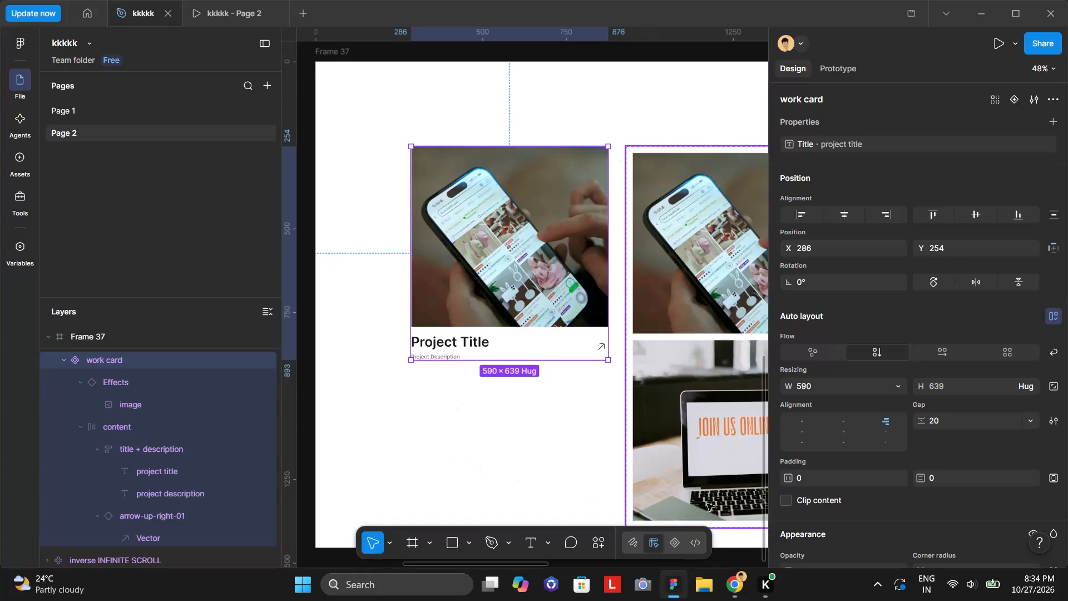
Switch to the Chrome tutorial and replay the part around 12:16 to examine how the description text property is created.
click(735, 581)
click(559, 382)
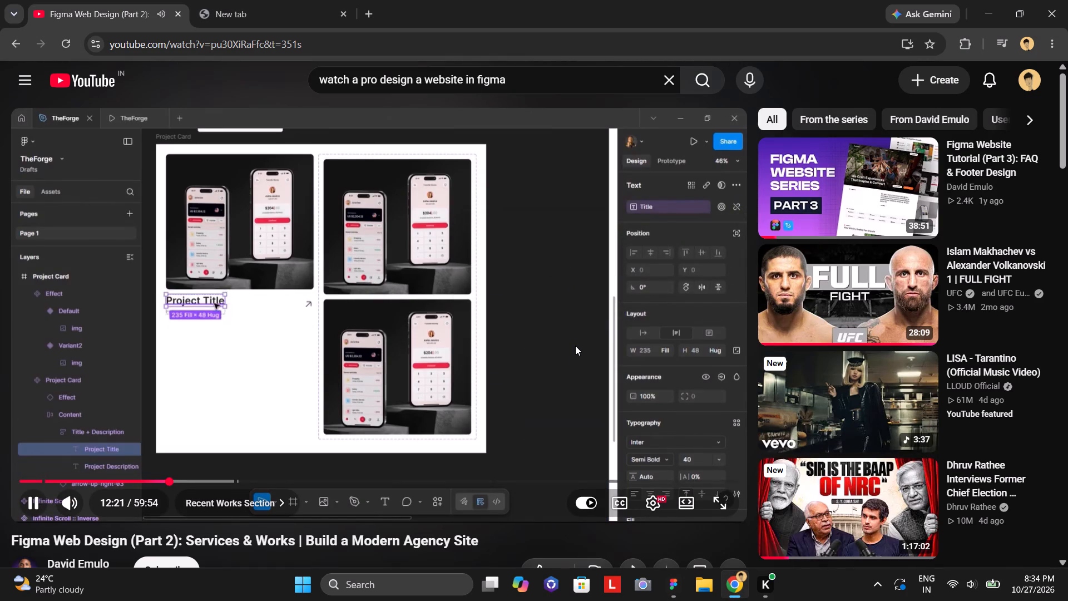
key(Left)
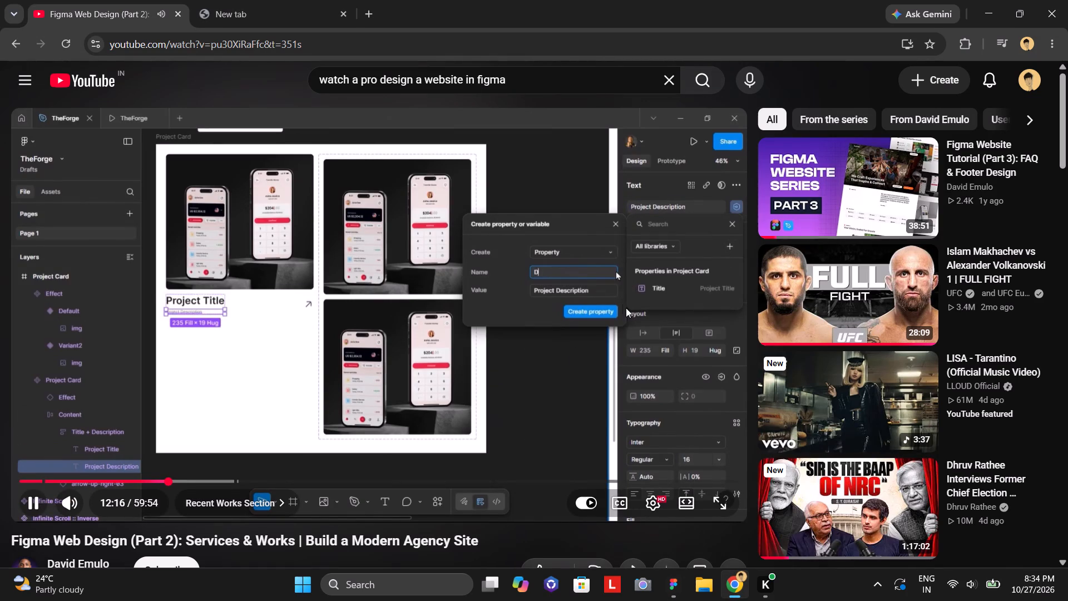
click(622, 304)
Switch to Figma and create a component property named description from the project description text's content, checking the name against the Chrome tutorial.
click(684, 588)
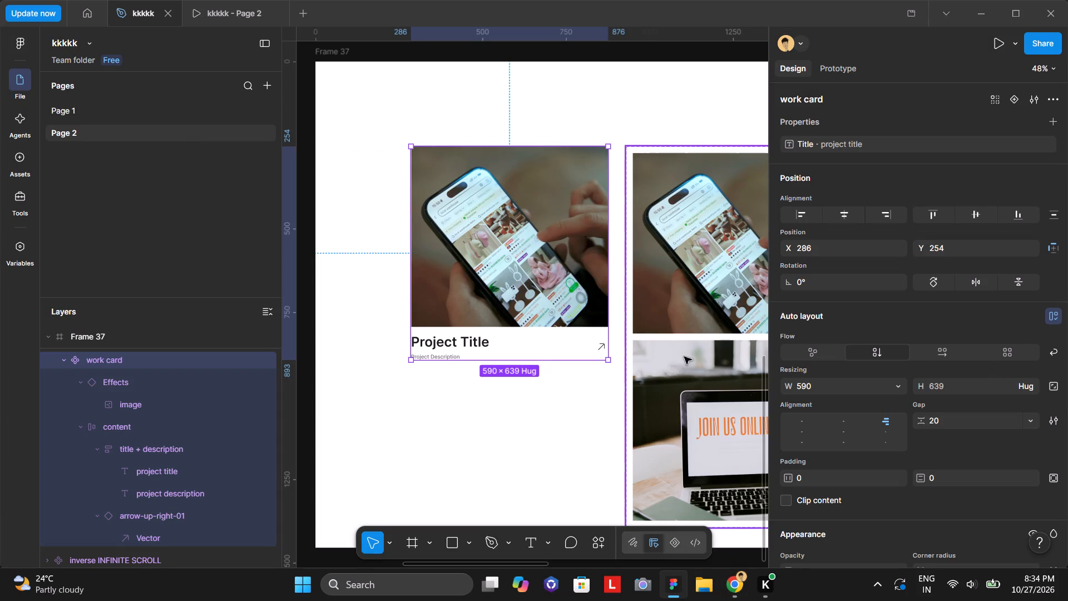
double_click(456, 342)
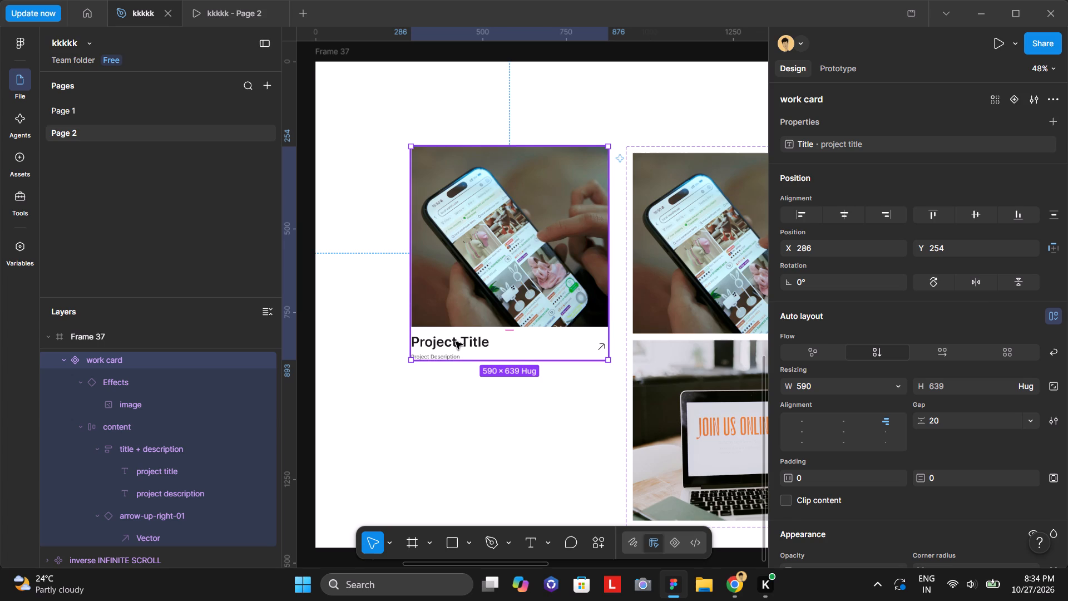
double_click(456, 342)
double_click(456, 342)
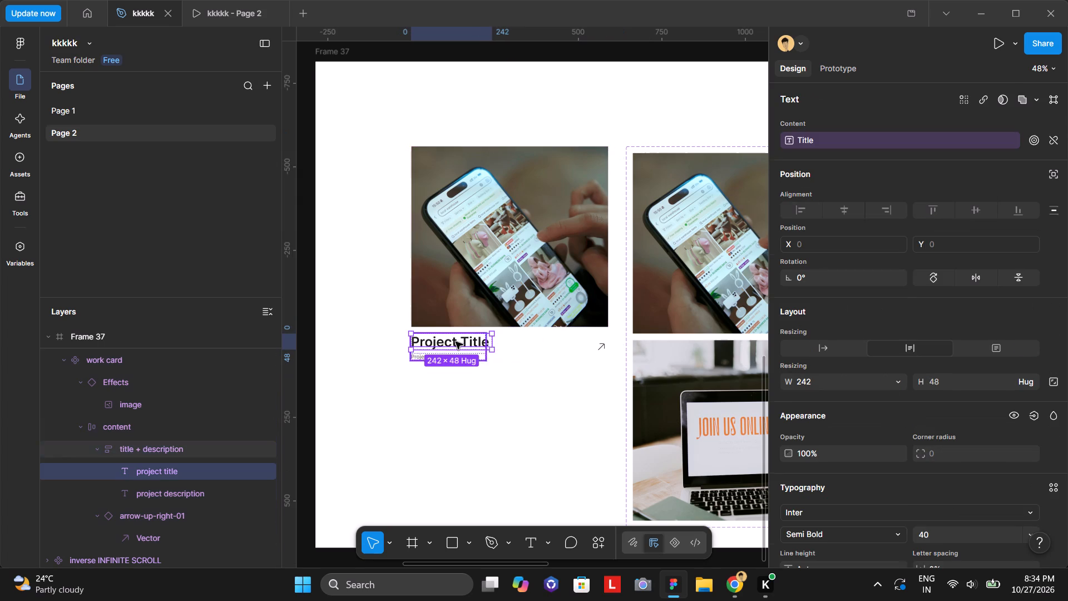
double_click(423, 356)
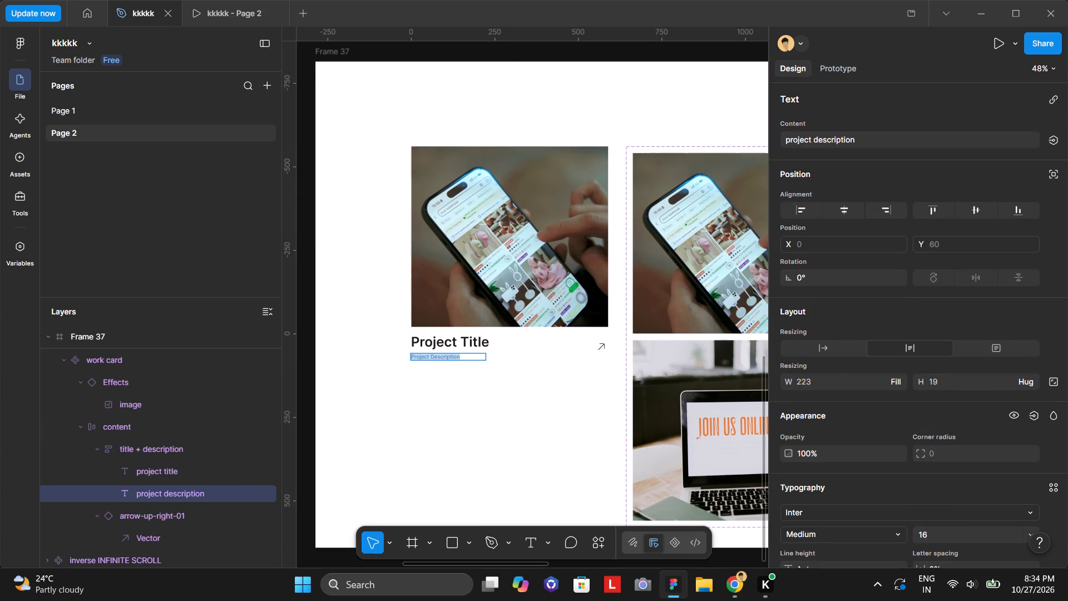
click(477, 385)
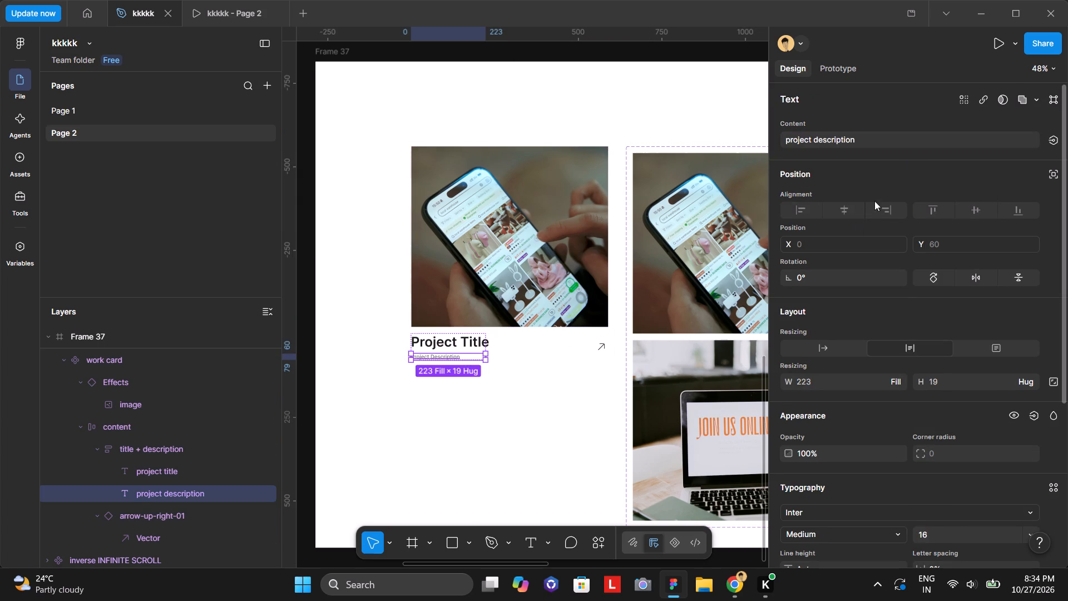
click(1057, 140)
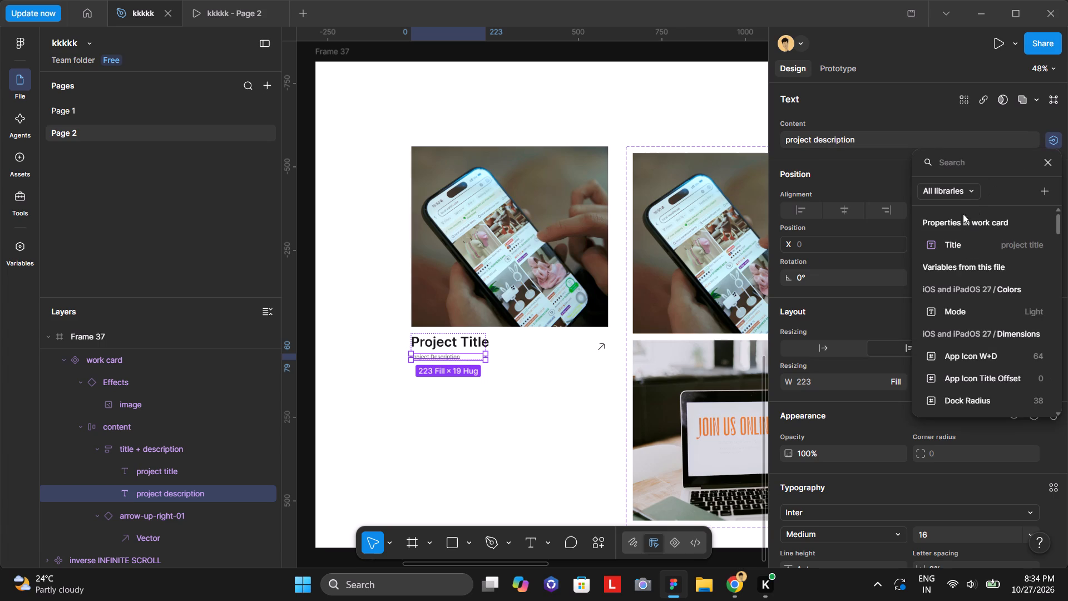
click(1046, 188)
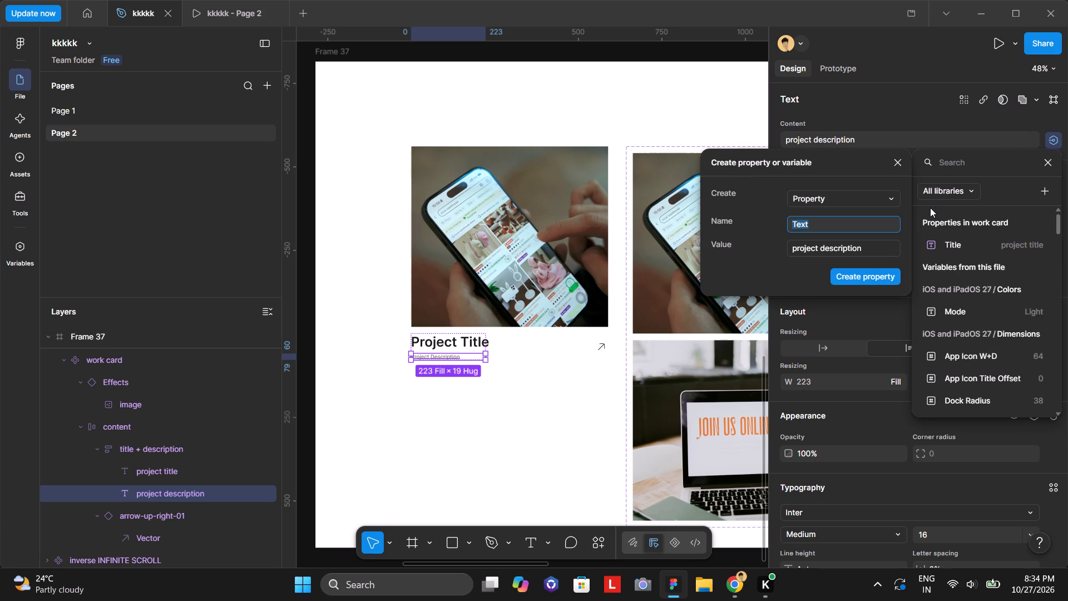
key(d)
text(es)
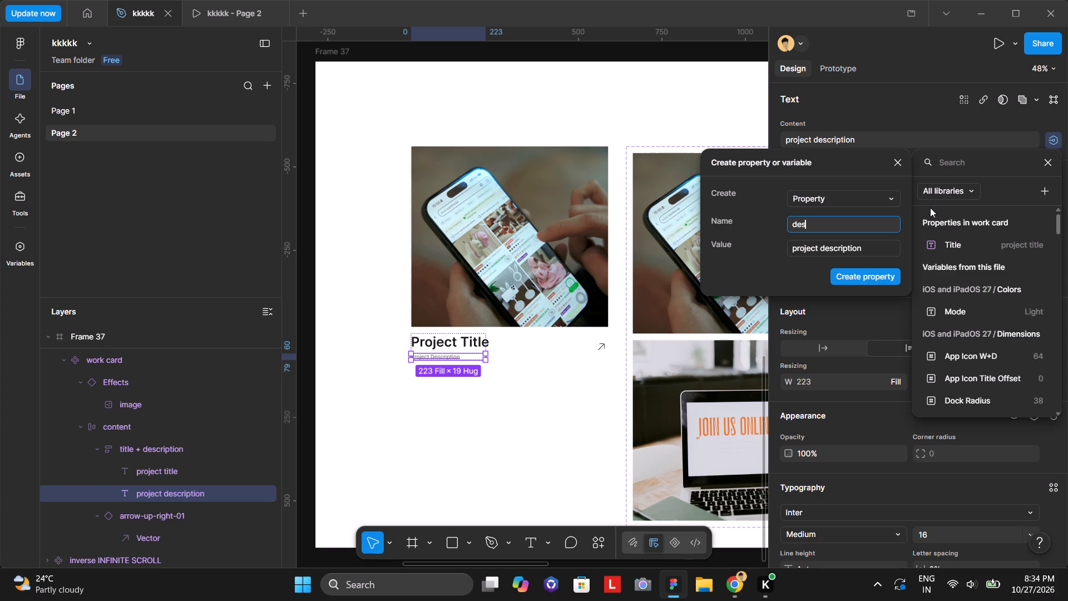
click(746, 574)
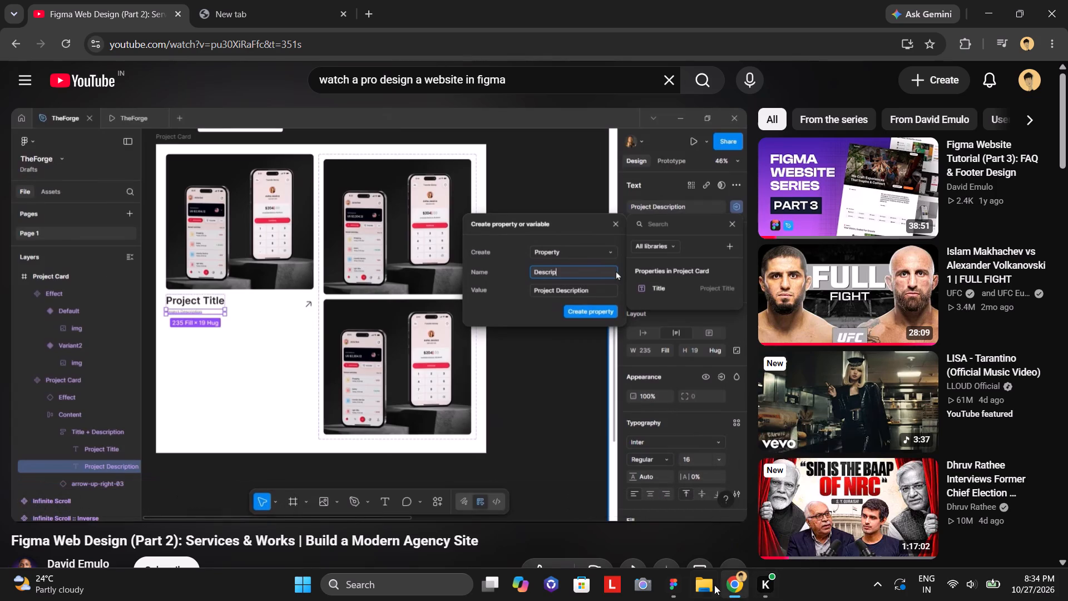
click(679, 590)
text(cription)
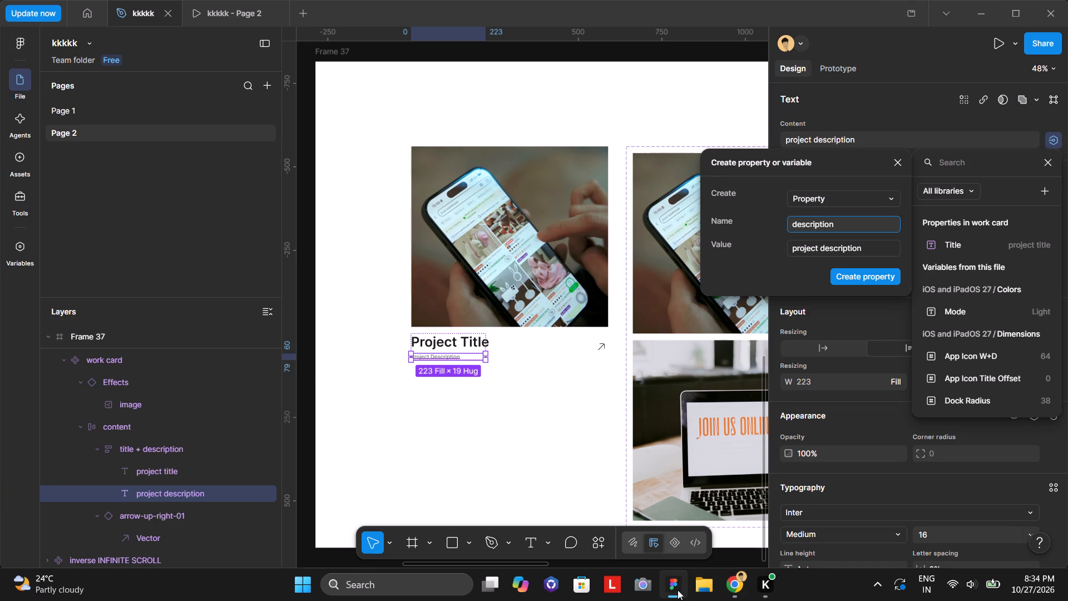
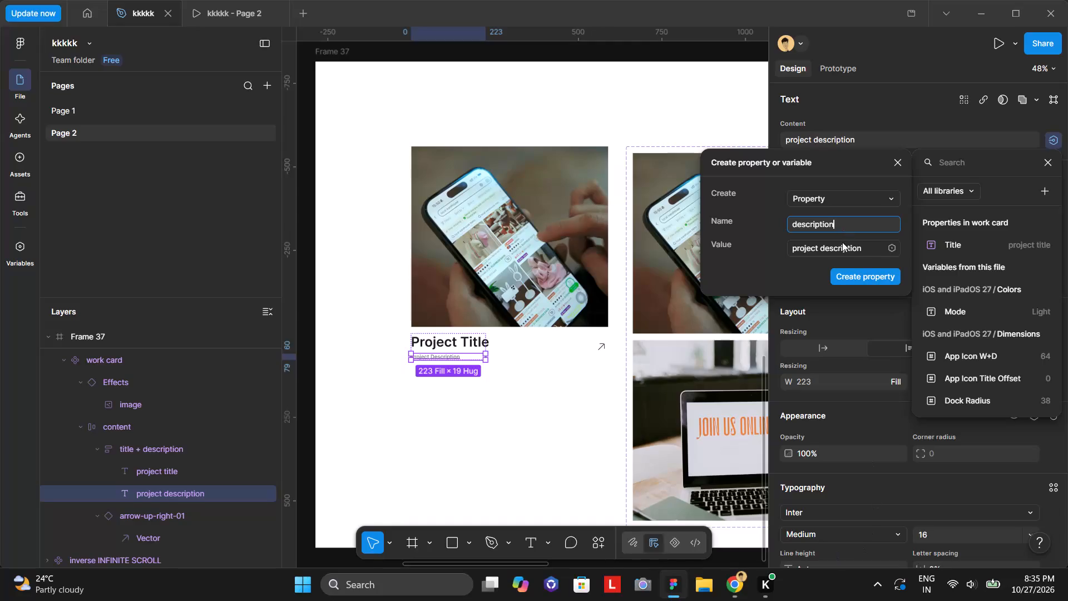
Create the text property description with the value project description for the work card's description text.
click(854, 279)
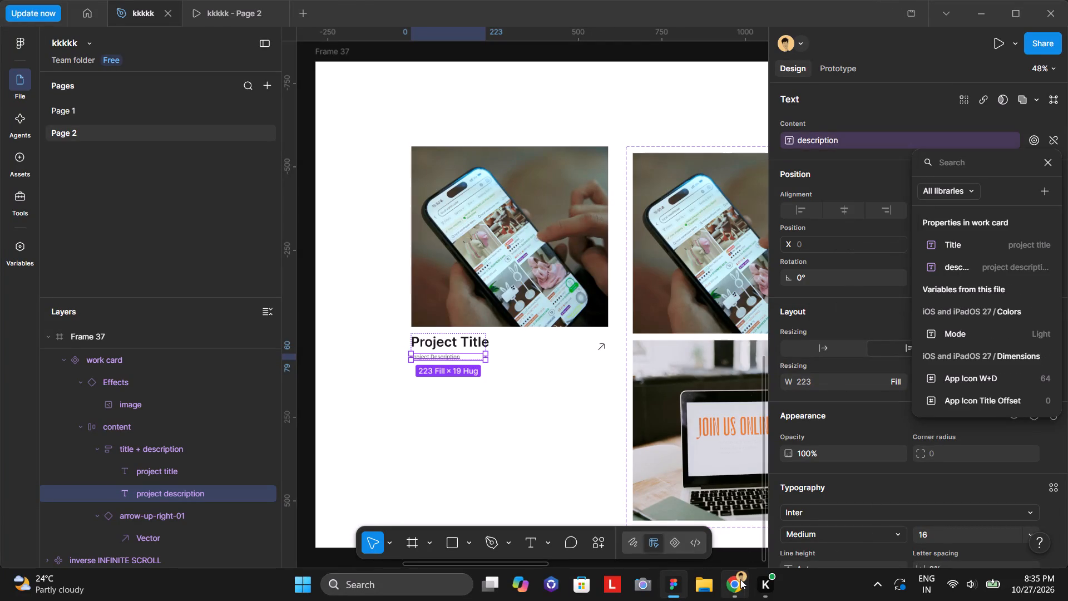
Switch to the YouTube tutorial in Chrome, replay the part on the project card component, and return to Figma.
click(740, 579)
click(586, 370)
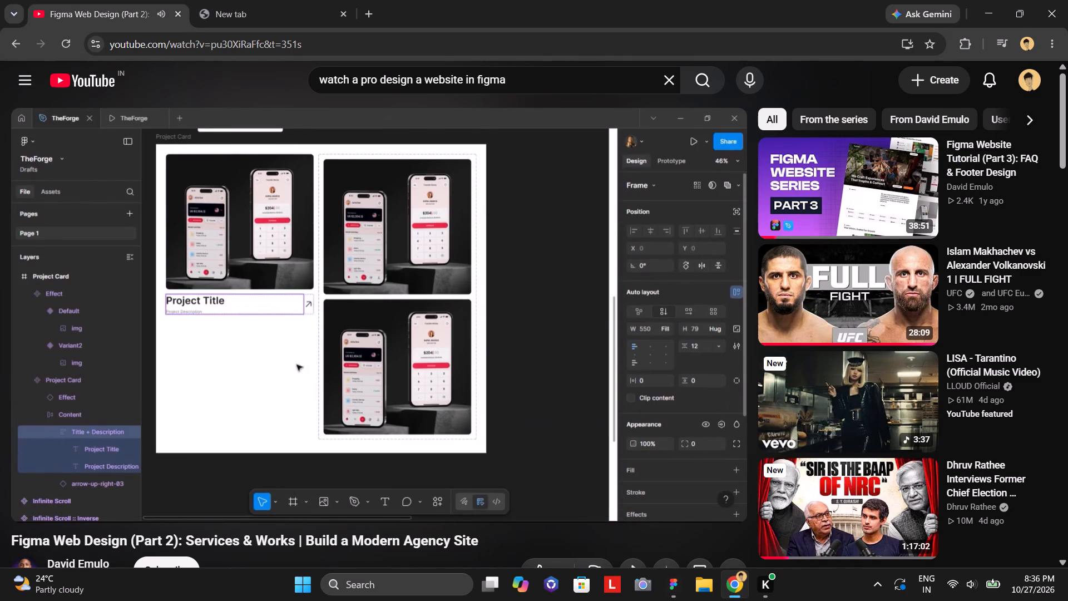
key(Left)
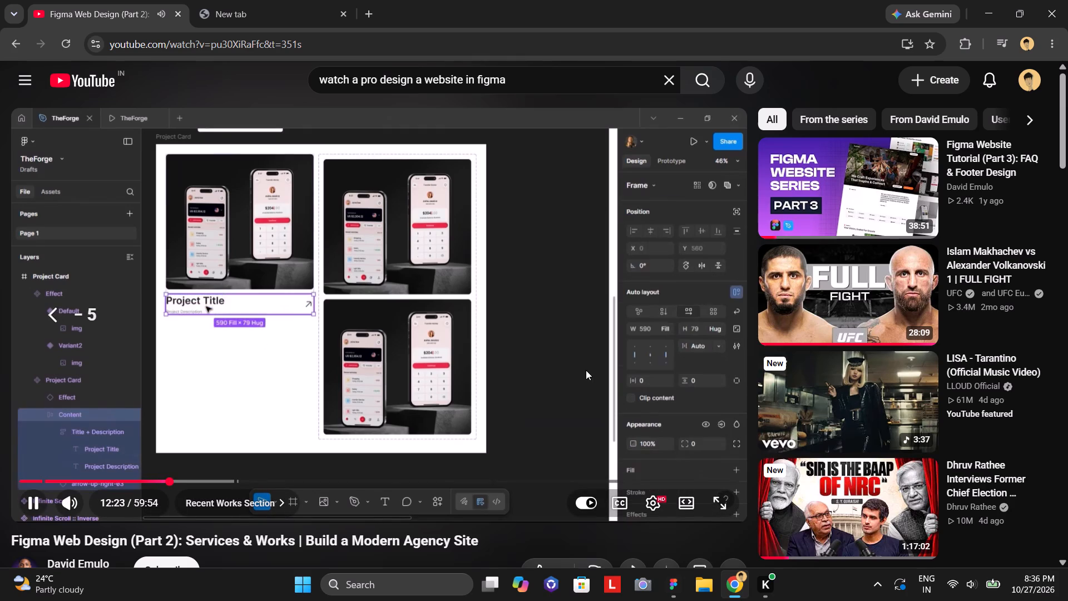
key(Left)
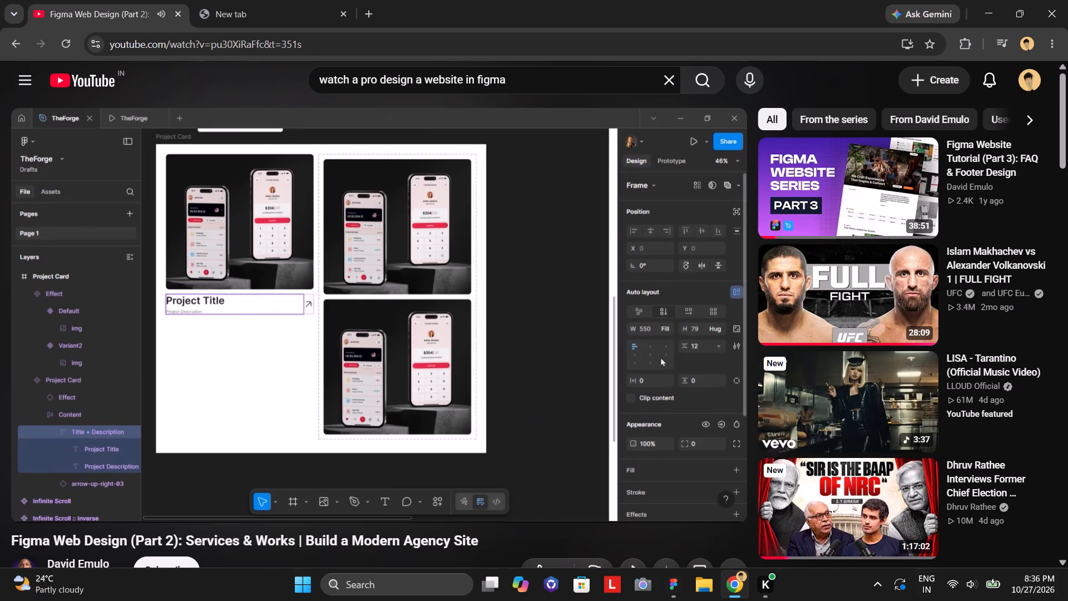
click(472, 204)
click(683, 586)
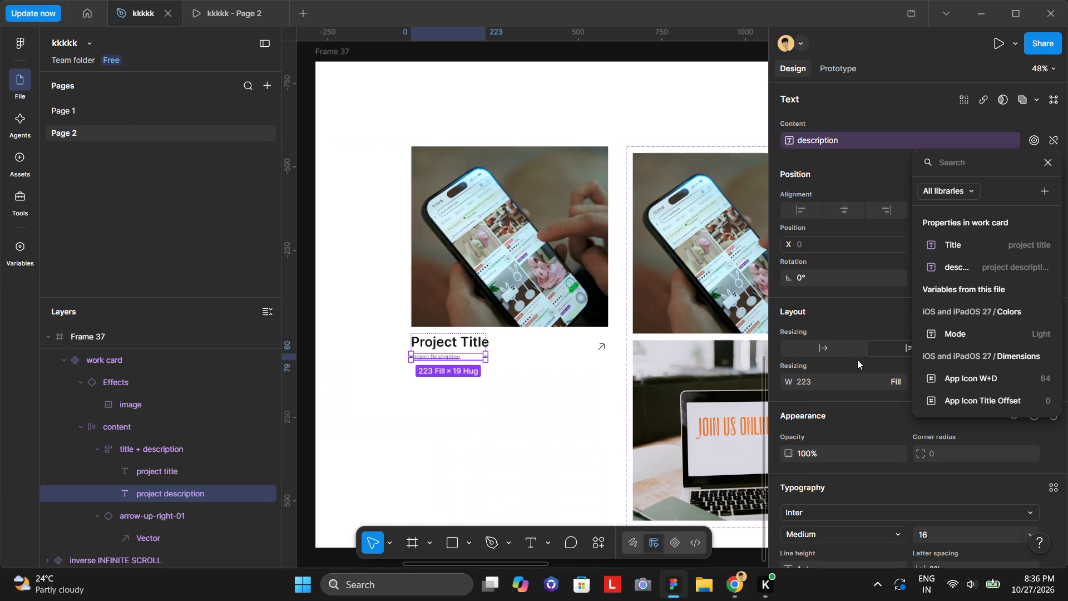
Inspect the work card's properties and the layout and width sizing options of its content frame.
click(860, 166)
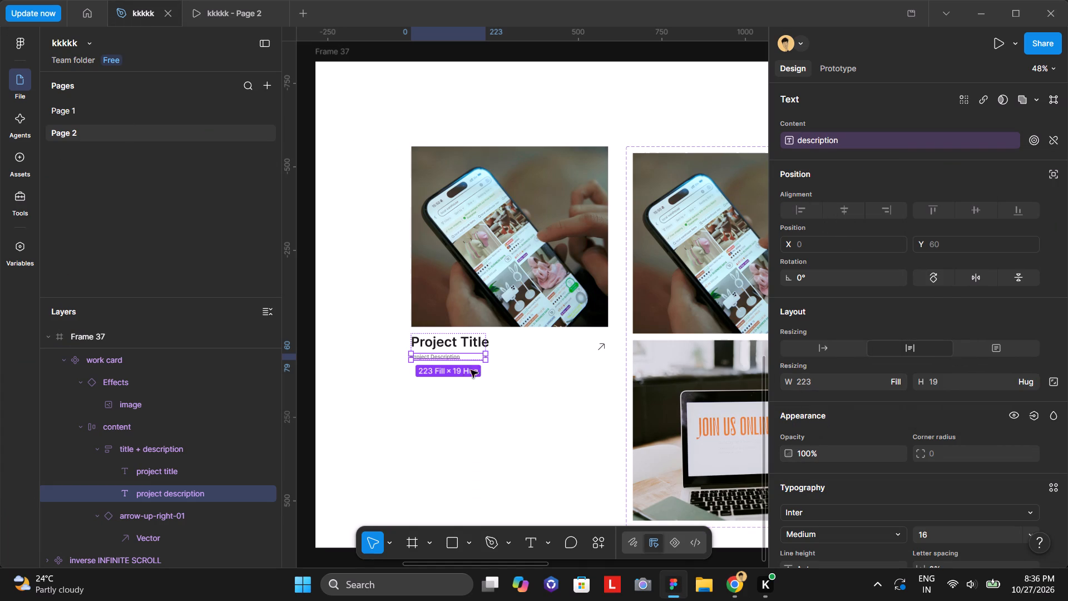
click(365, 283)
click(478, 345)
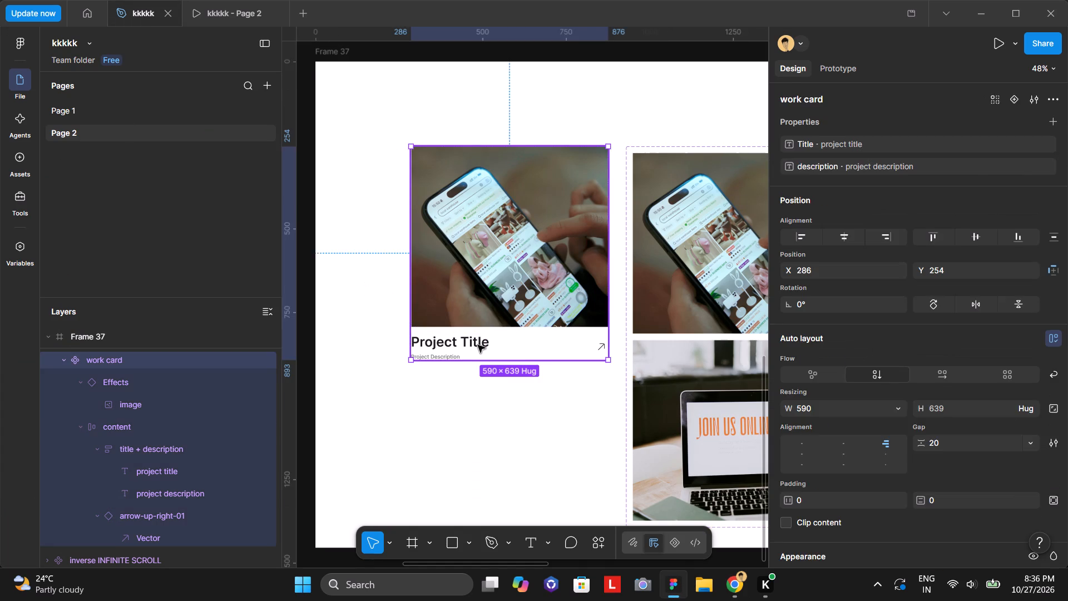
click(478, 345)
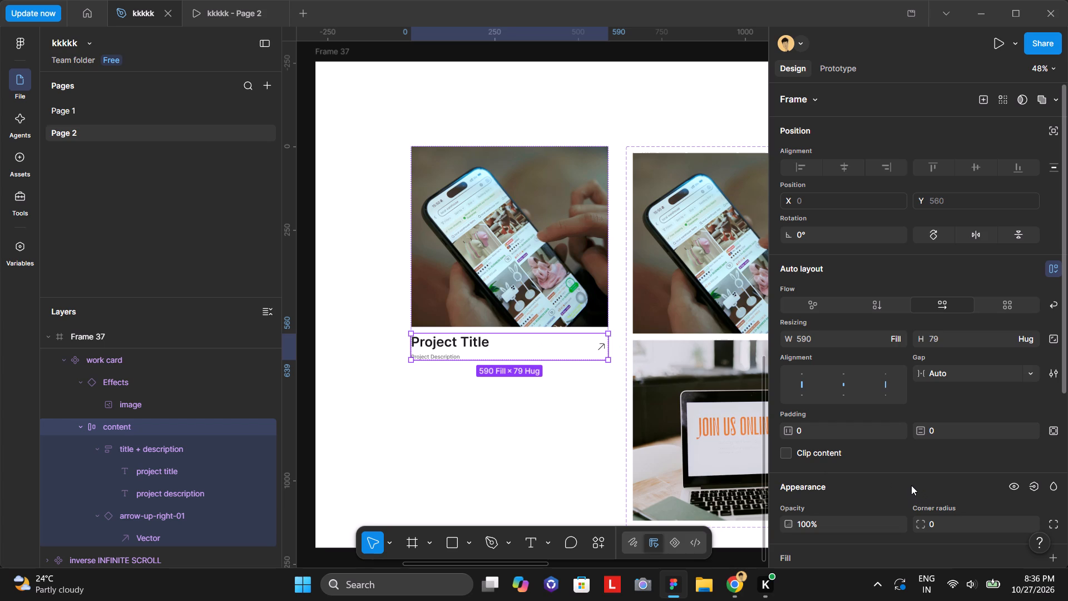
scroll(911, 485, down, 2)
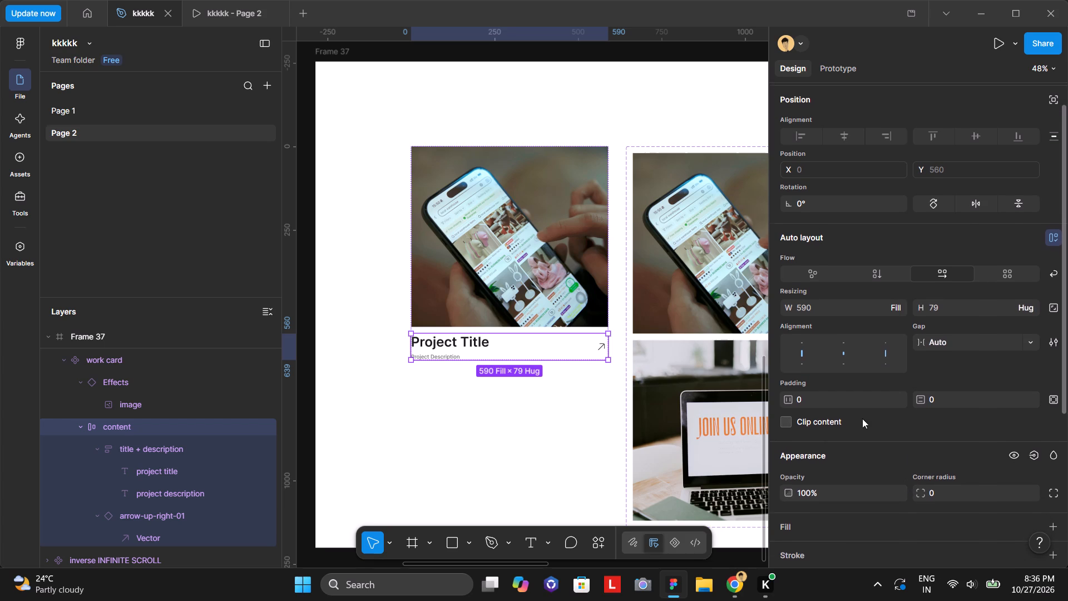
scroll(862, 418, down, 1)
scroll(873, 311, down, 1)
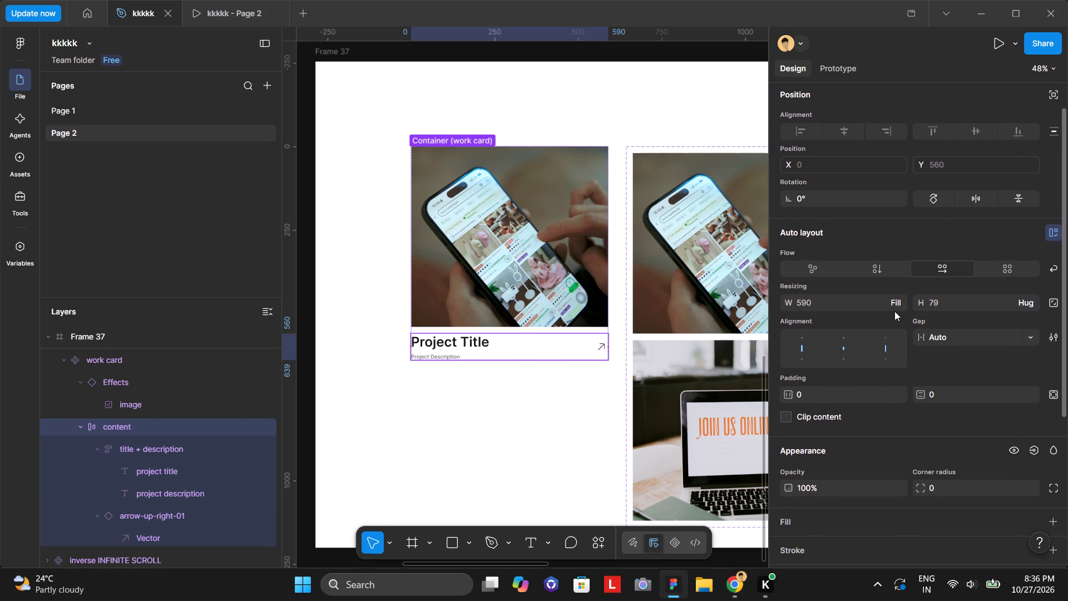
click(899, 302)
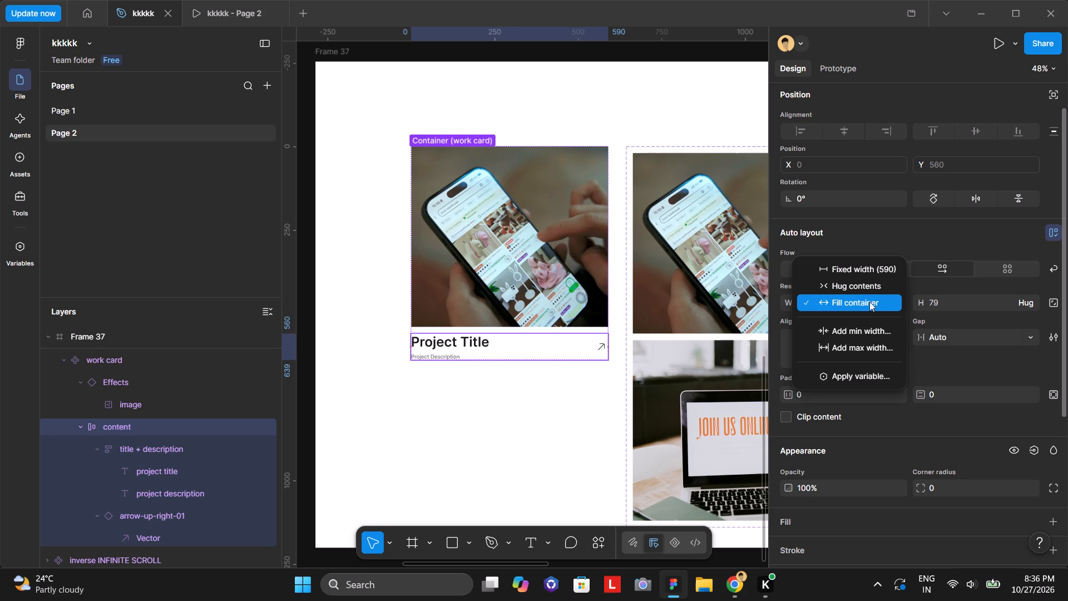
click(869, 302)
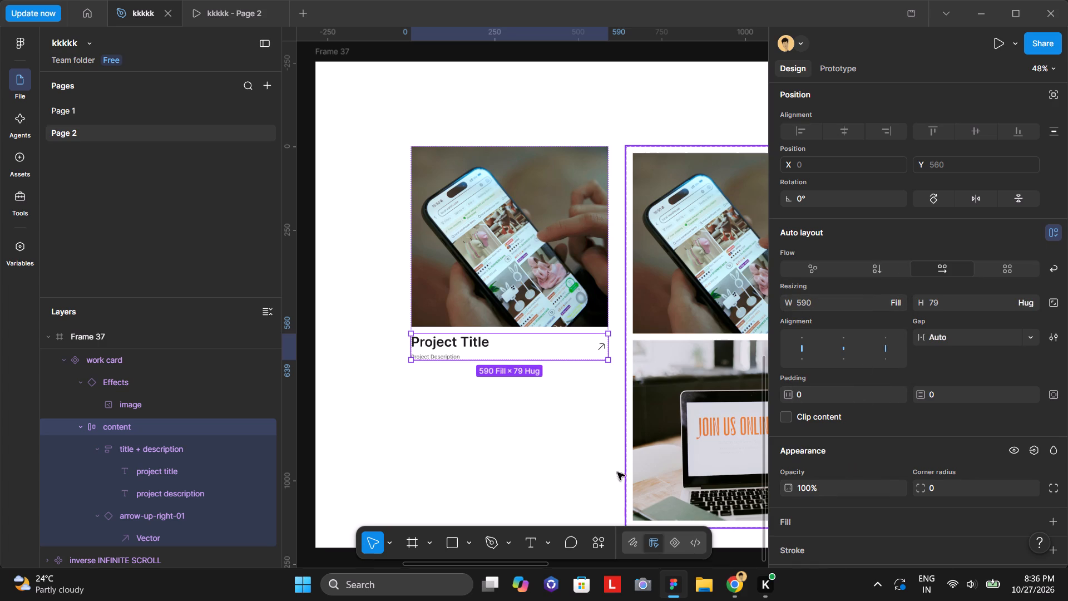
scroll(539, 408, down, 2)
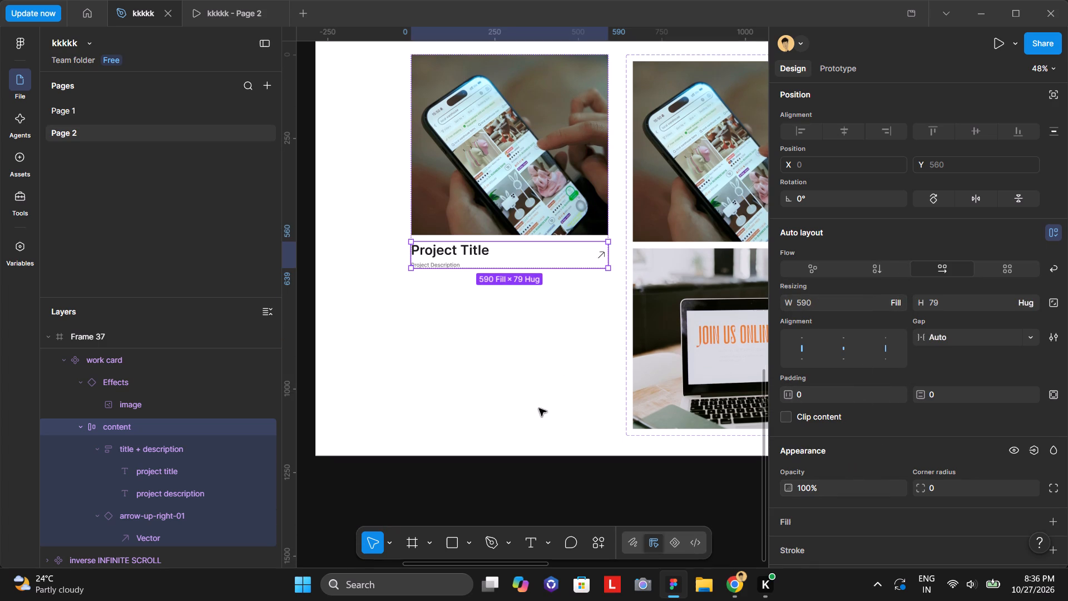
Watch in the Chrome tutorial how the homepage's work cards are replaced with the project card component, and return to Figma.
click(738, 579)
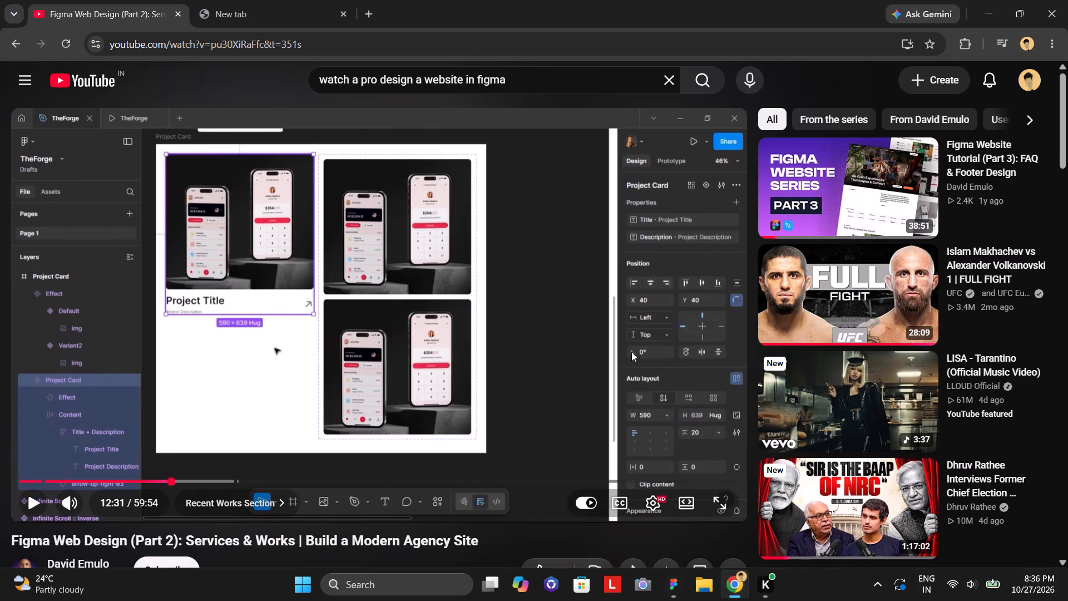
click(637, 363)
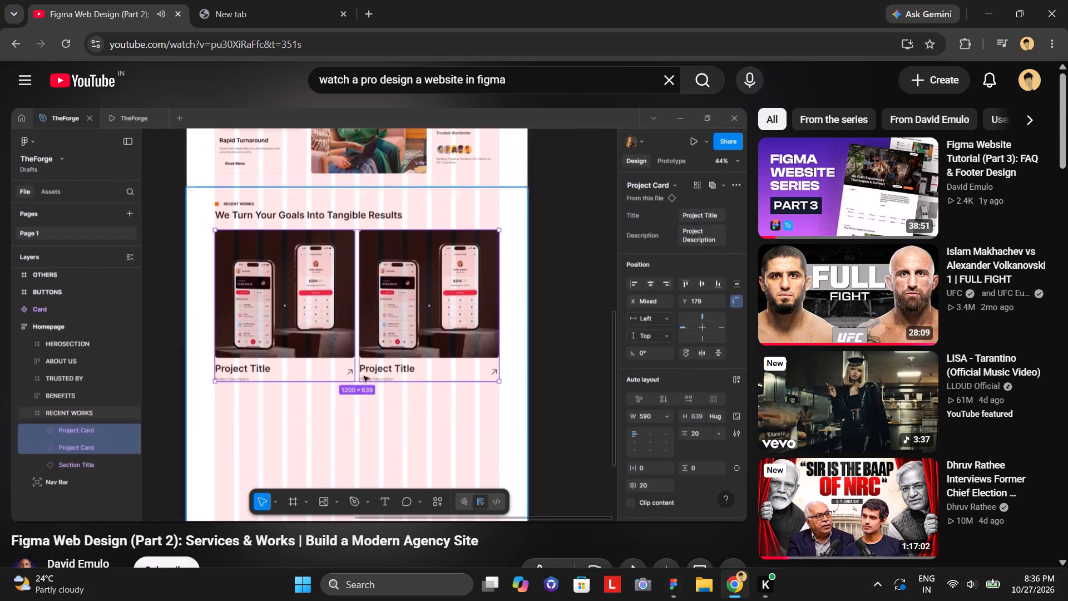
key(Left)
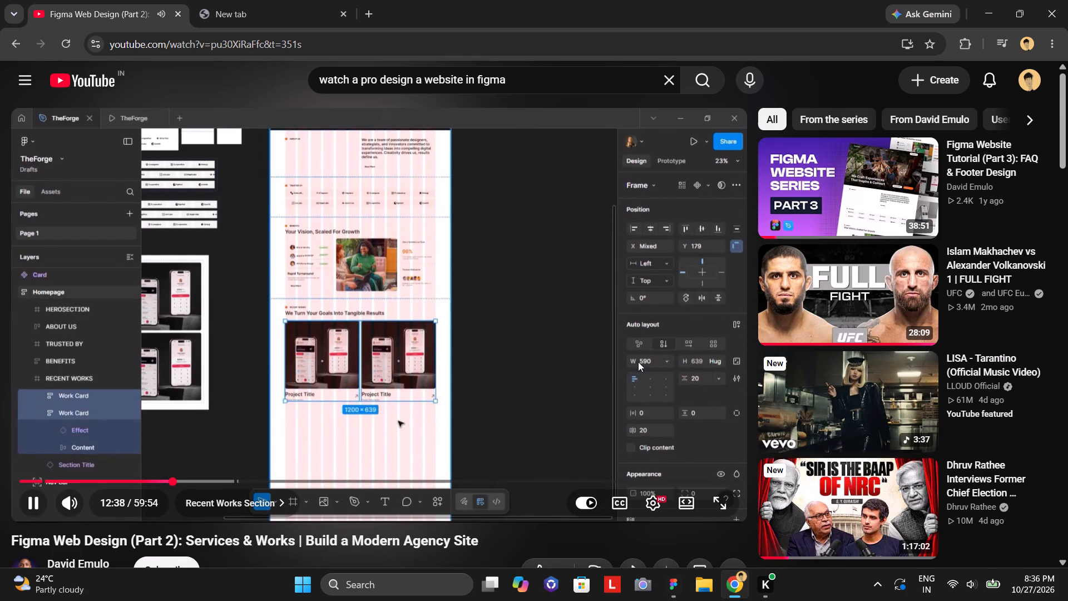
key(Left)
key(Left)
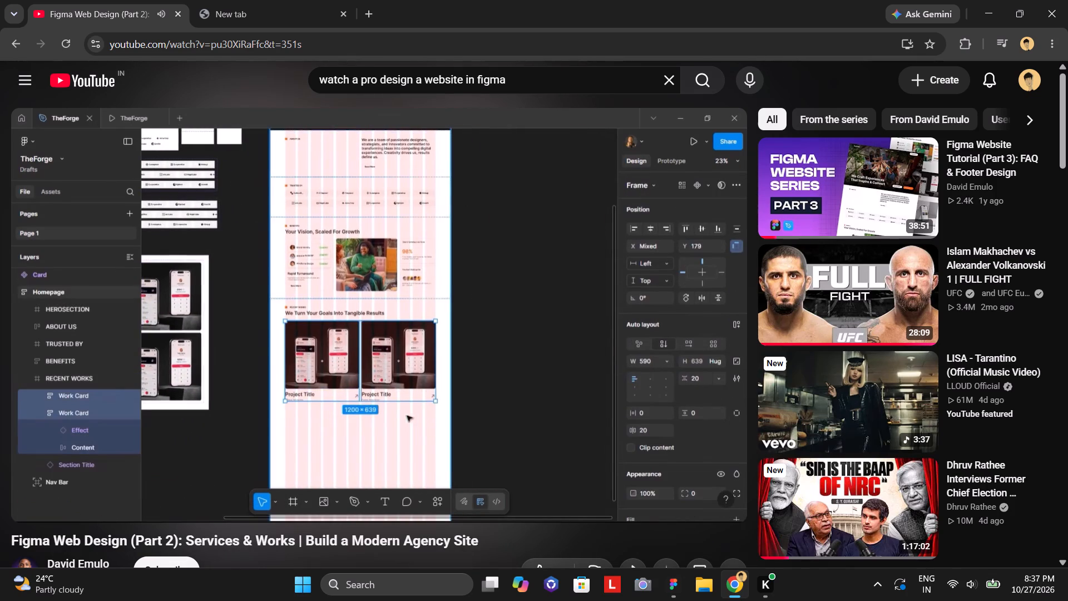
click(489, 370)
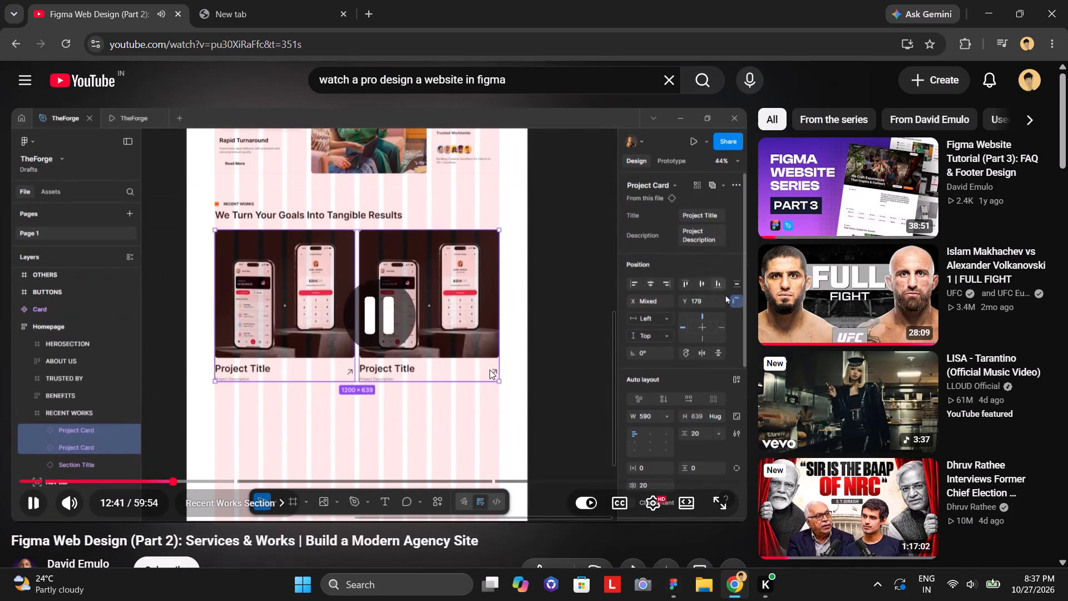
click(667, 587)
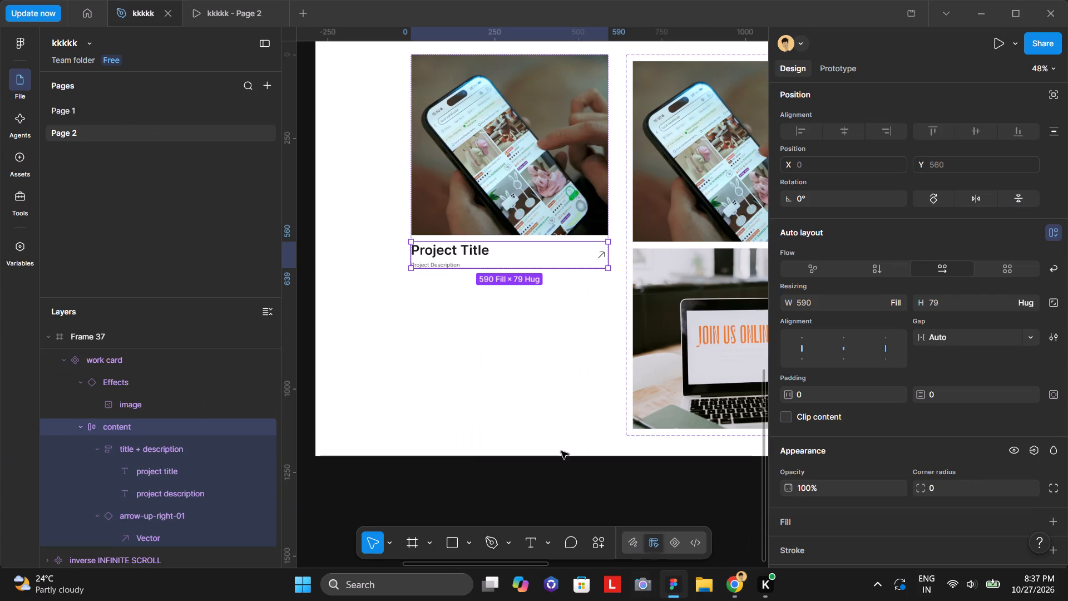
Copy the work card component from Frame 37 and replace both cards in the homepage's Recent Wins section with it.
click(598, 476)
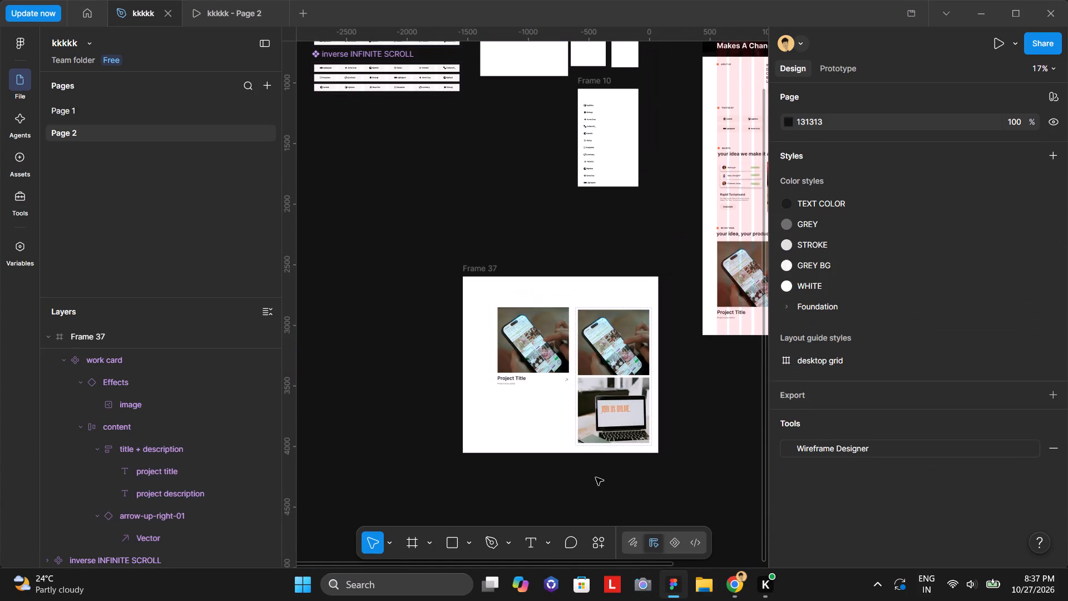
click(540, 354)
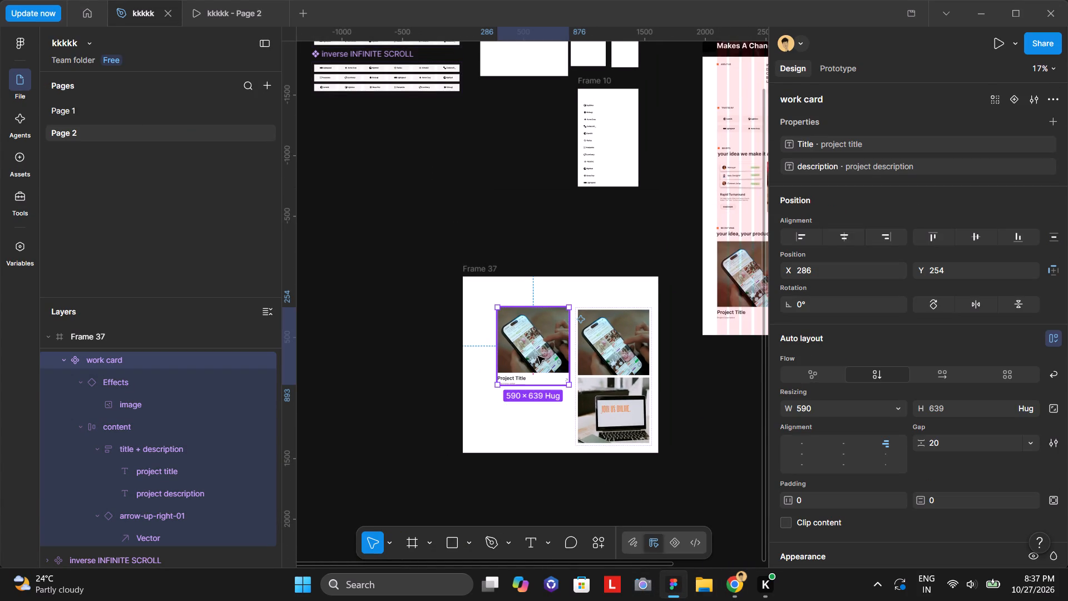
key(ctrl+c)
scroll(537, 357, left, 1)
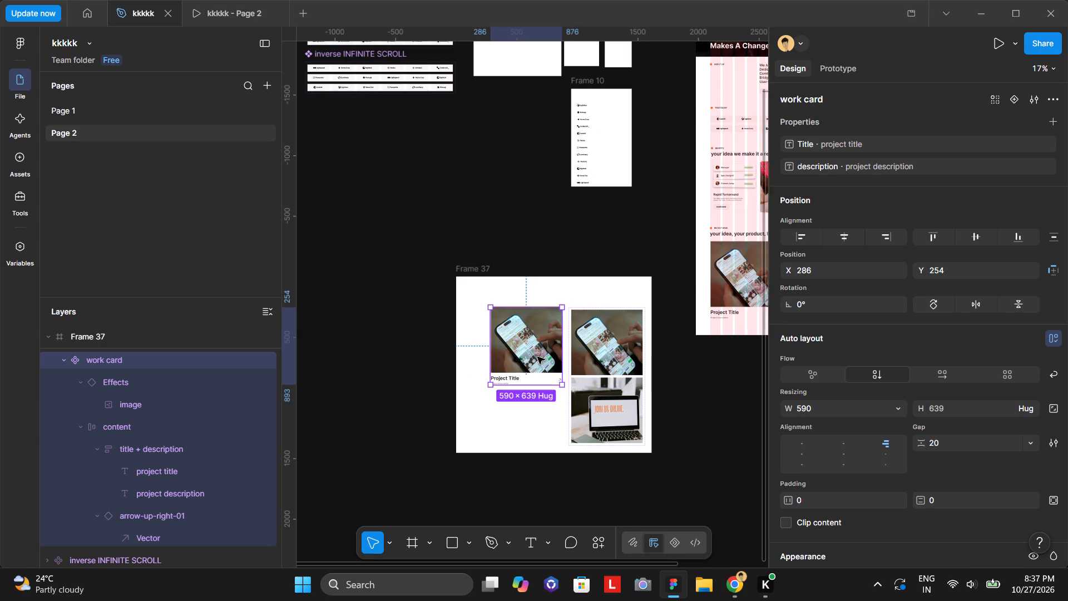
scroll(537, 357, left, 1)
scroll(576, 424, left, 1)
scroll(609, 332, up, 1)
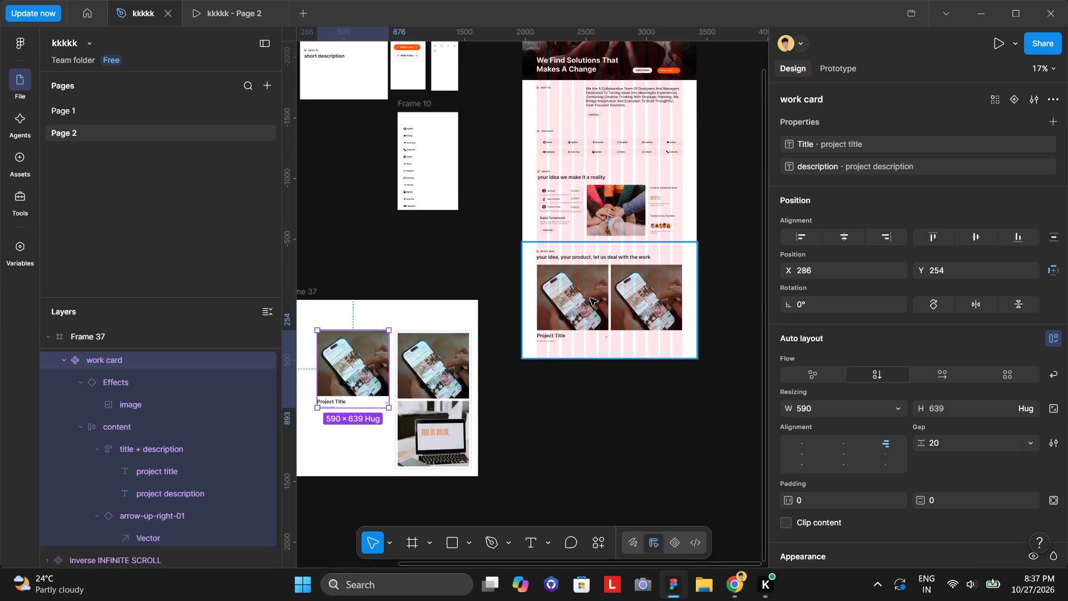
click(599, 452)
double_click(573, 306)
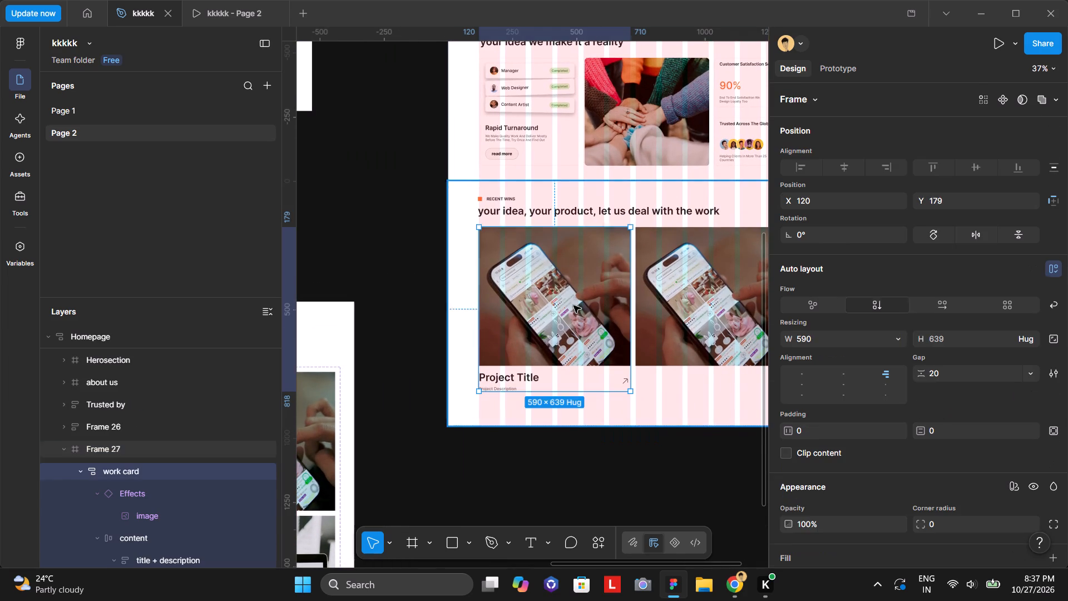
shift+click(674, 300)
scroll(585, 336, left, 1)
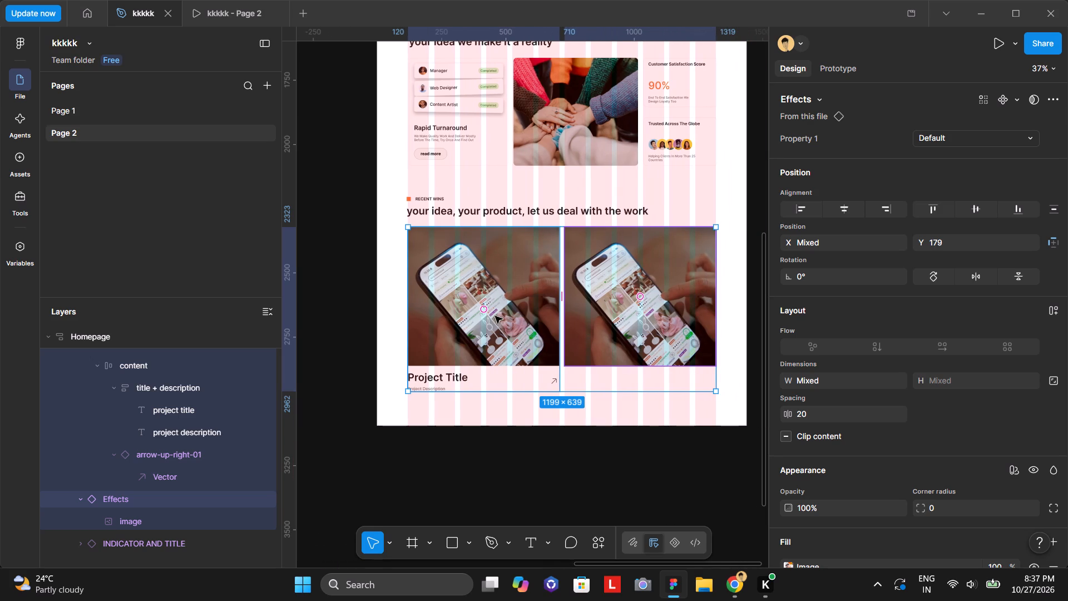
key(ctrl+shift+r)
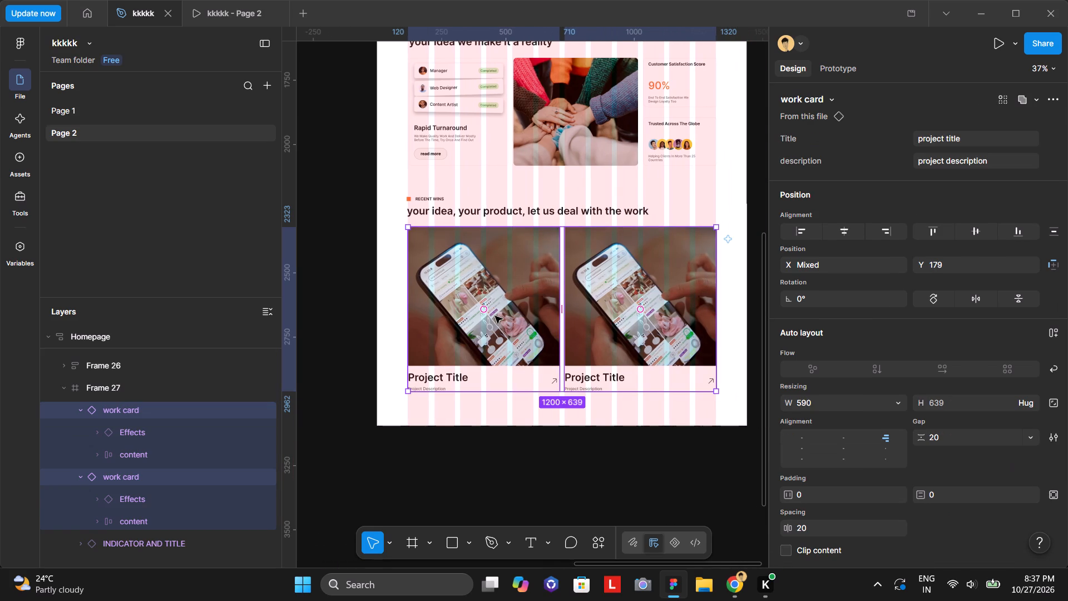
click(661, 455)
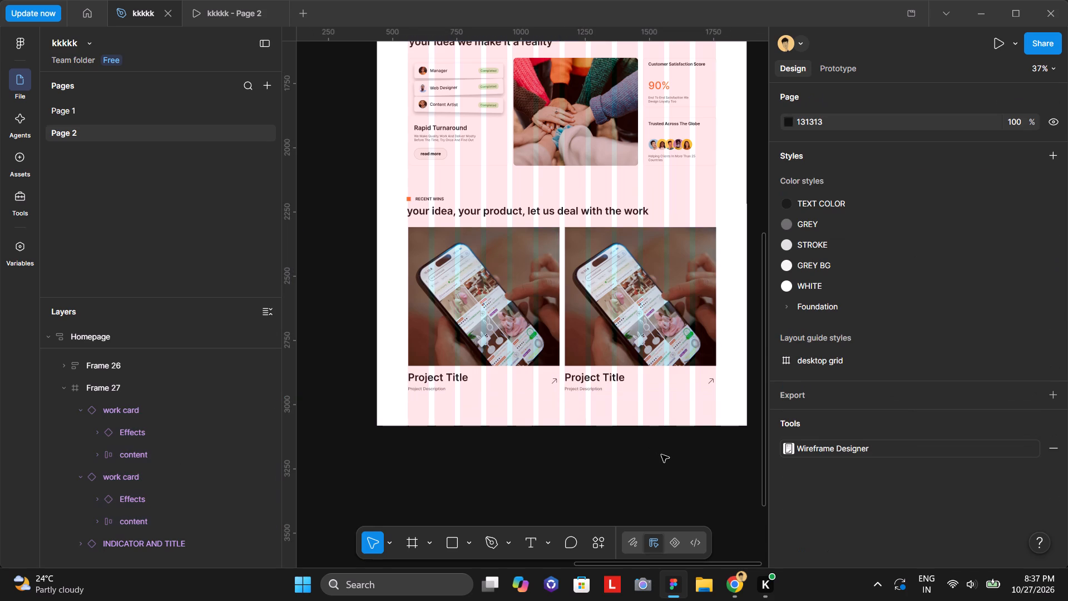
Watch in the Chrome tutorial how the two cards are grouped into a named row, and return to Figma.
click(728, 589)
click(570, 371)
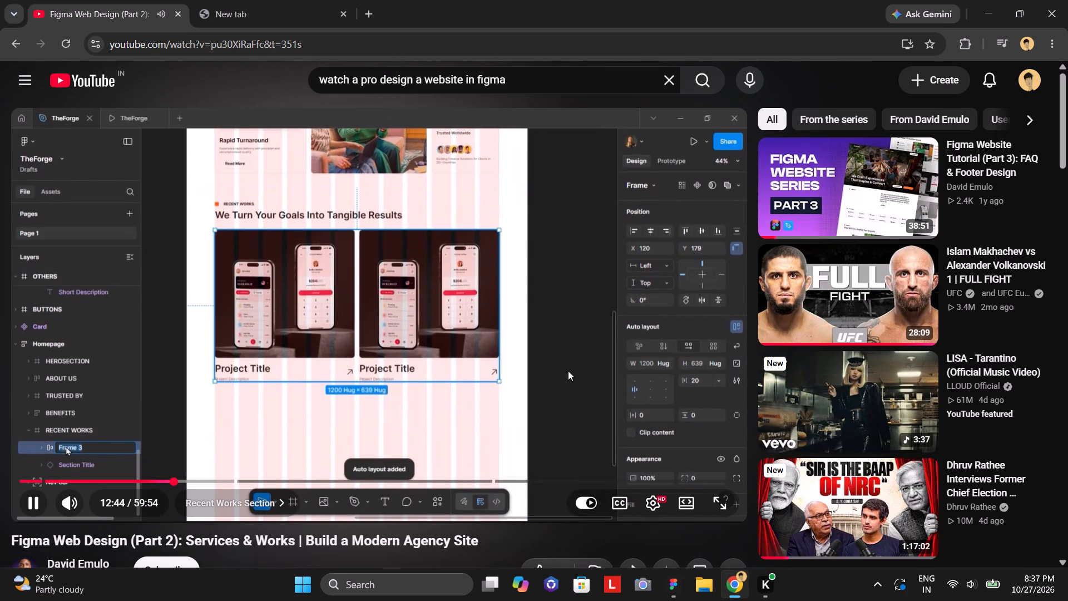
key(Left)
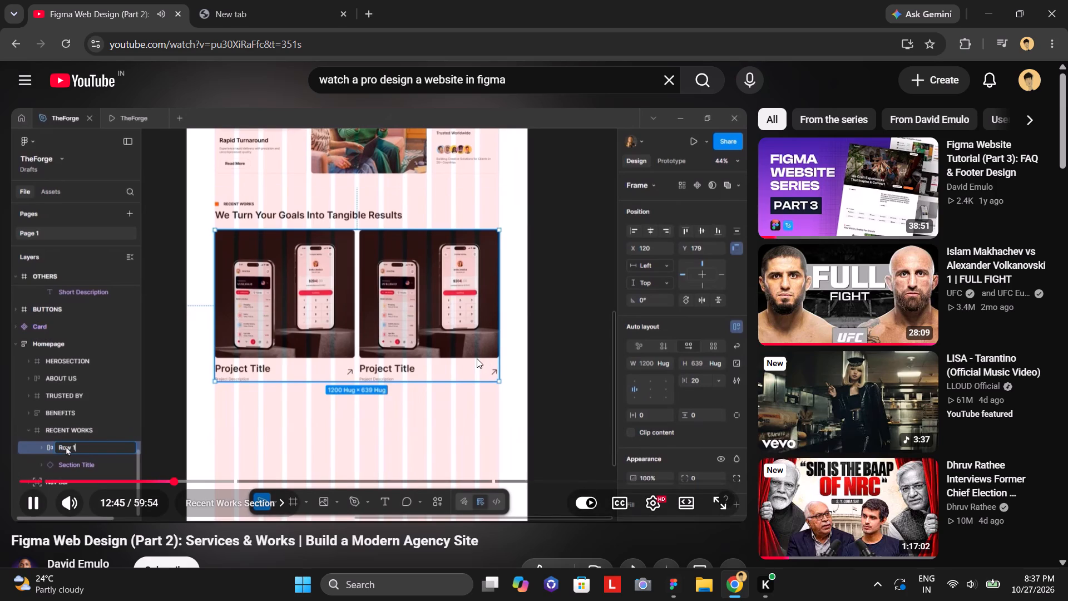
click(431, 368)
click(683, 595)
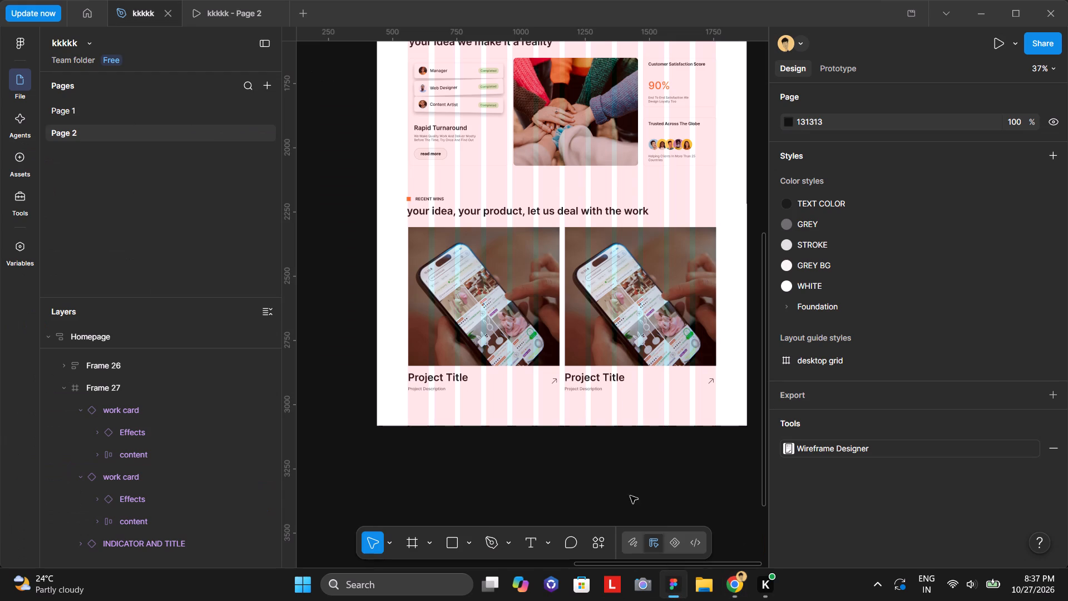
Wrap the two work cards in the Recent Wins section in a horizontal auto layout frame.
double_click(521, 294)
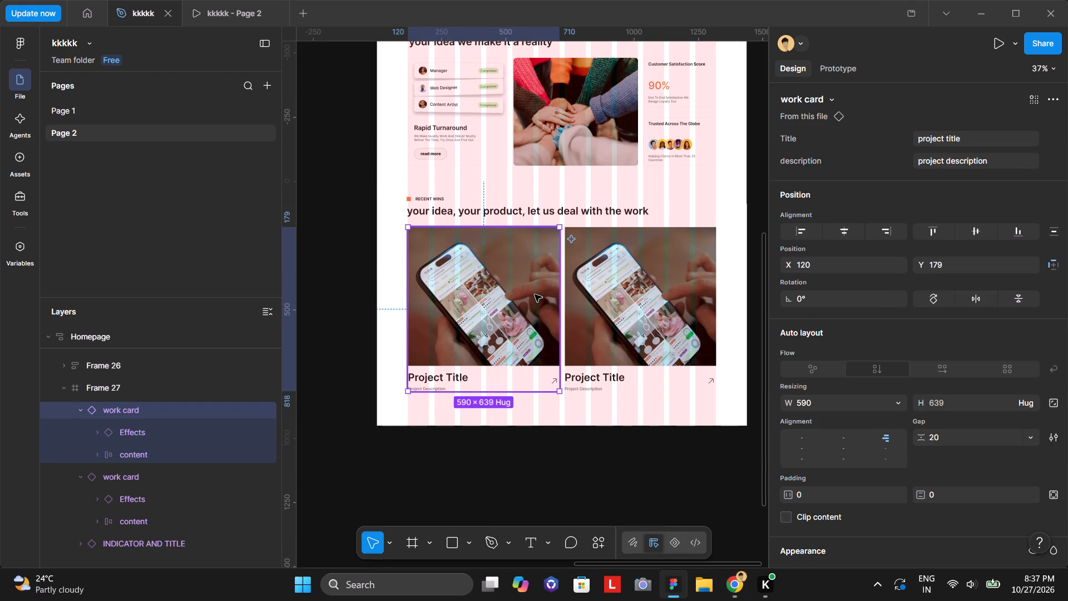
shift+click(655, 287)
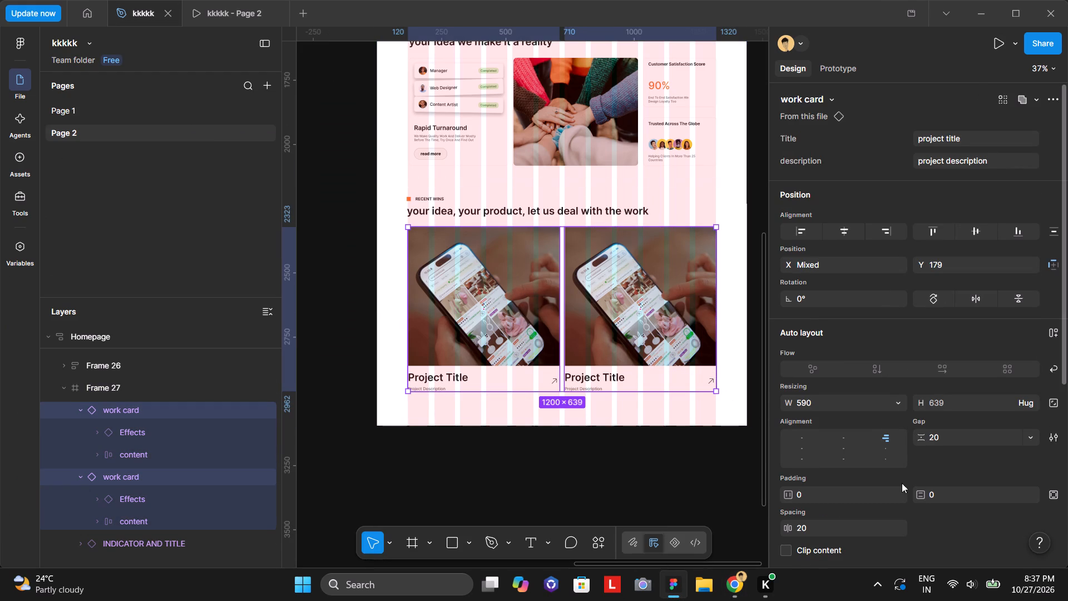
click(1047, 337)
click(553, 267)
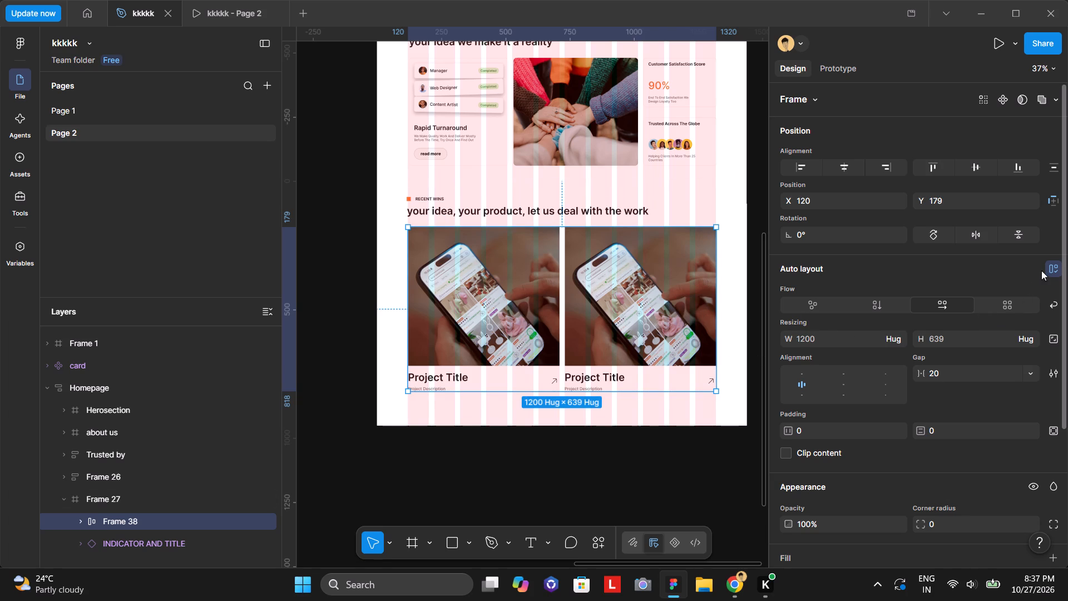
Rename the auto layout frame holding the two work cards as row 1.
double_click(139, 523)
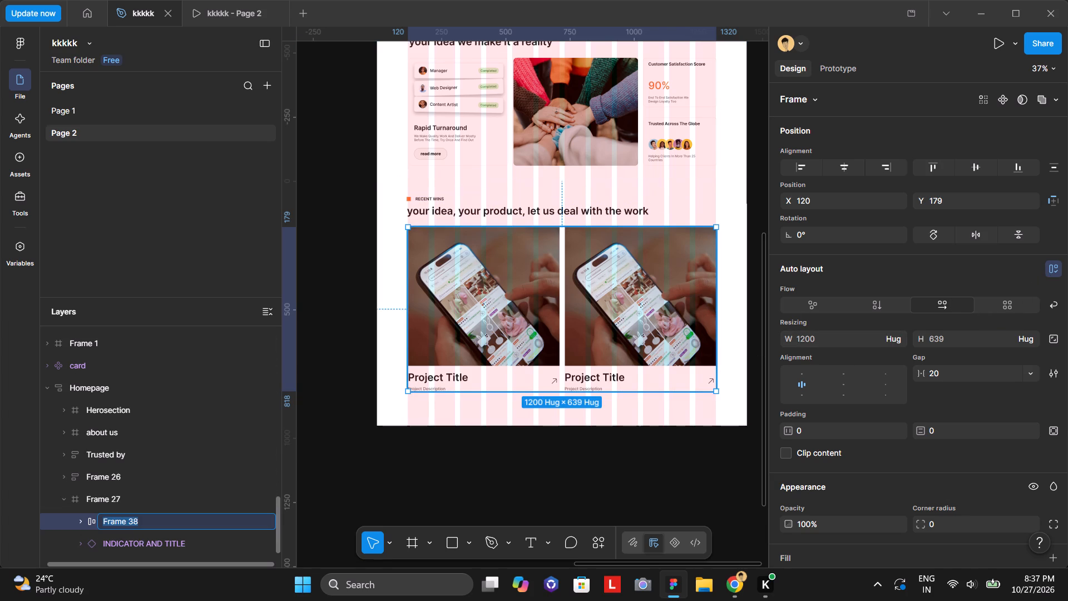
text(ro)
key(w)
key(space)
text(1)
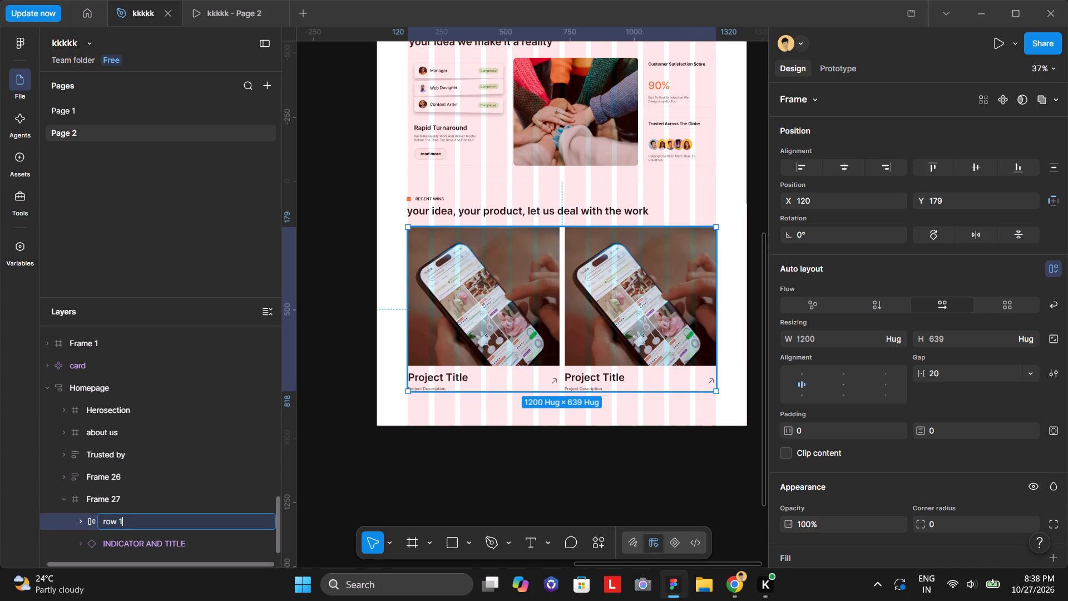
click(452, 479)
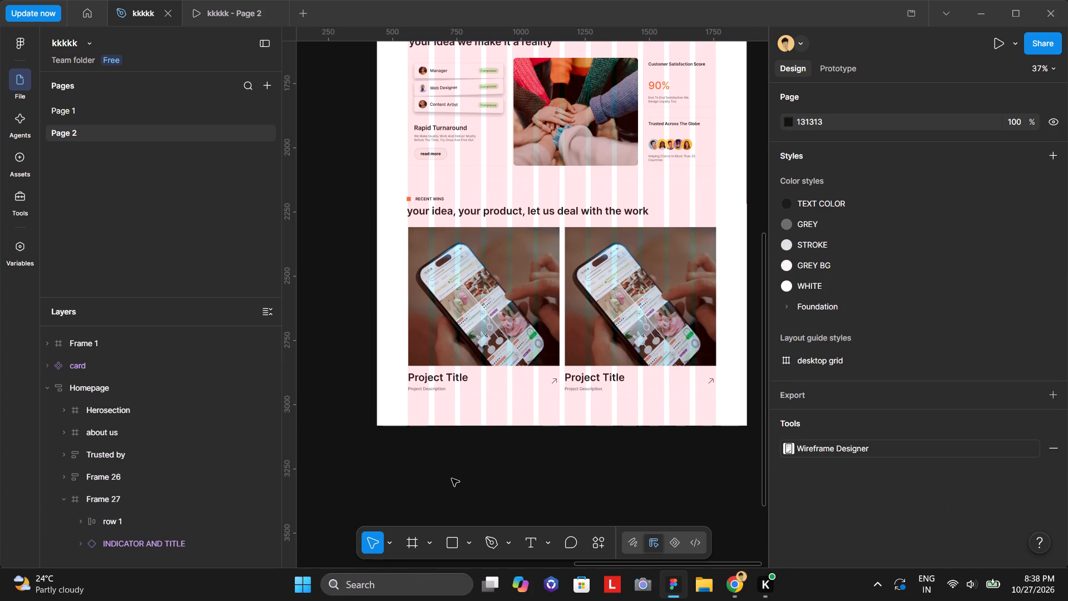
Watch in the Chrome tutorial how a second row of project cards is added, and return to Figma.
drag(732, 584, 723, 582)
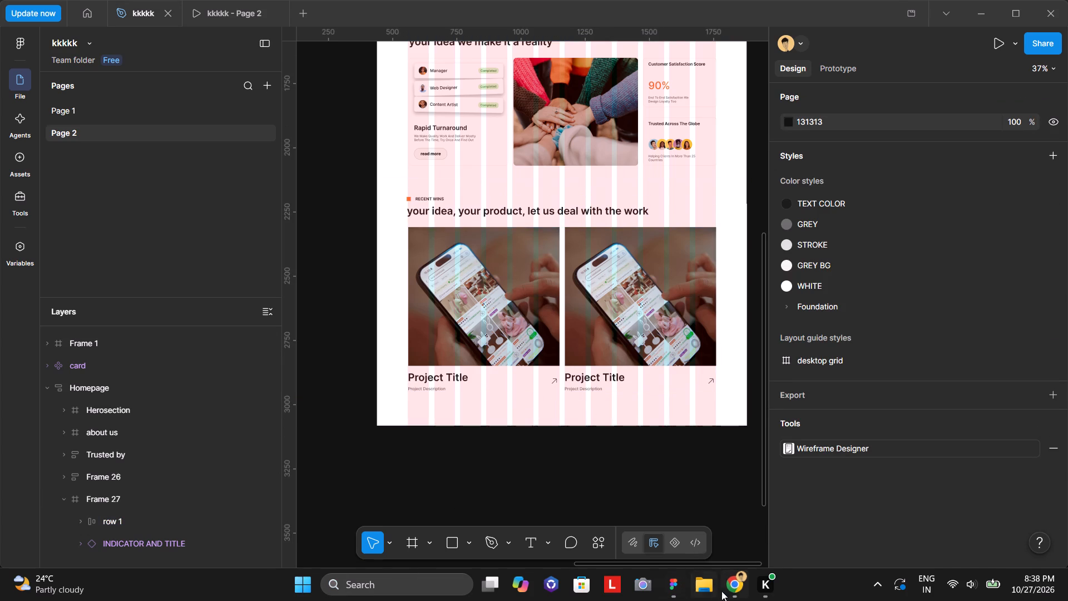
click(734, 590)
click(546, 394)
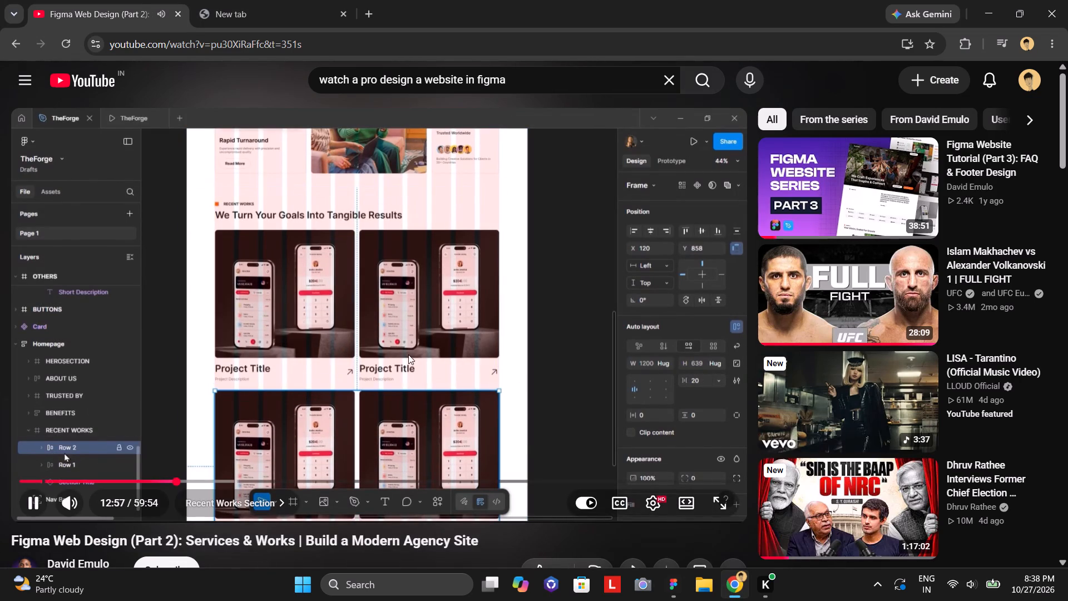
click(526, 437)
click(673, 589)
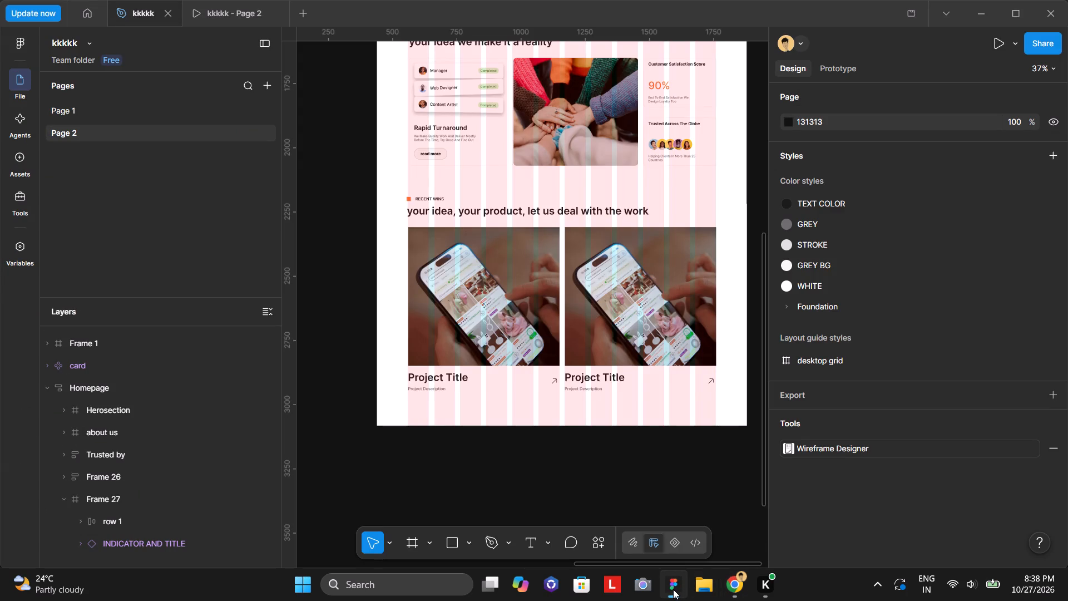
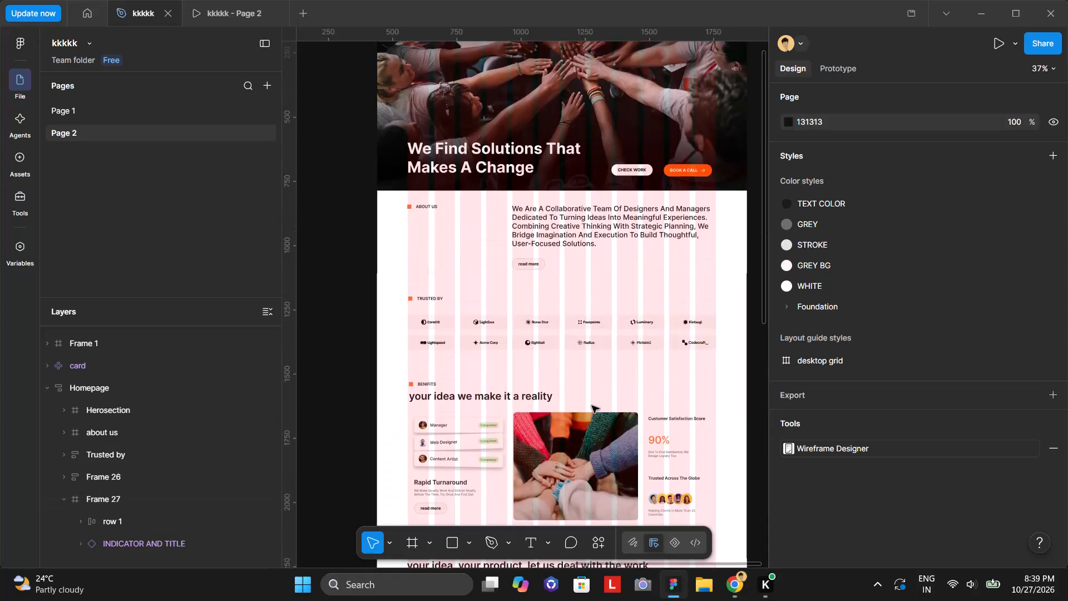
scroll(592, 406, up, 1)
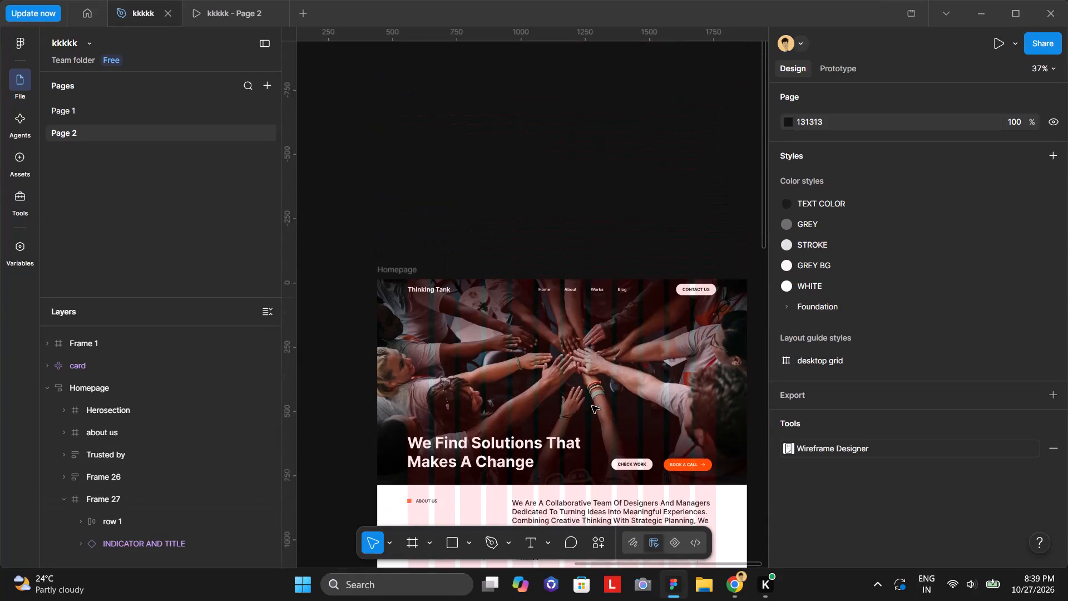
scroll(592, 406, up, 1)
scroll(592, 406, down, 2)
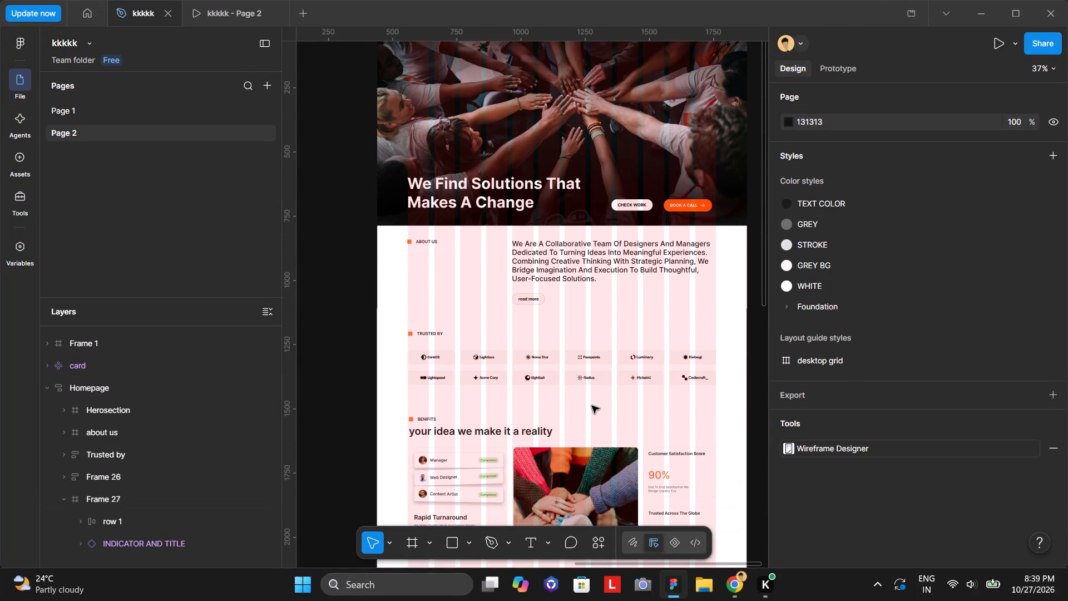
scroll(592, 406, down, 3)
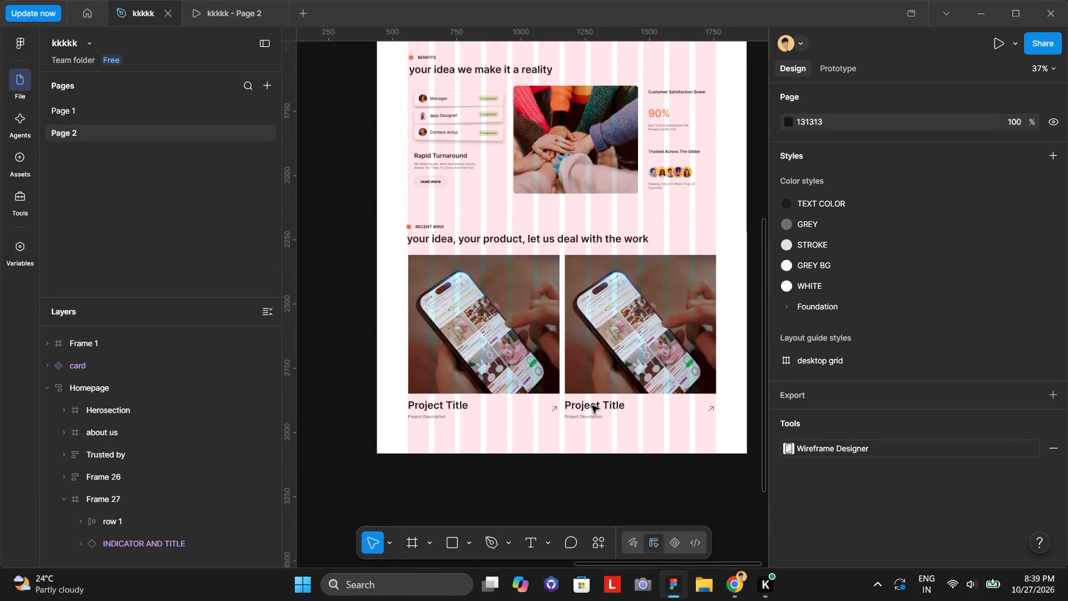